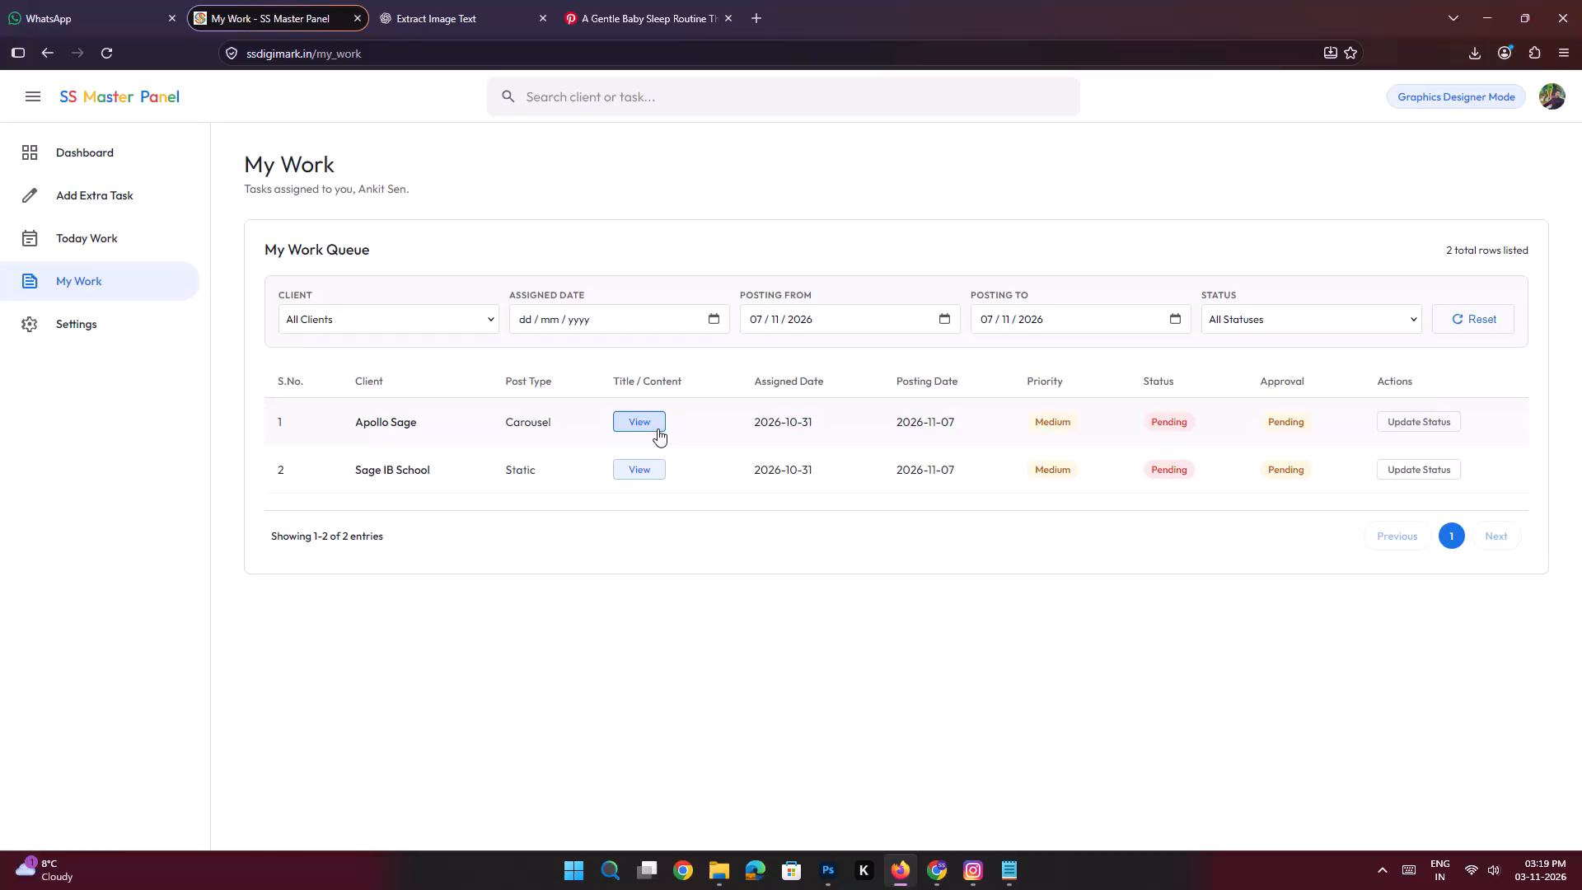
Review the Apollo Sage Infant Protection Day carousel task and update its work status to Complete.
click(648, 419)
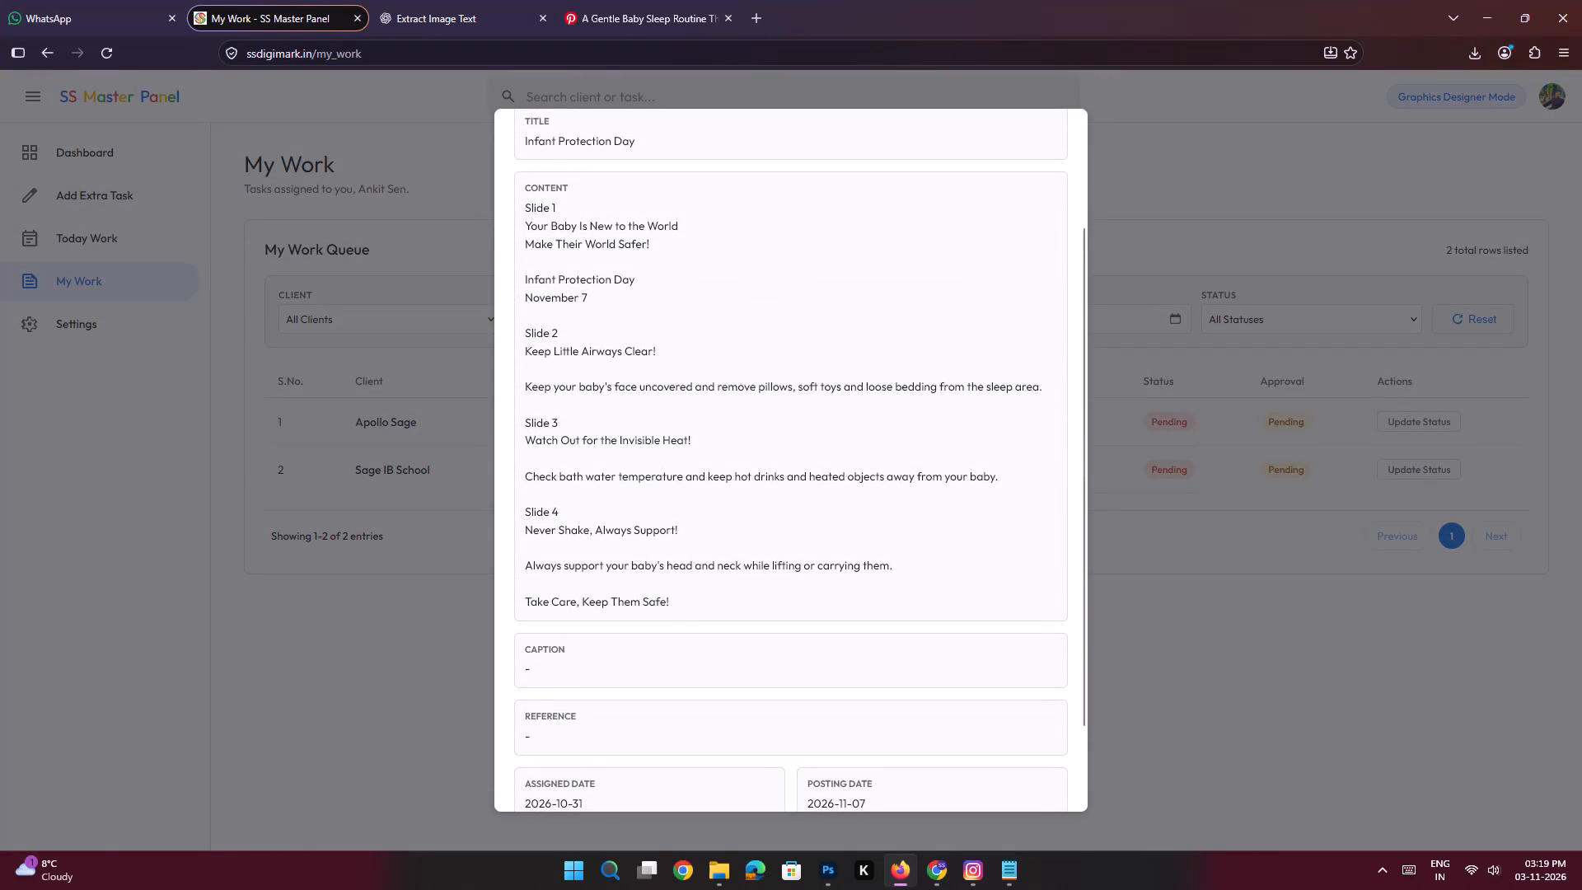
click(1252, 624)
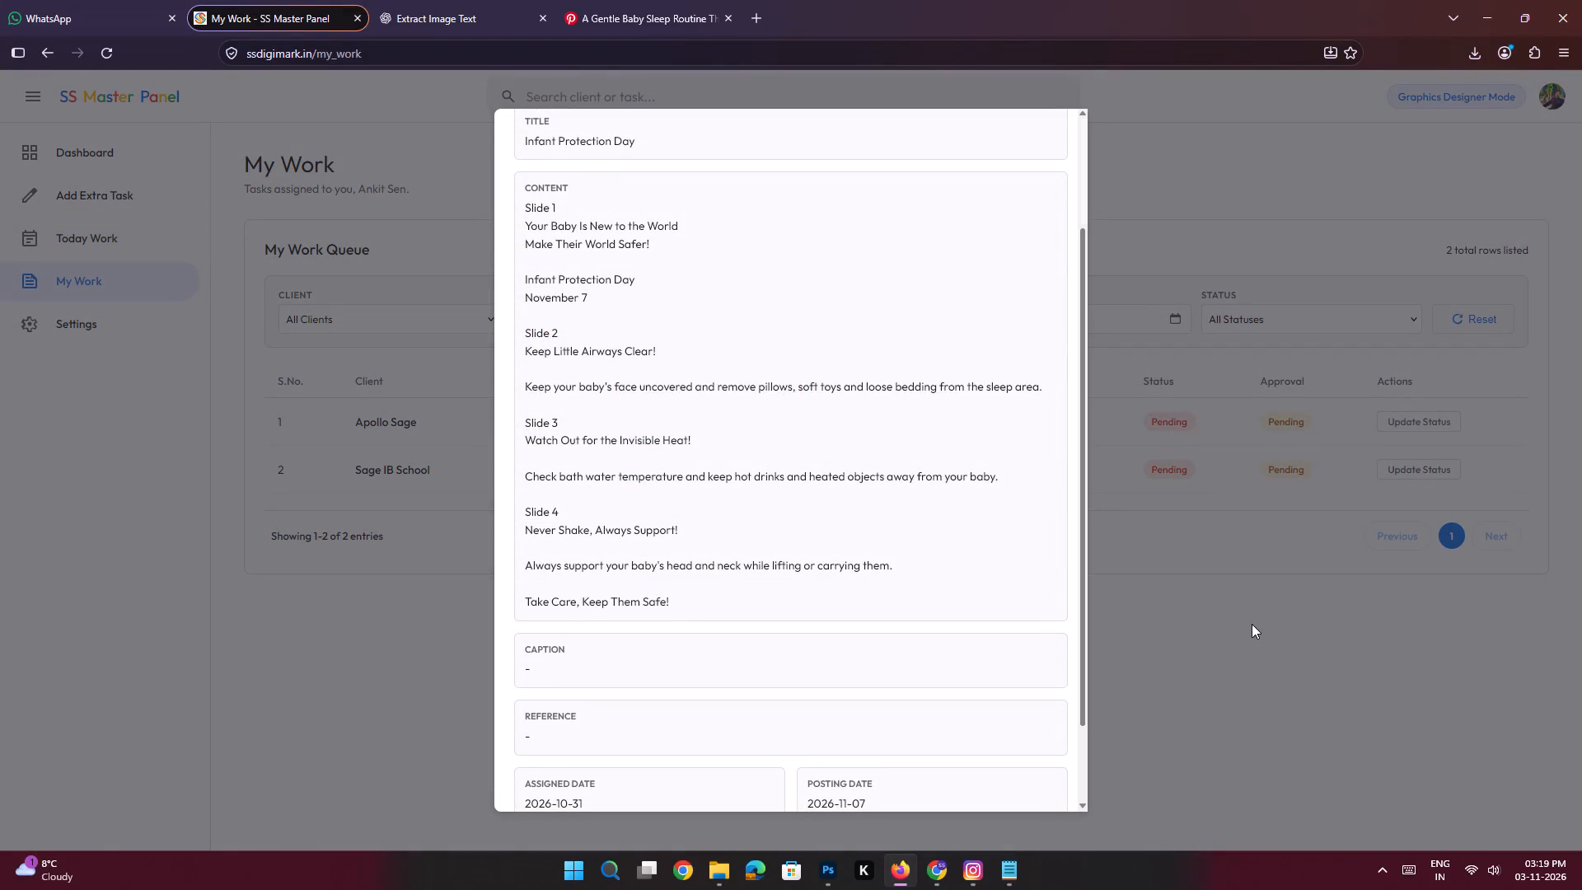
click(1392, 423)
click(790, 488)
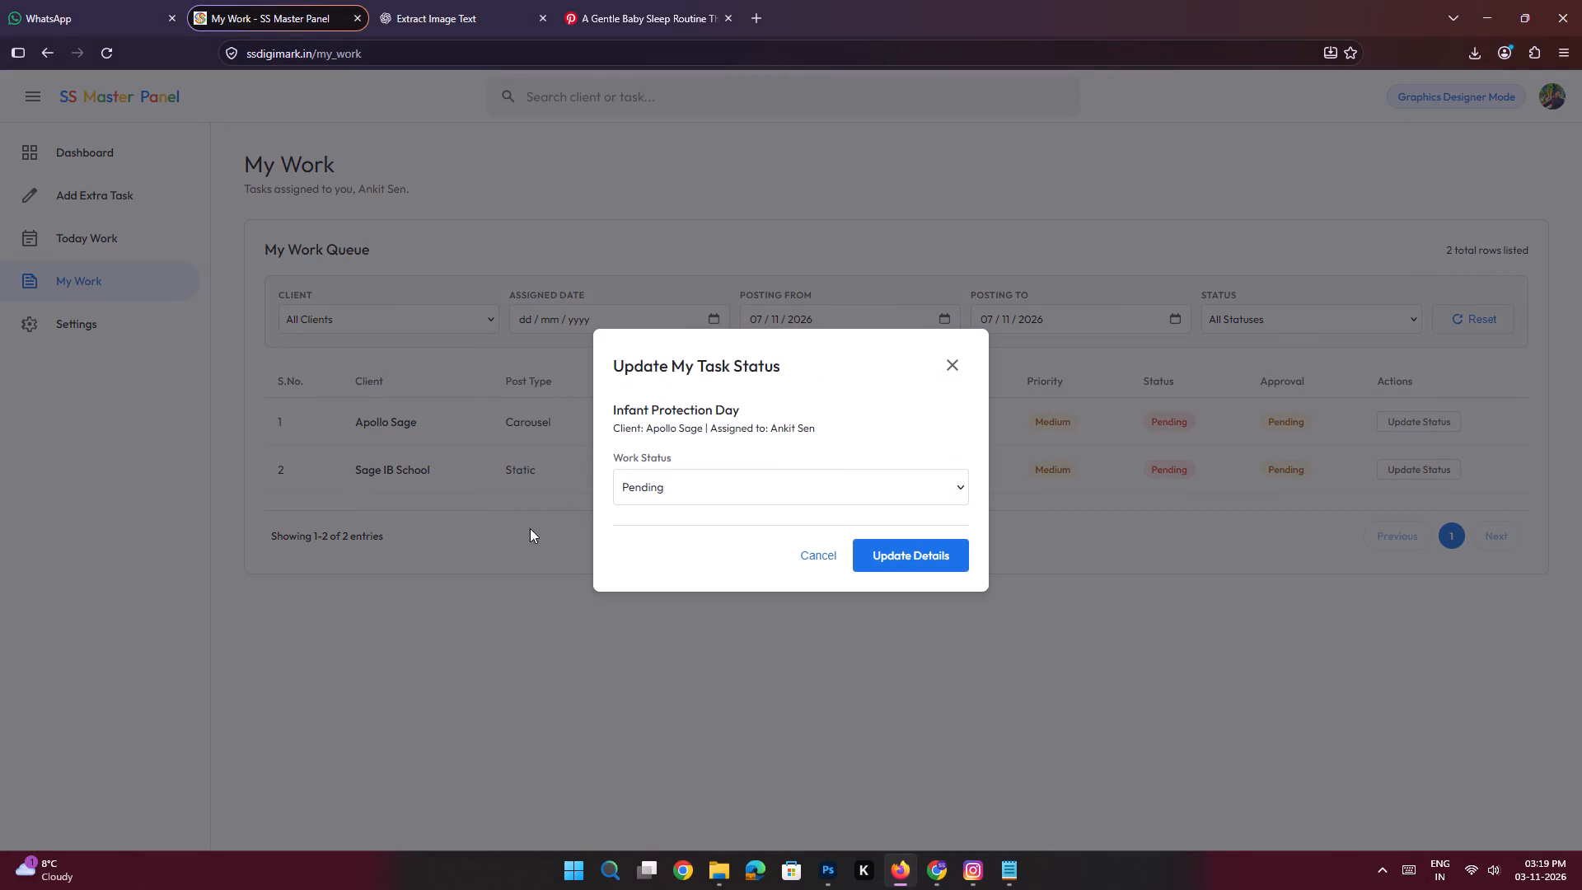
click(670, 573)
click(890, 558)
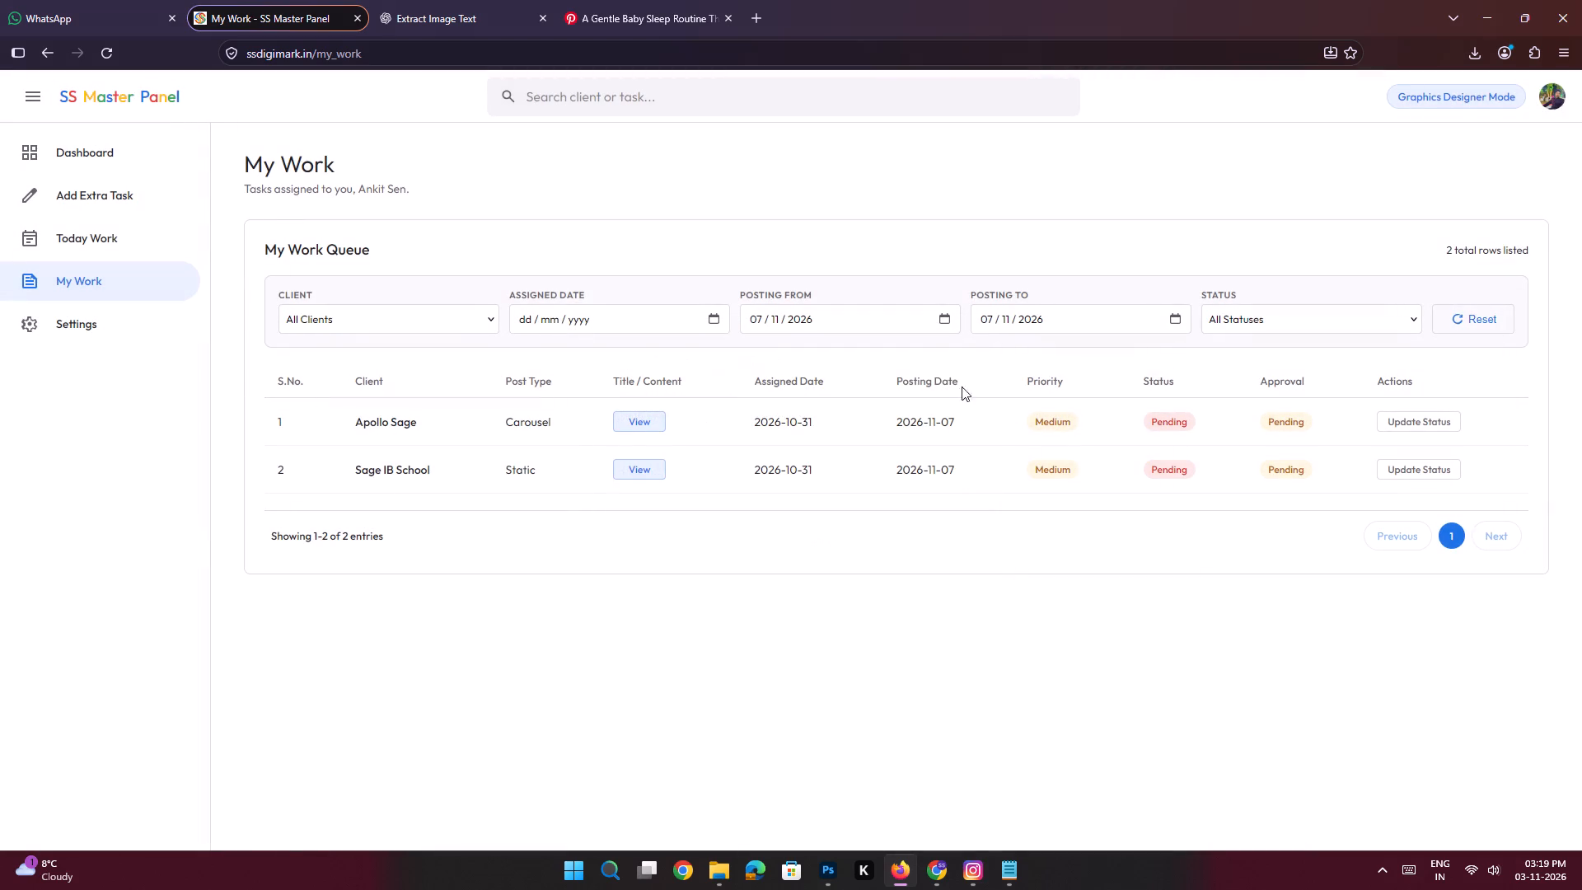
Filter the work queue to posting dates from 08/11/2026 to 08/11/2026.
click(940, 316)
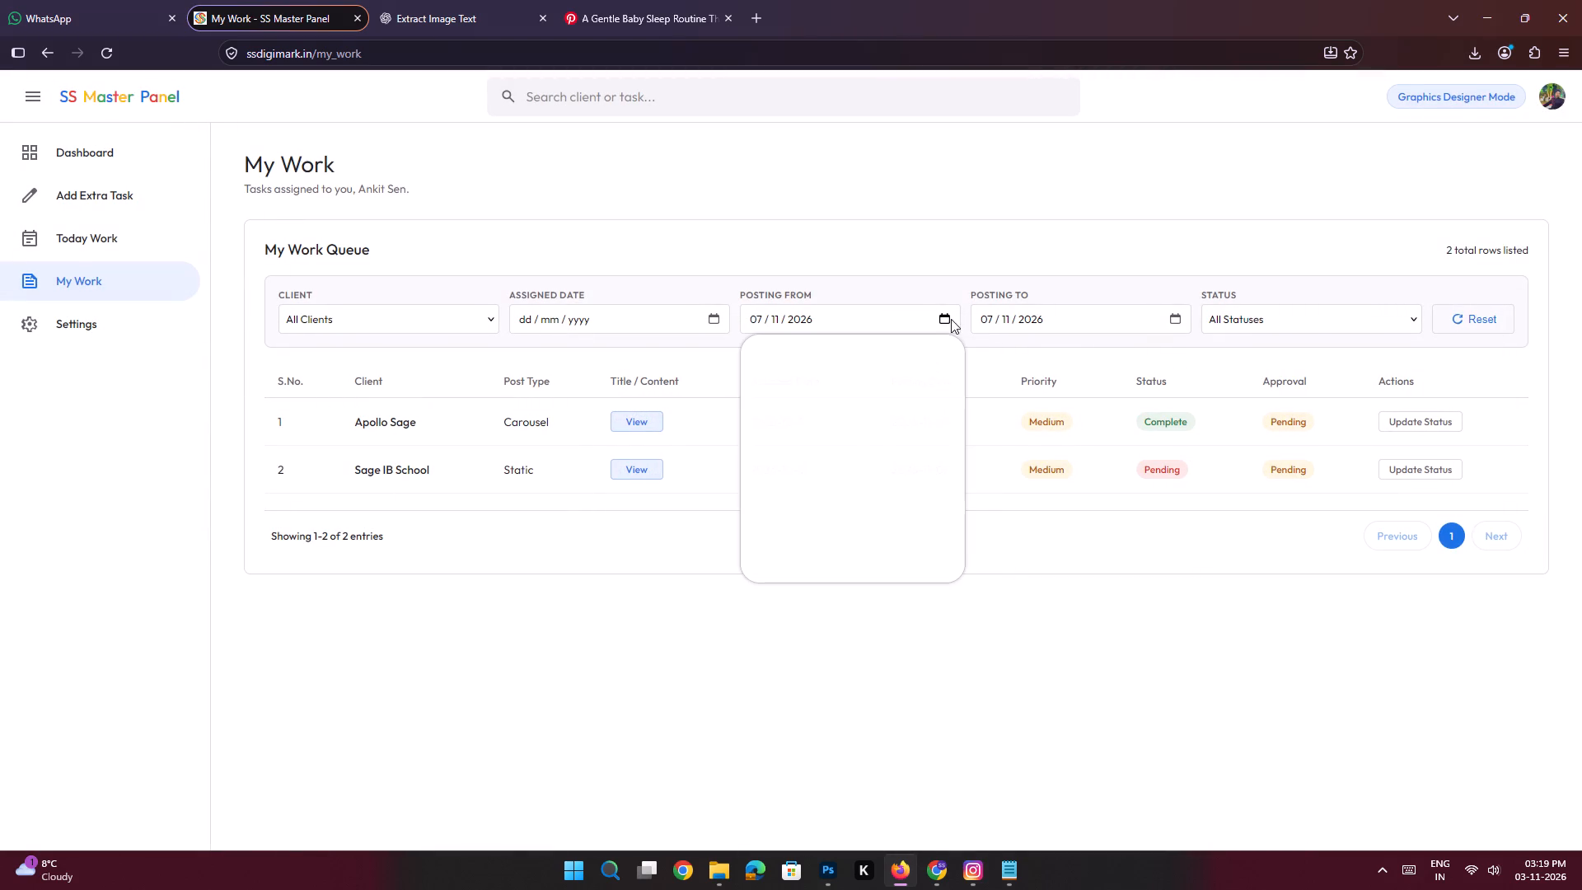
click(777, 461)
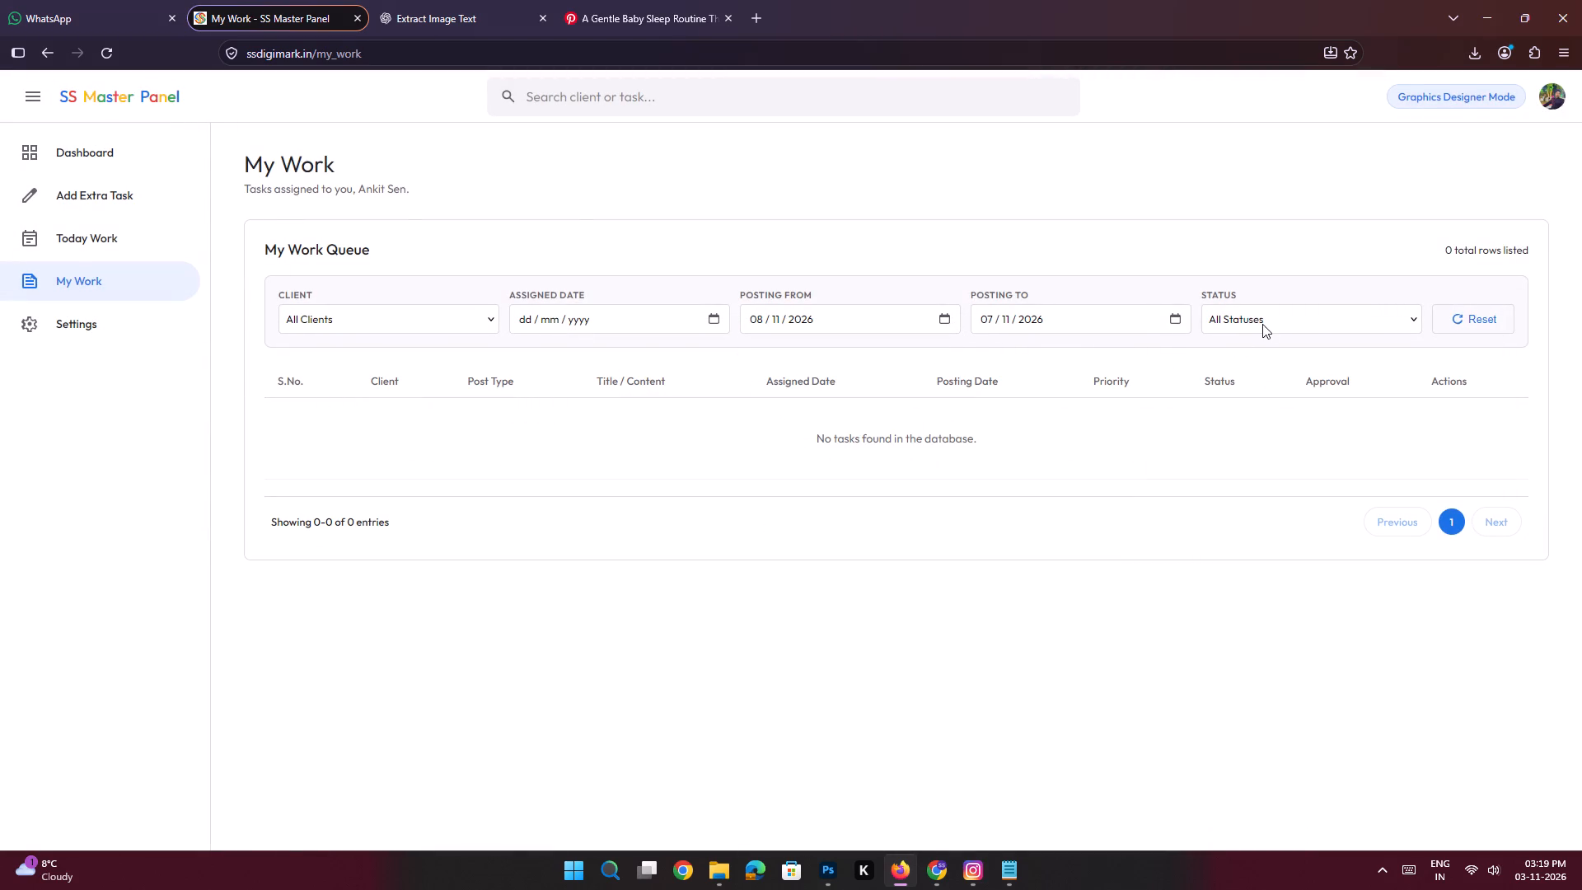
click(1177, 322)
click(999, 458)
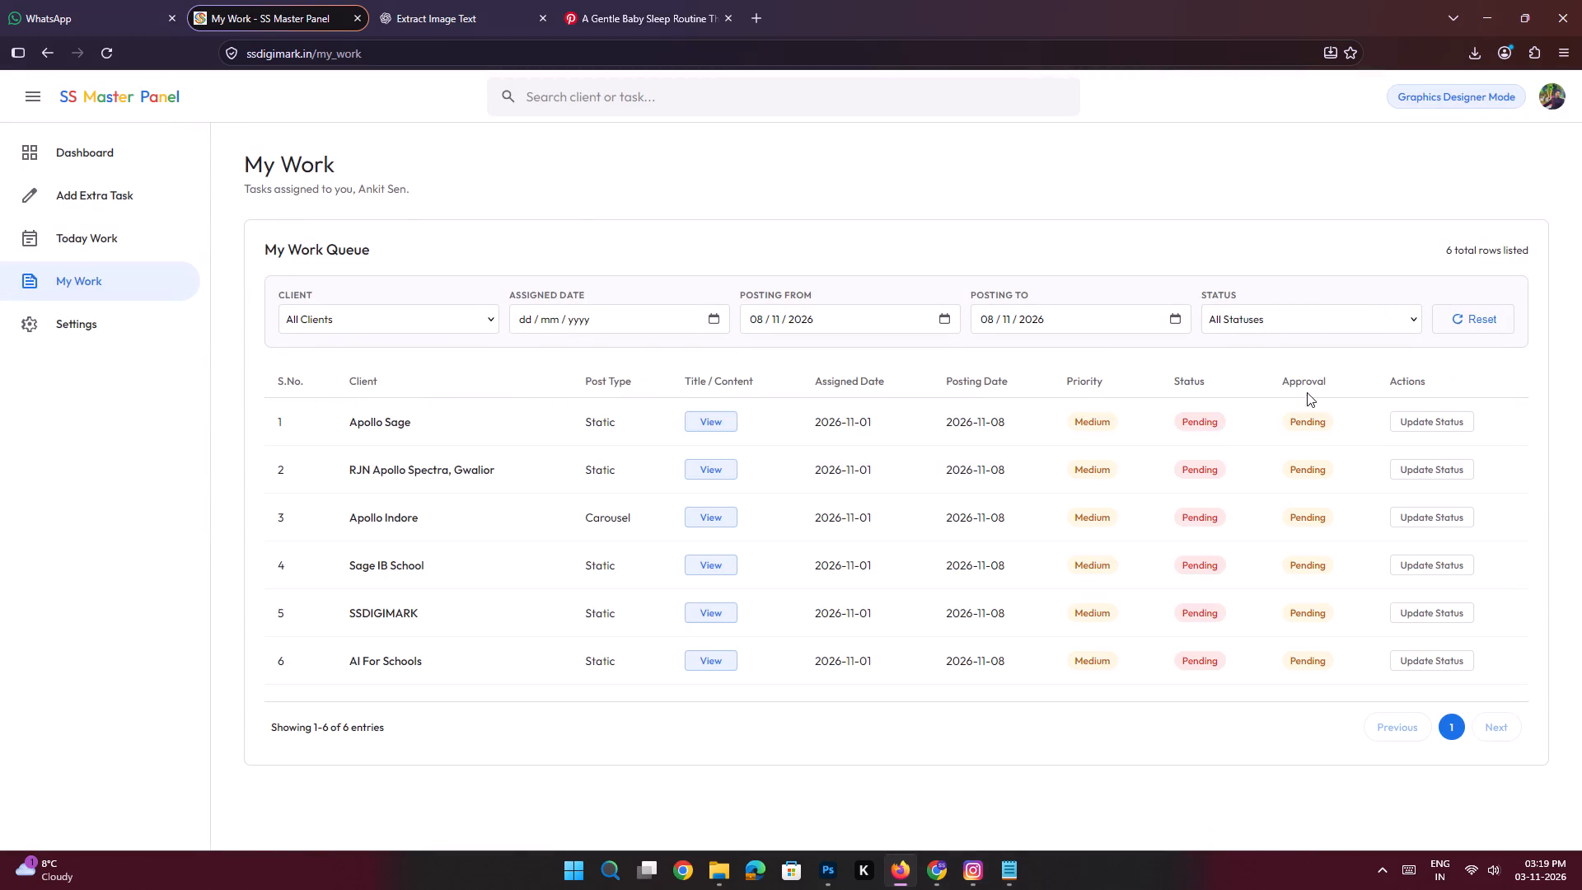
Open the Apollo Sage static task's details and copy the phrase "World Radiography Day" from its content.
click(726, 418)
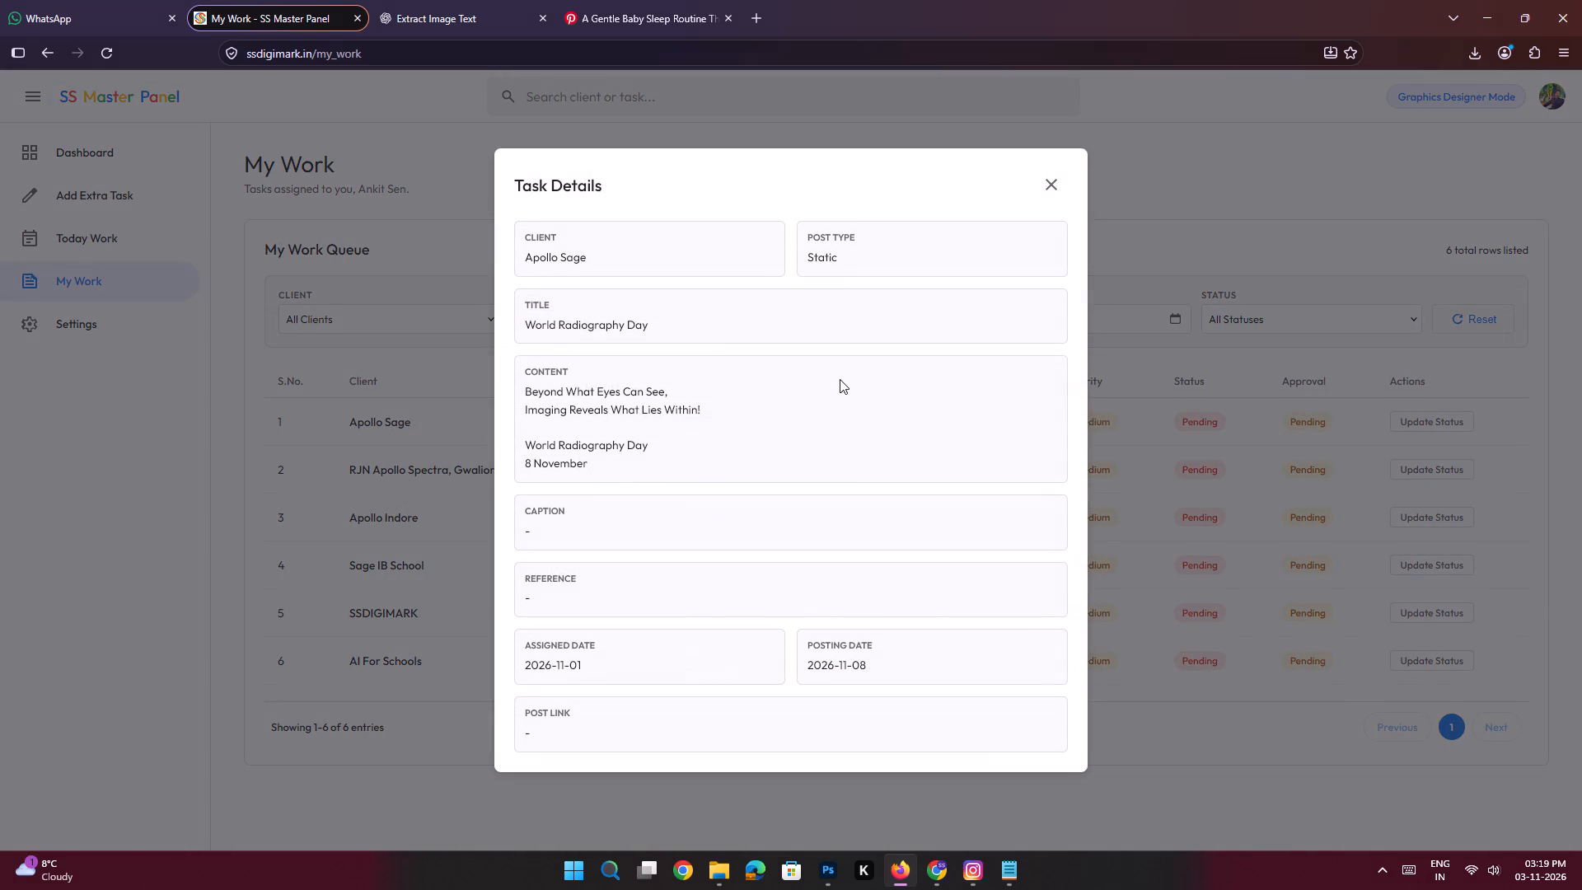
drag(654, 442, 615, 447)
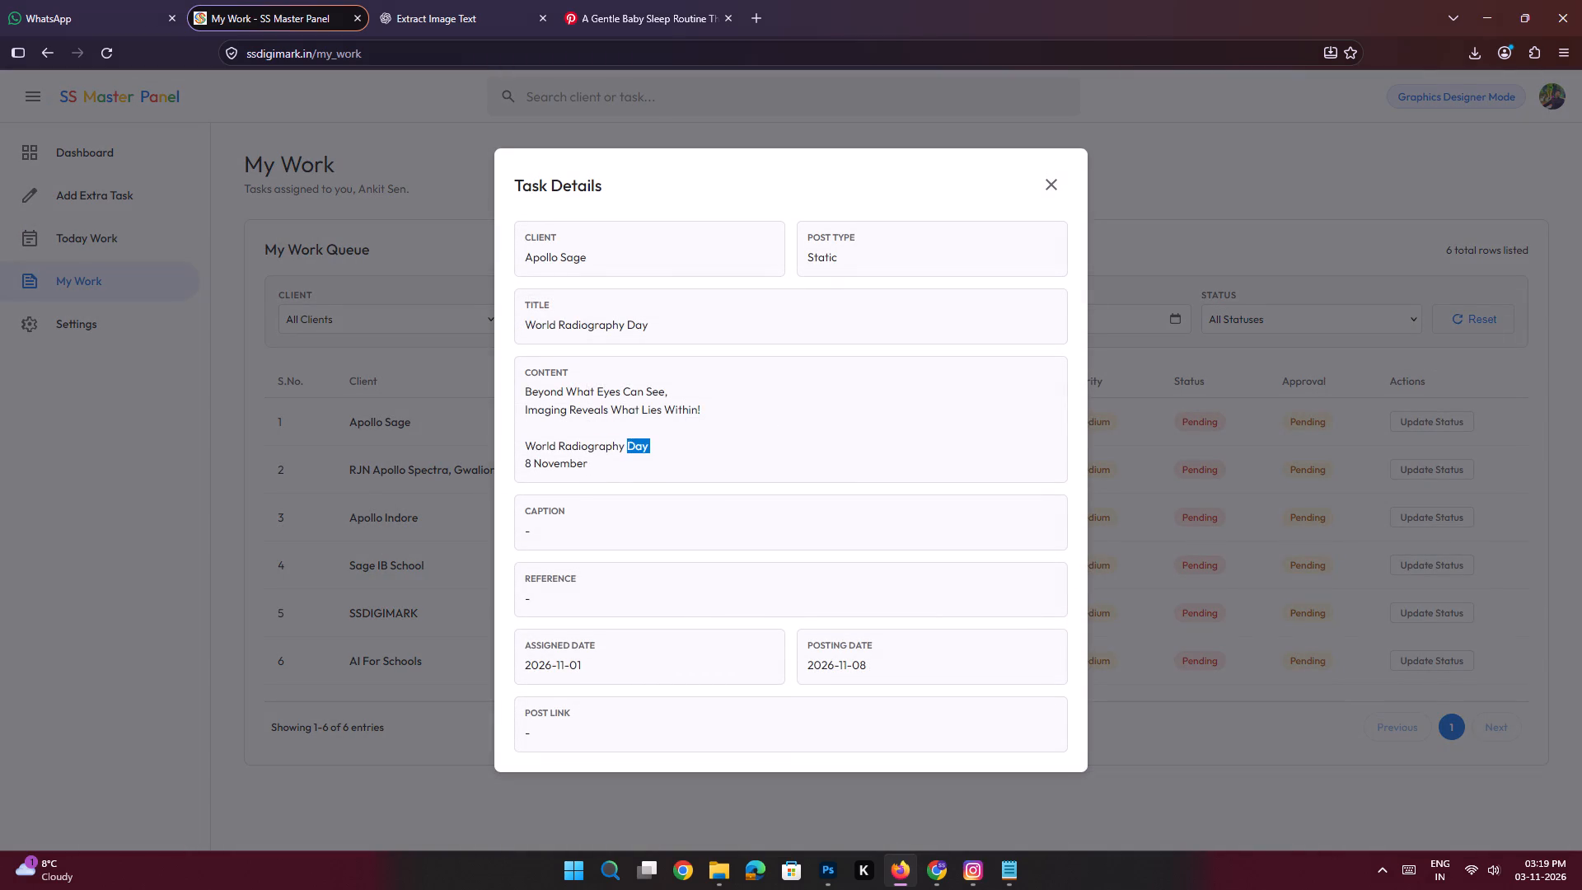
drag(615, 447, 521, 450)
key(ctrl+c)
key(ctrl+c)
key(ctrl+c)
key(ctrl+c)
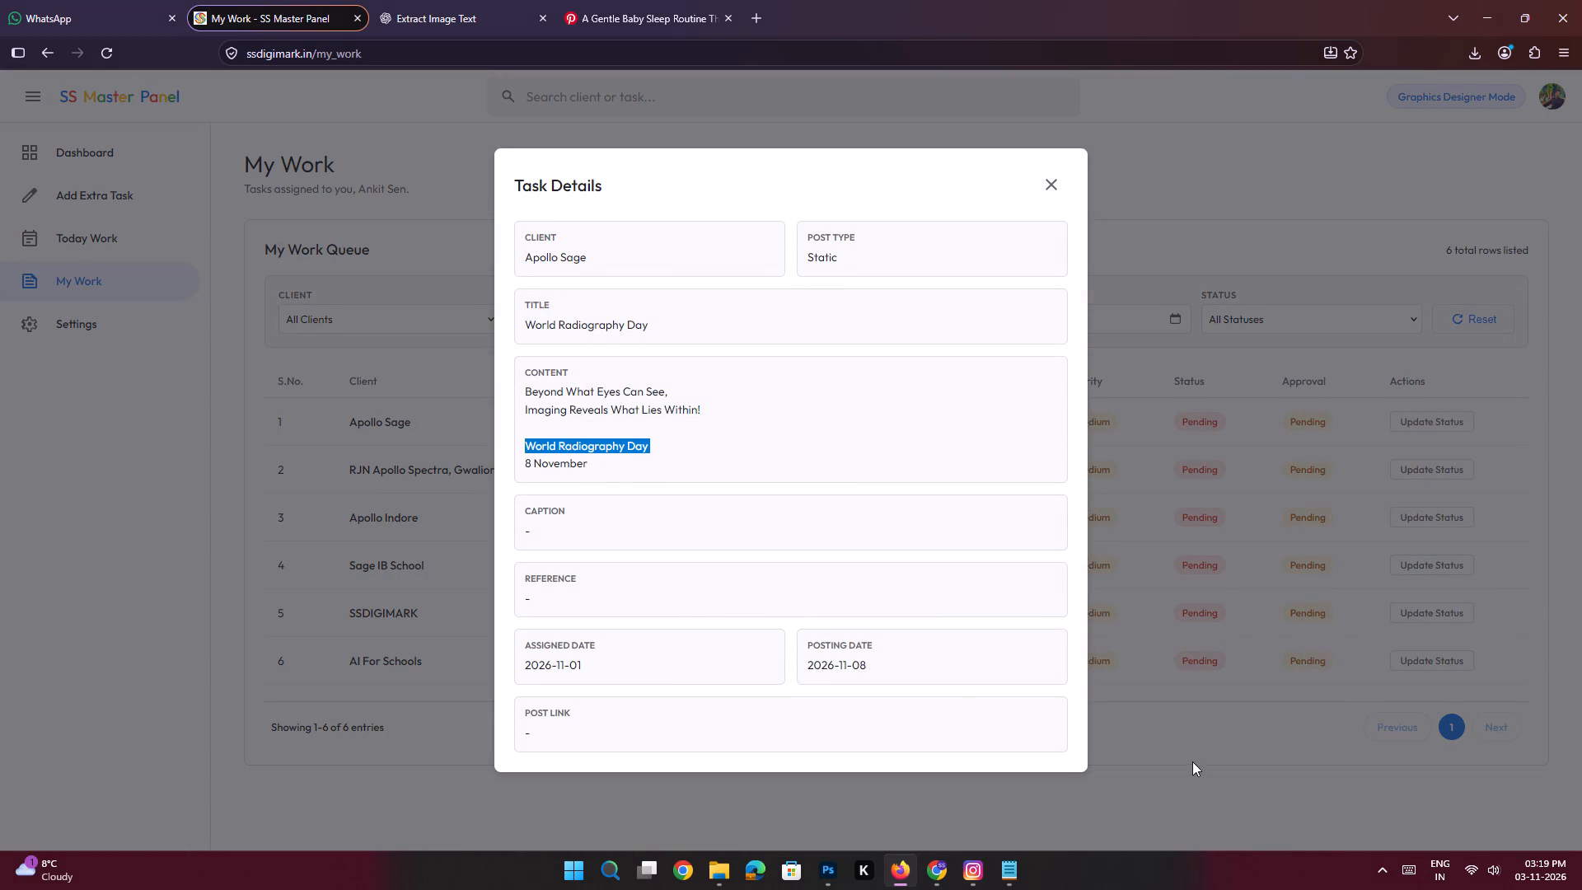
click(1201, 761)
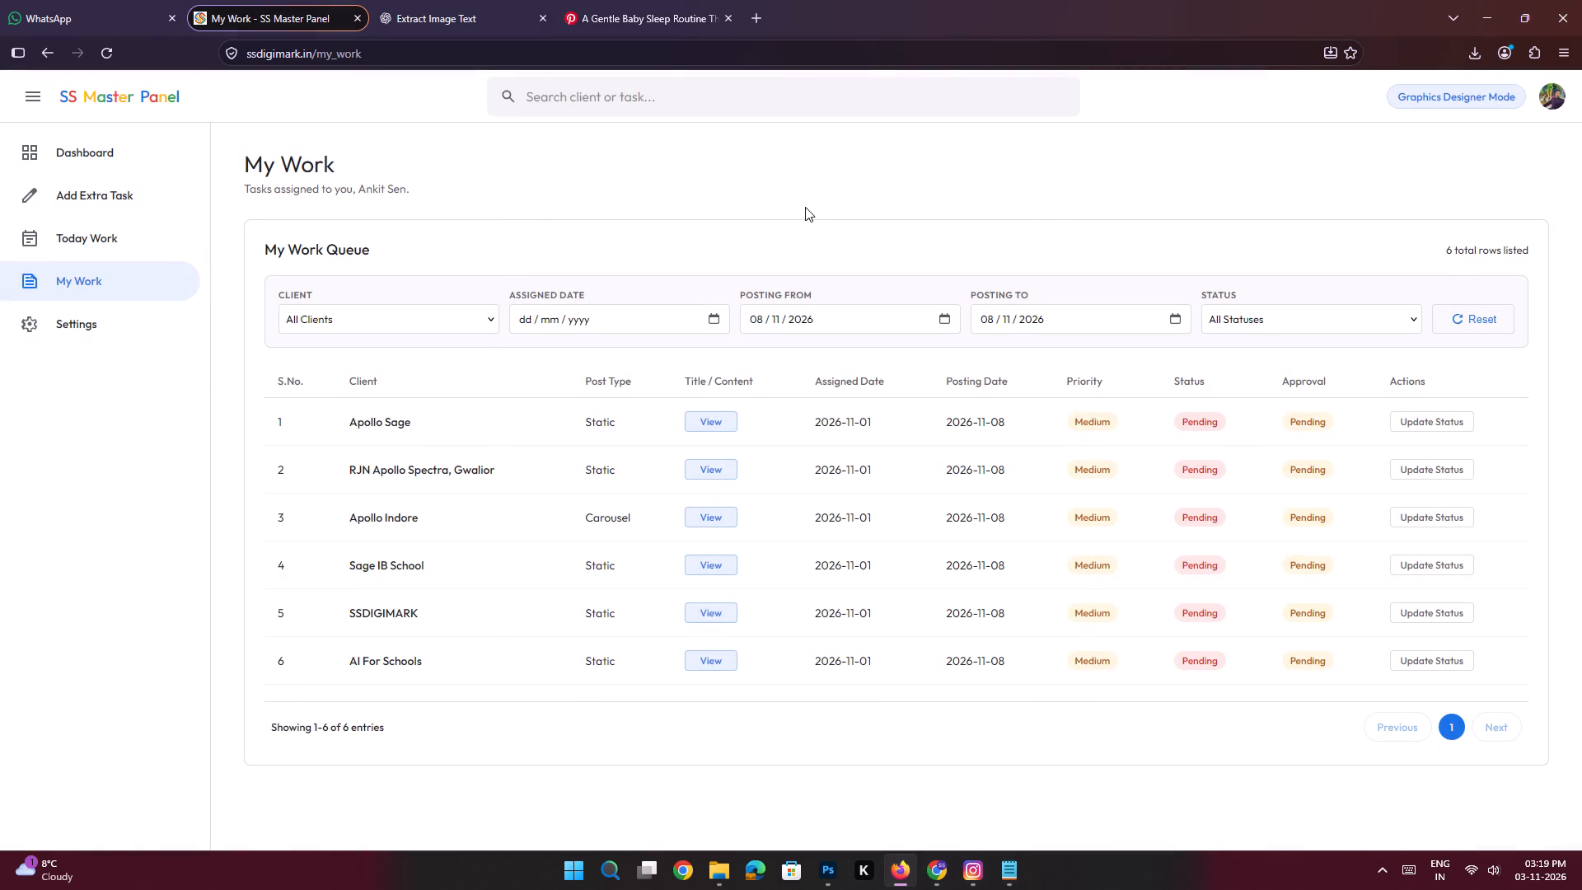
Search Pinterest for "World Radiography Day Social Media post".
click(634, 16)
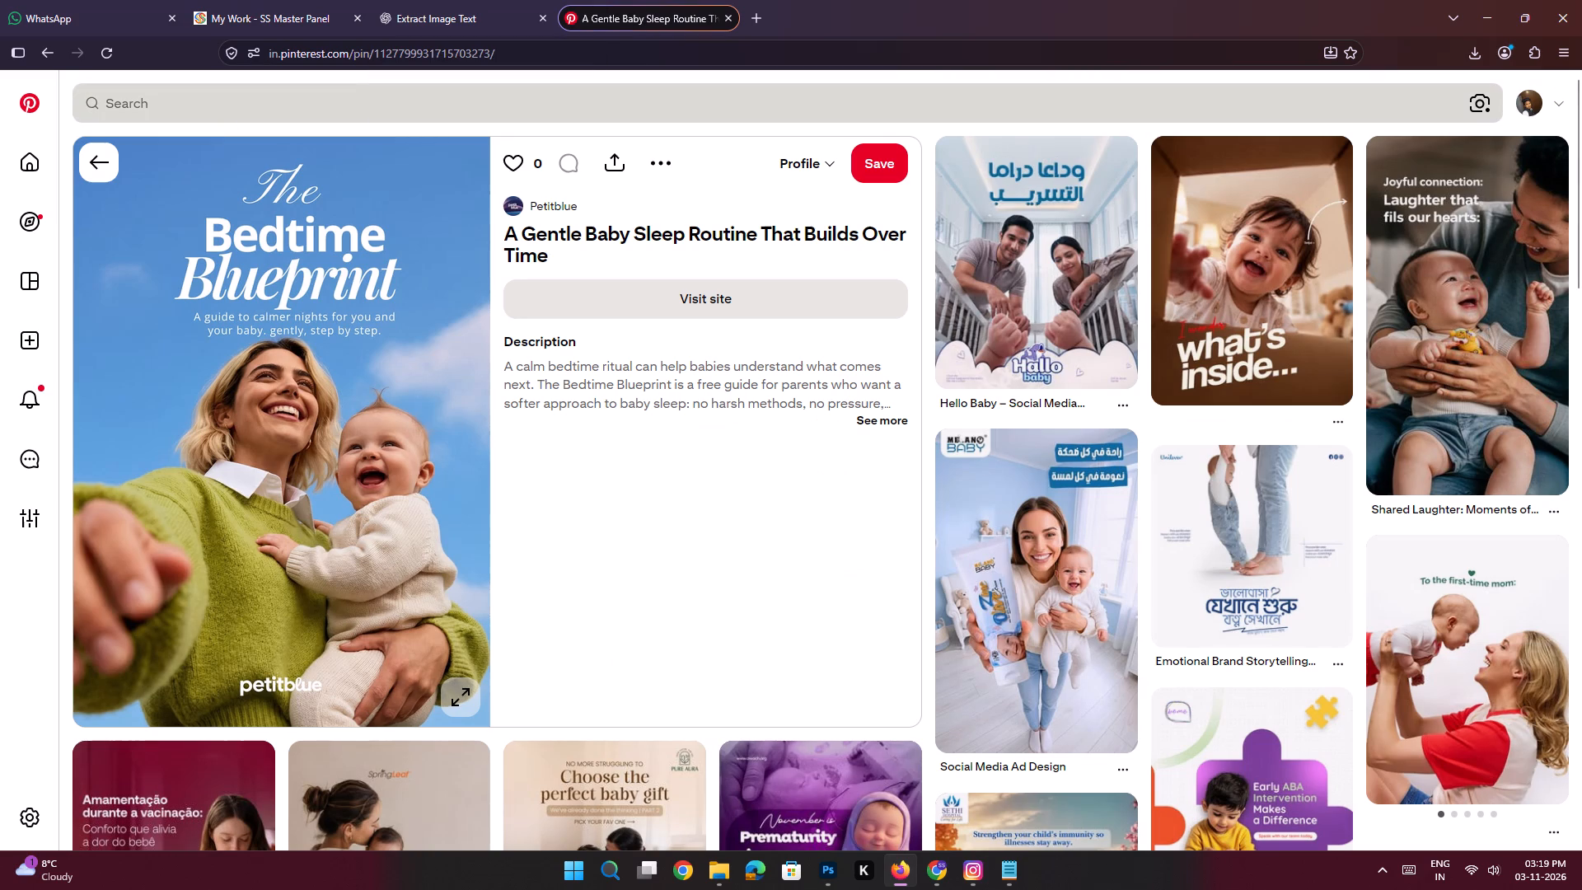
click(133, 106)
key(ctrl+v)
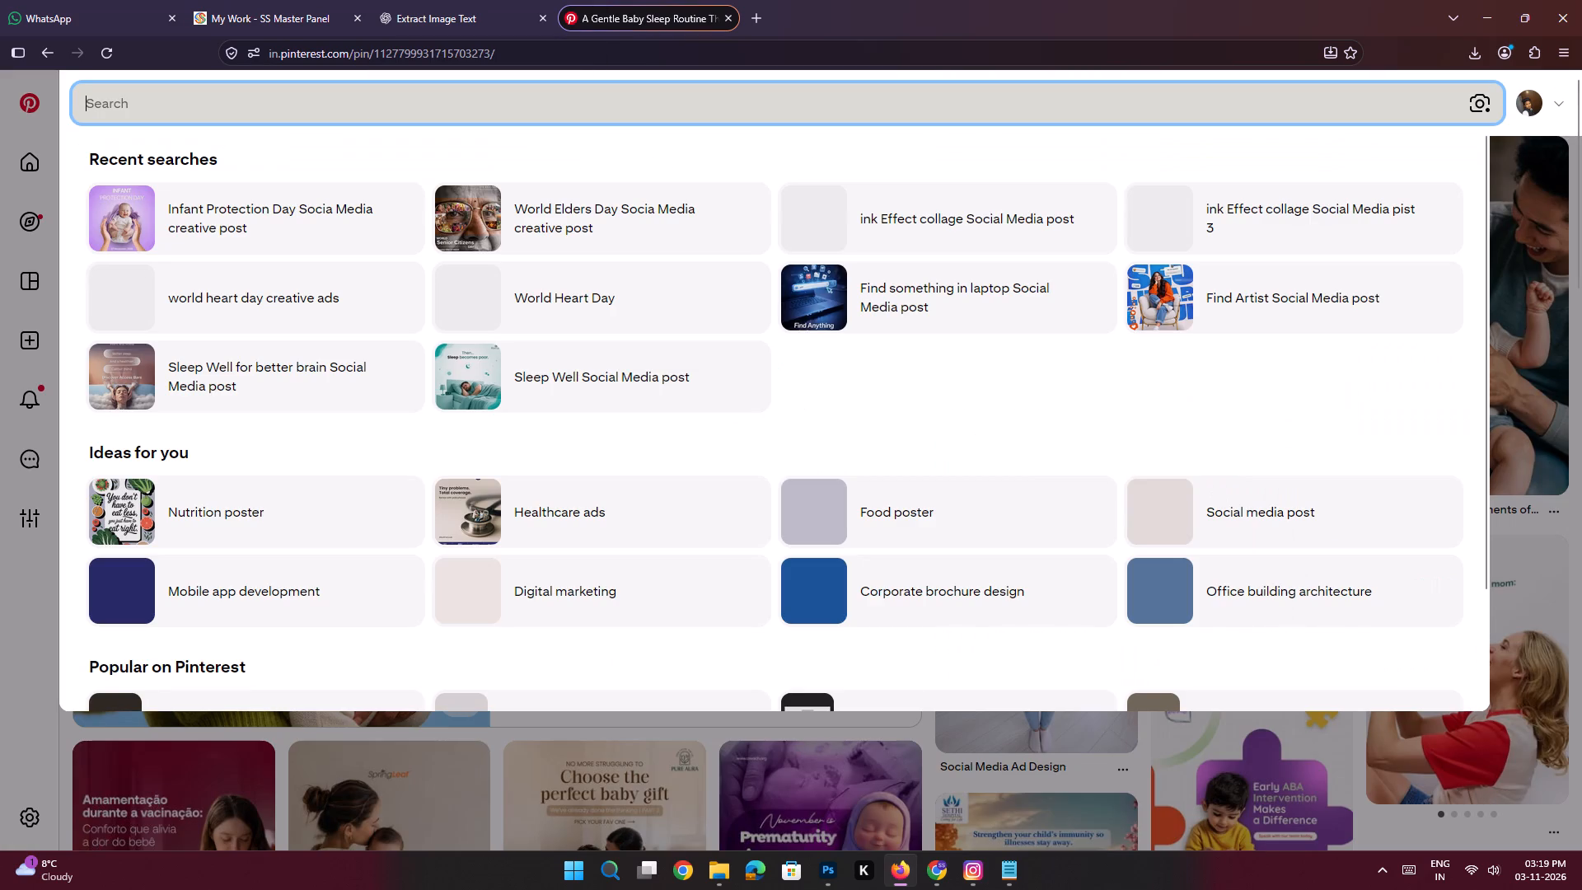
key(space)
text(Social Media post)
key(Return)
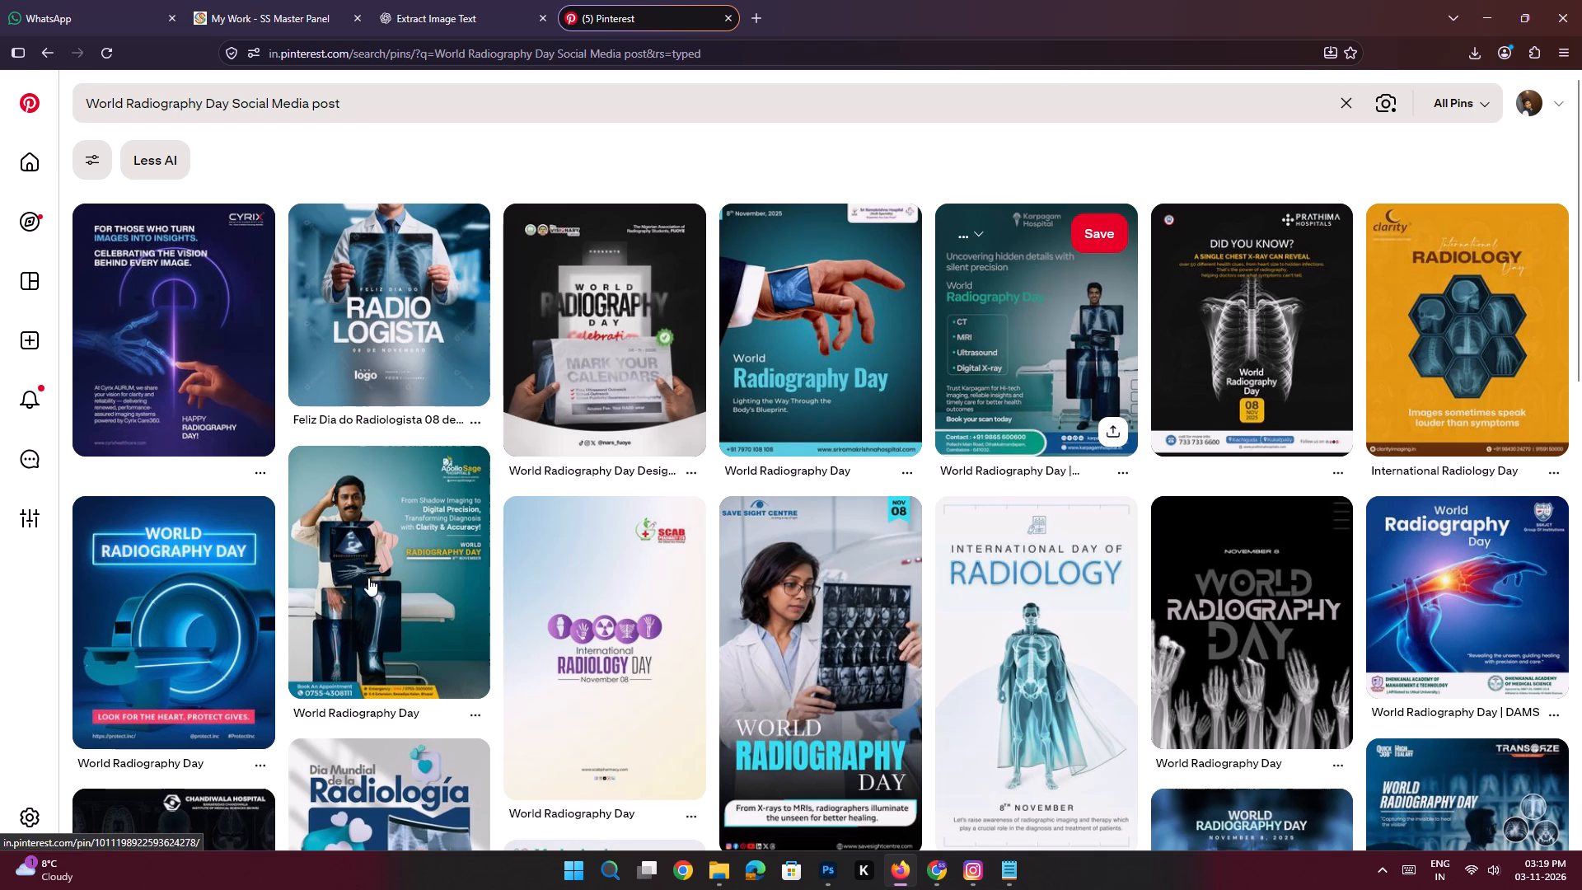
Examine the Apollo Sage World Radiography Day pin, then return to the search results and browse them for design references.
click(382, 560)
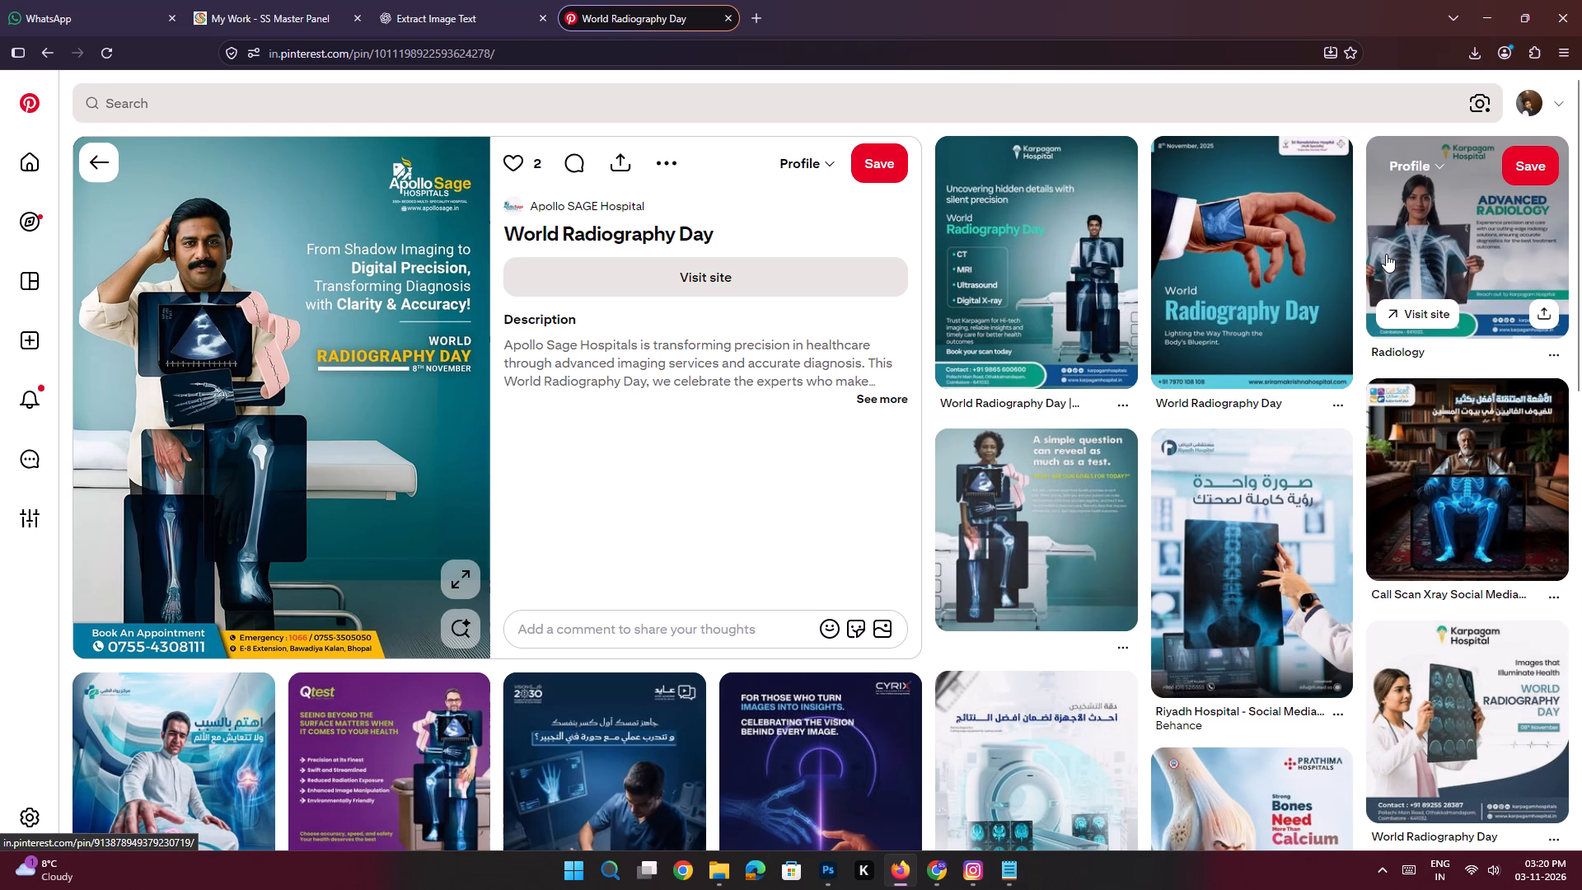
click(34, 49)
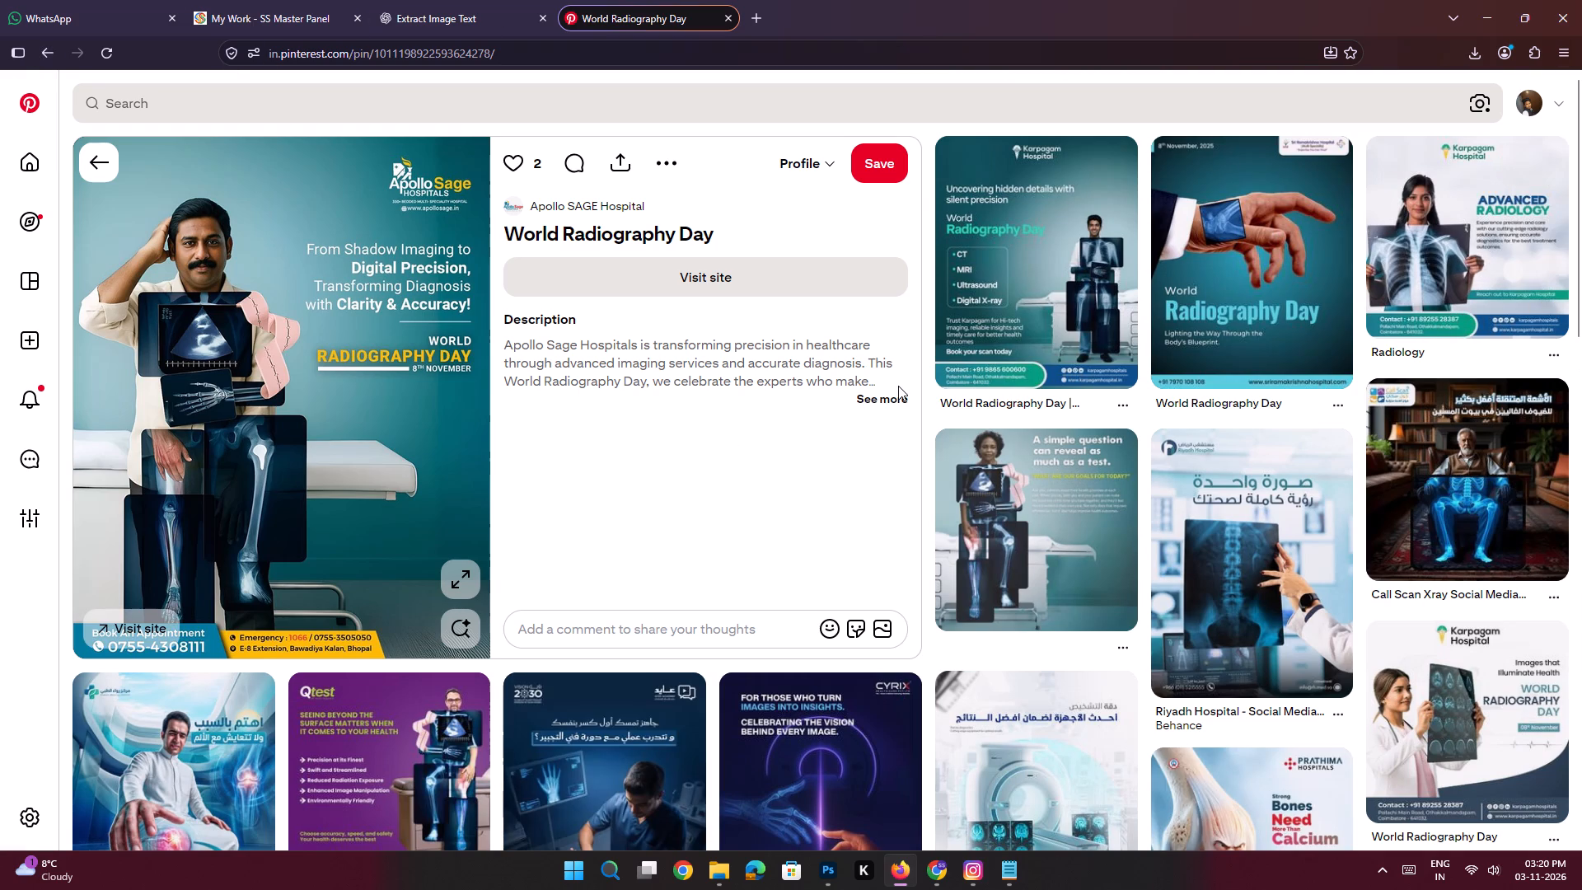
scroll(1130, 506, up, 5)
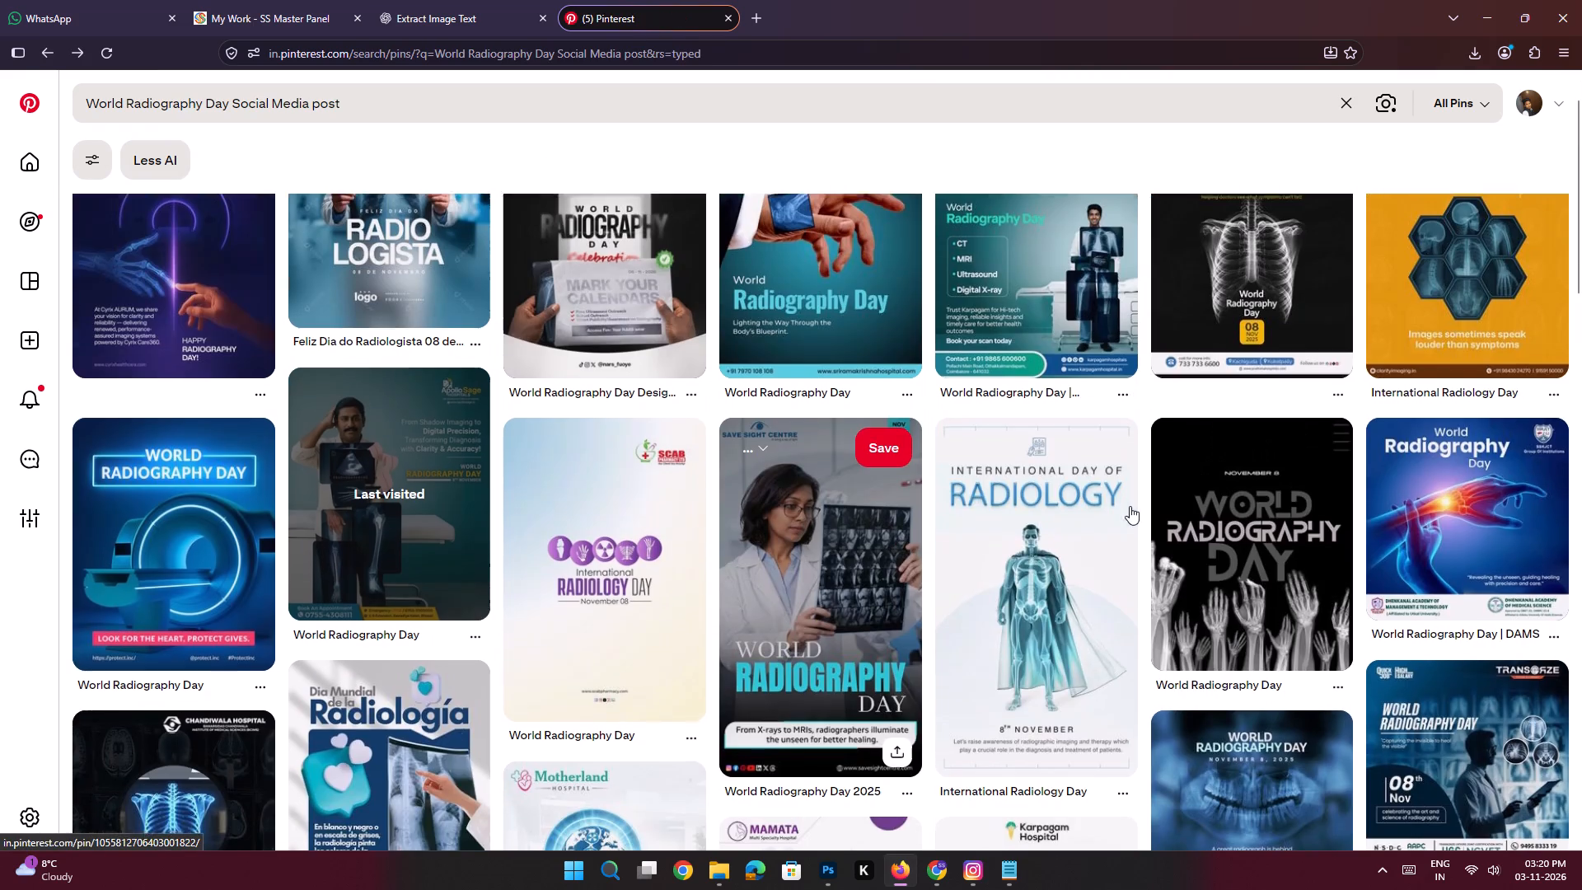
scroll(1130, 506, up, 9)
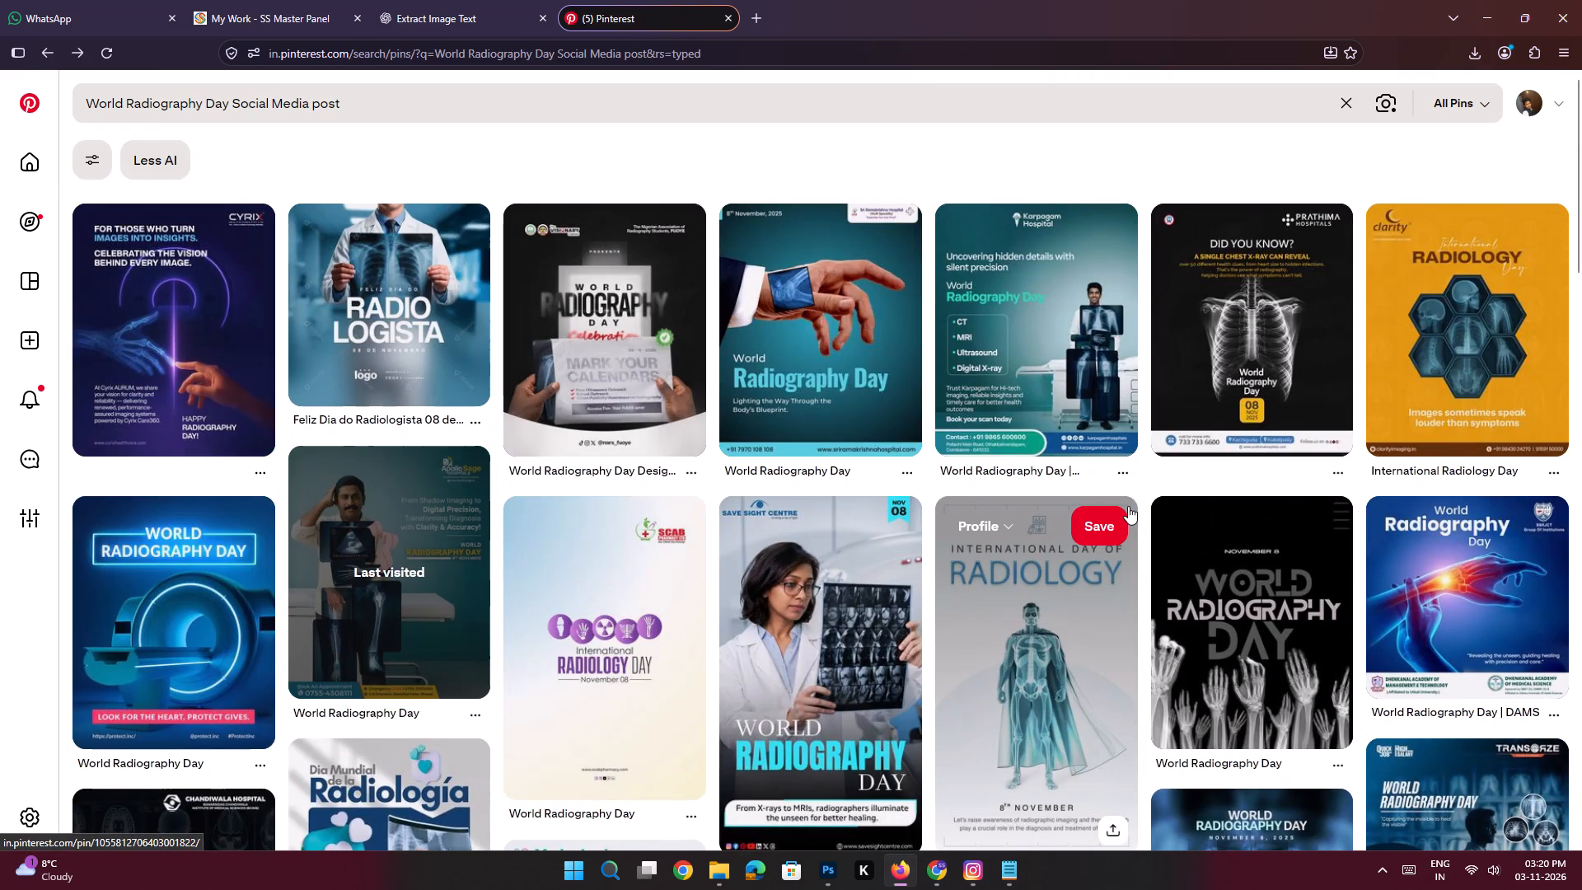
scroll(1128, 506, down, 4)
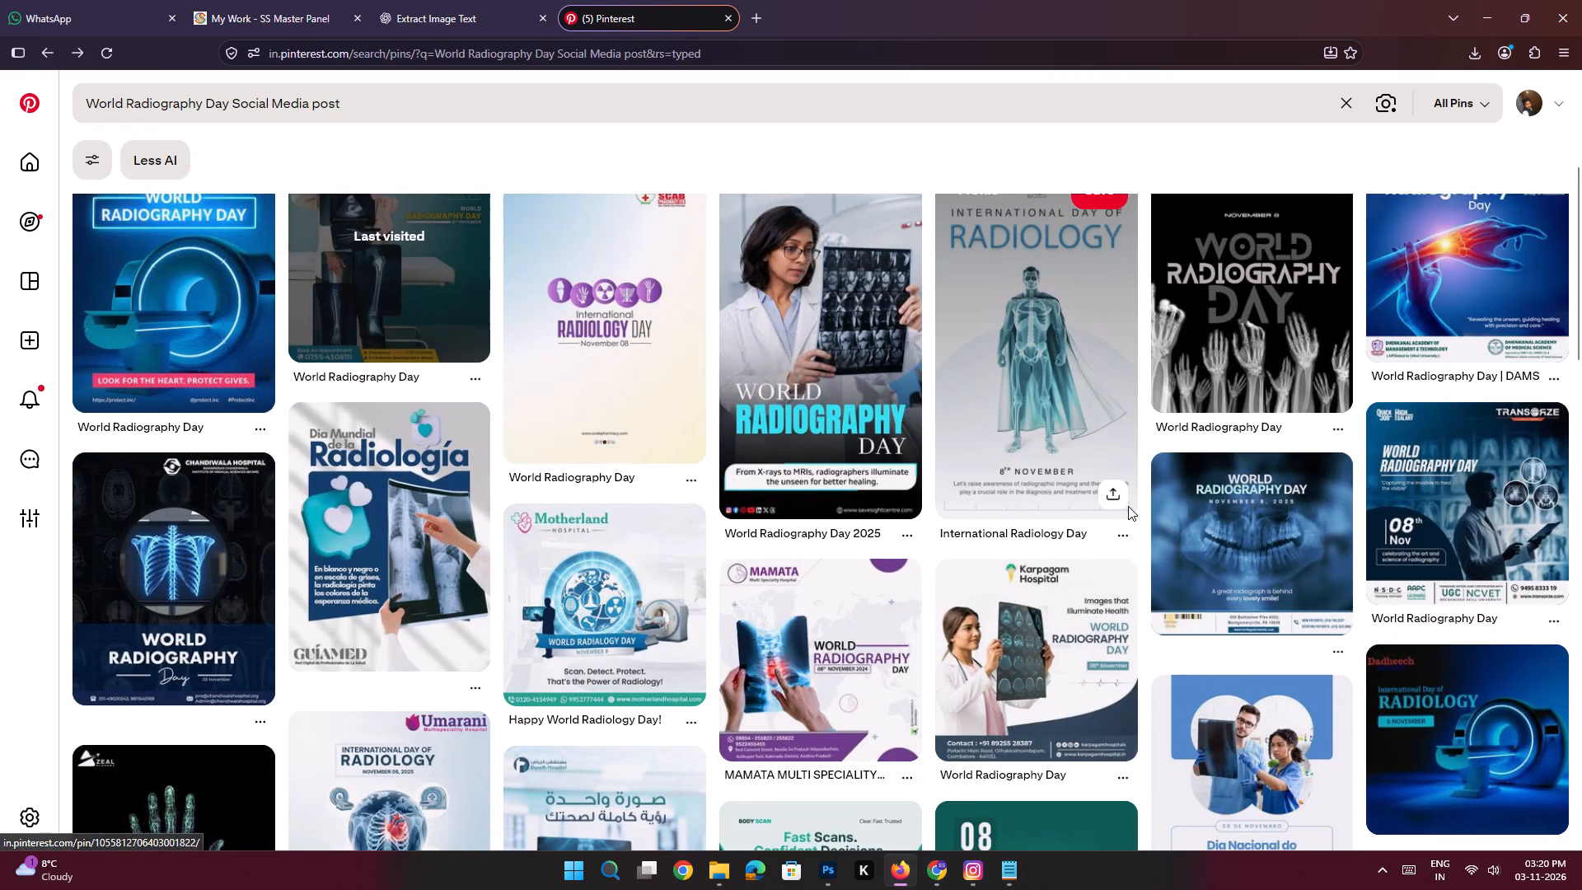
scroll(1128, 506, down, 4)
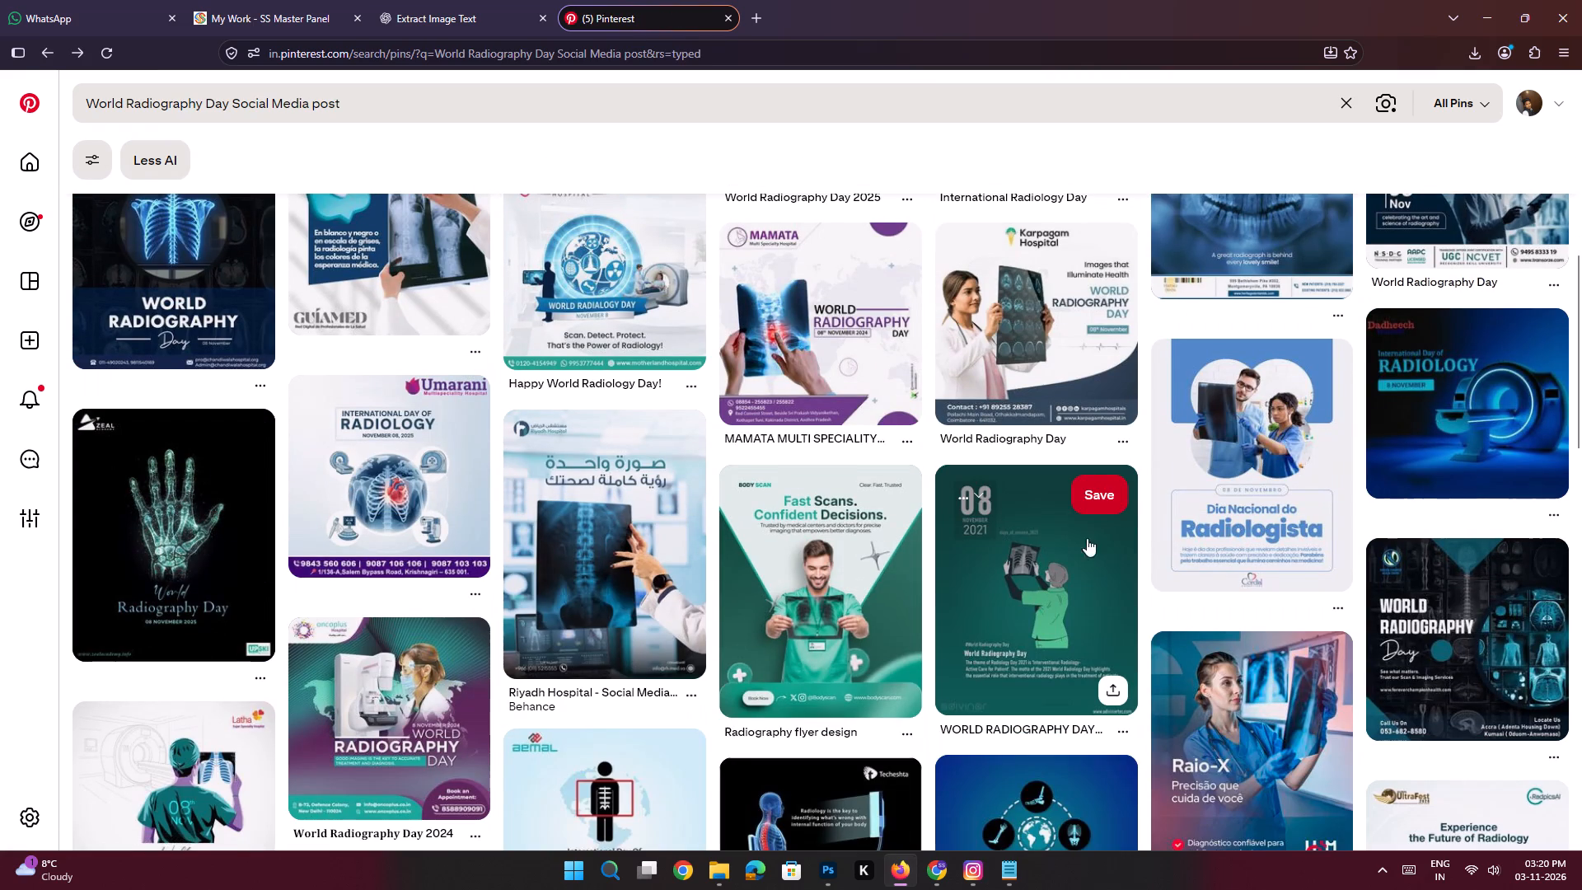
scroll(1041, 499, down, 5)
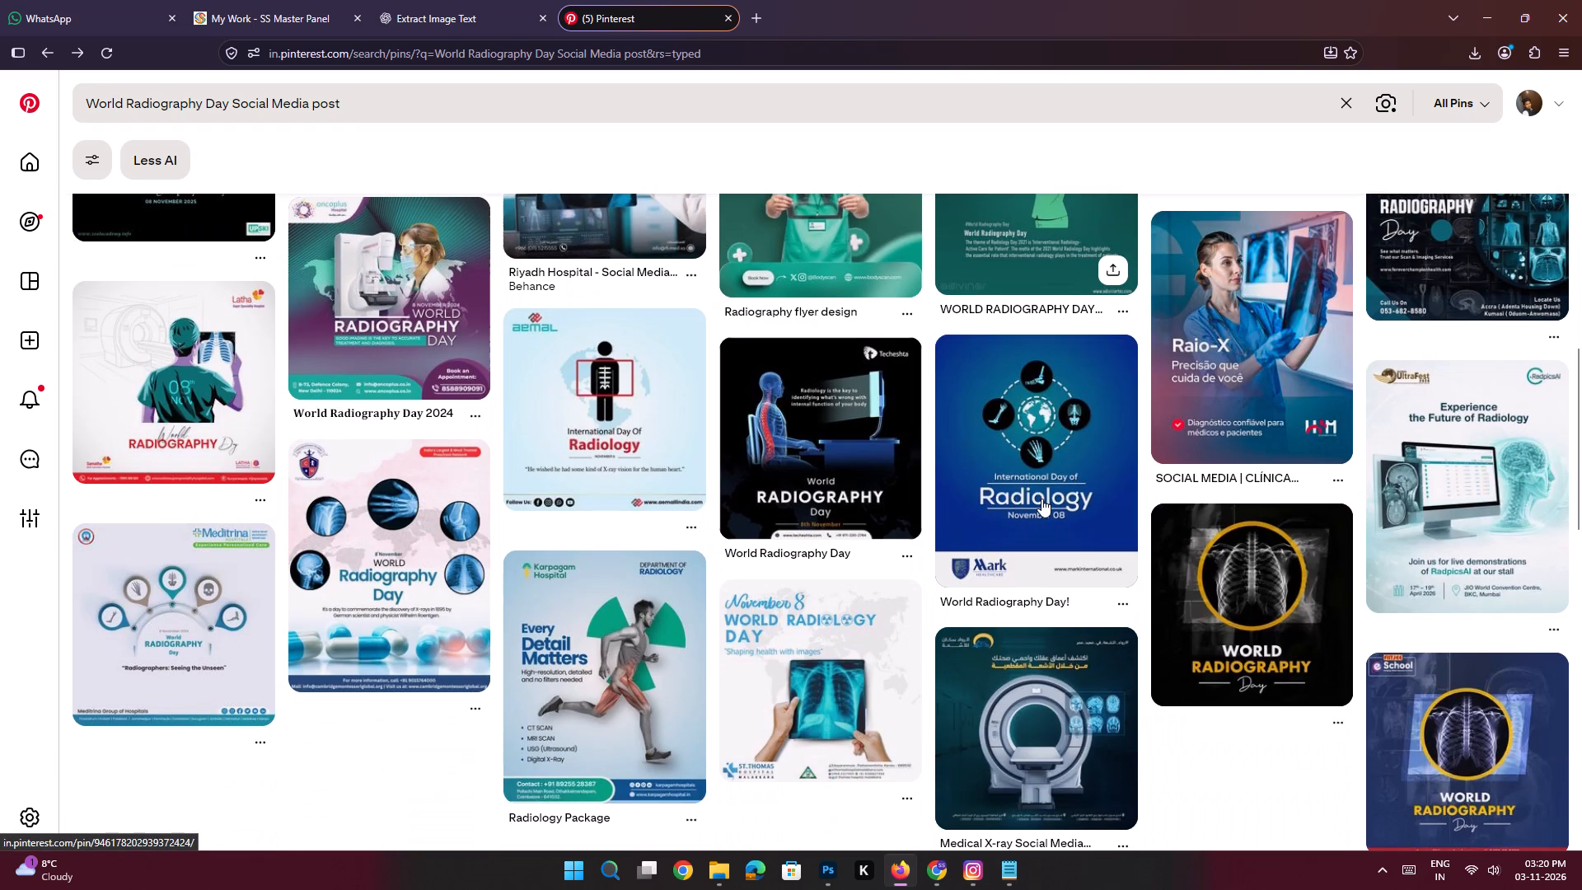
scroll(1041, 499, down, 4)
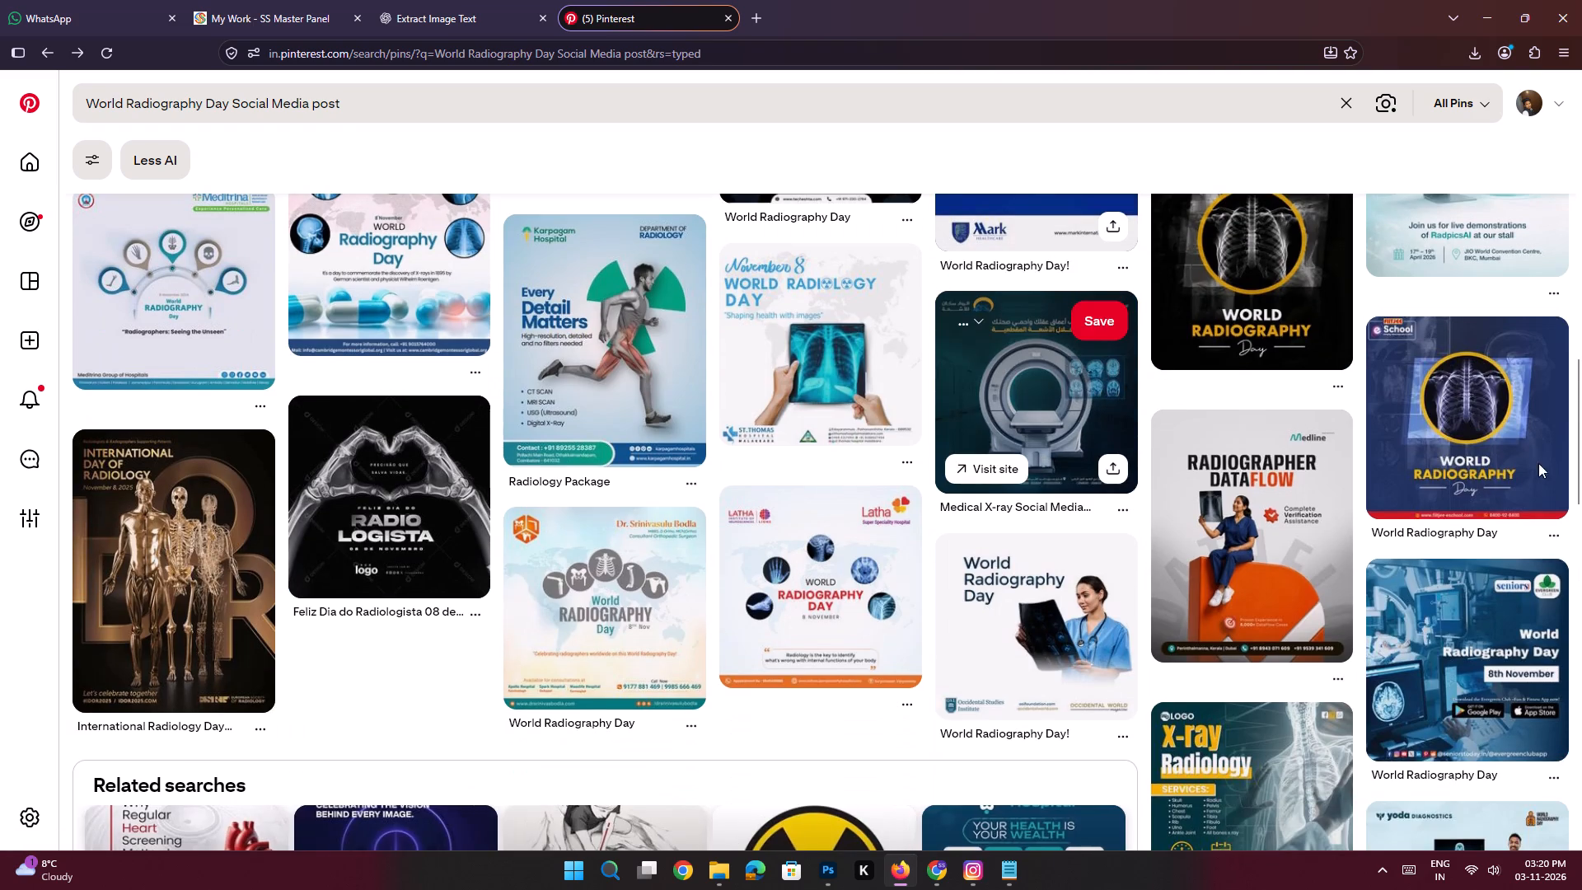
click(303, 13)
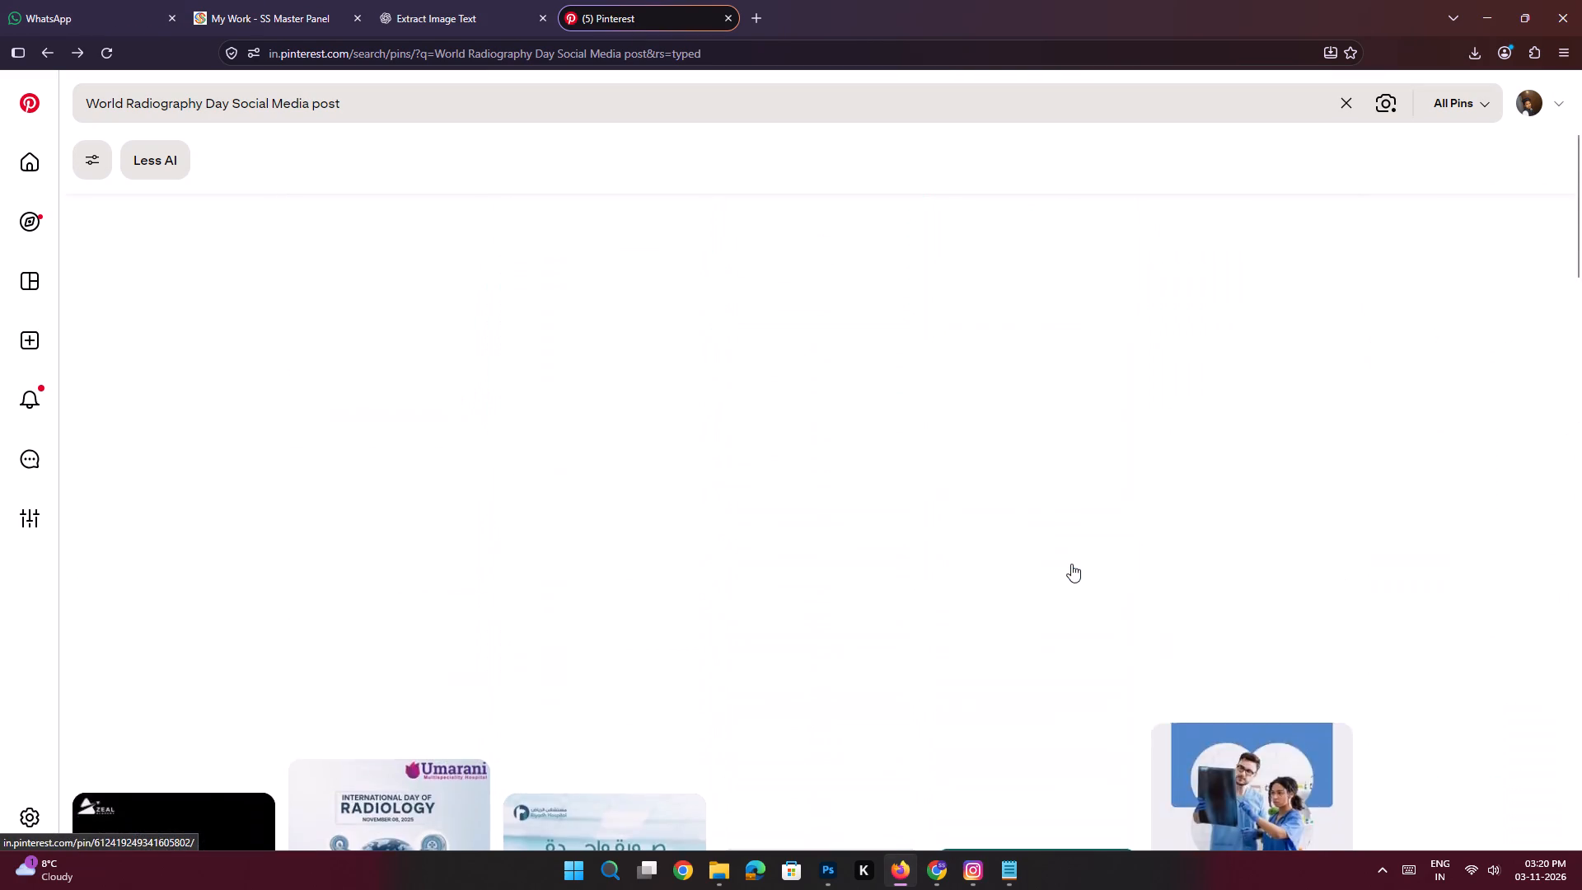
scroll(1071, 564, up, 4)
scroll(1071, 564, down, 4)
scroll(1062, 564, up, 4)
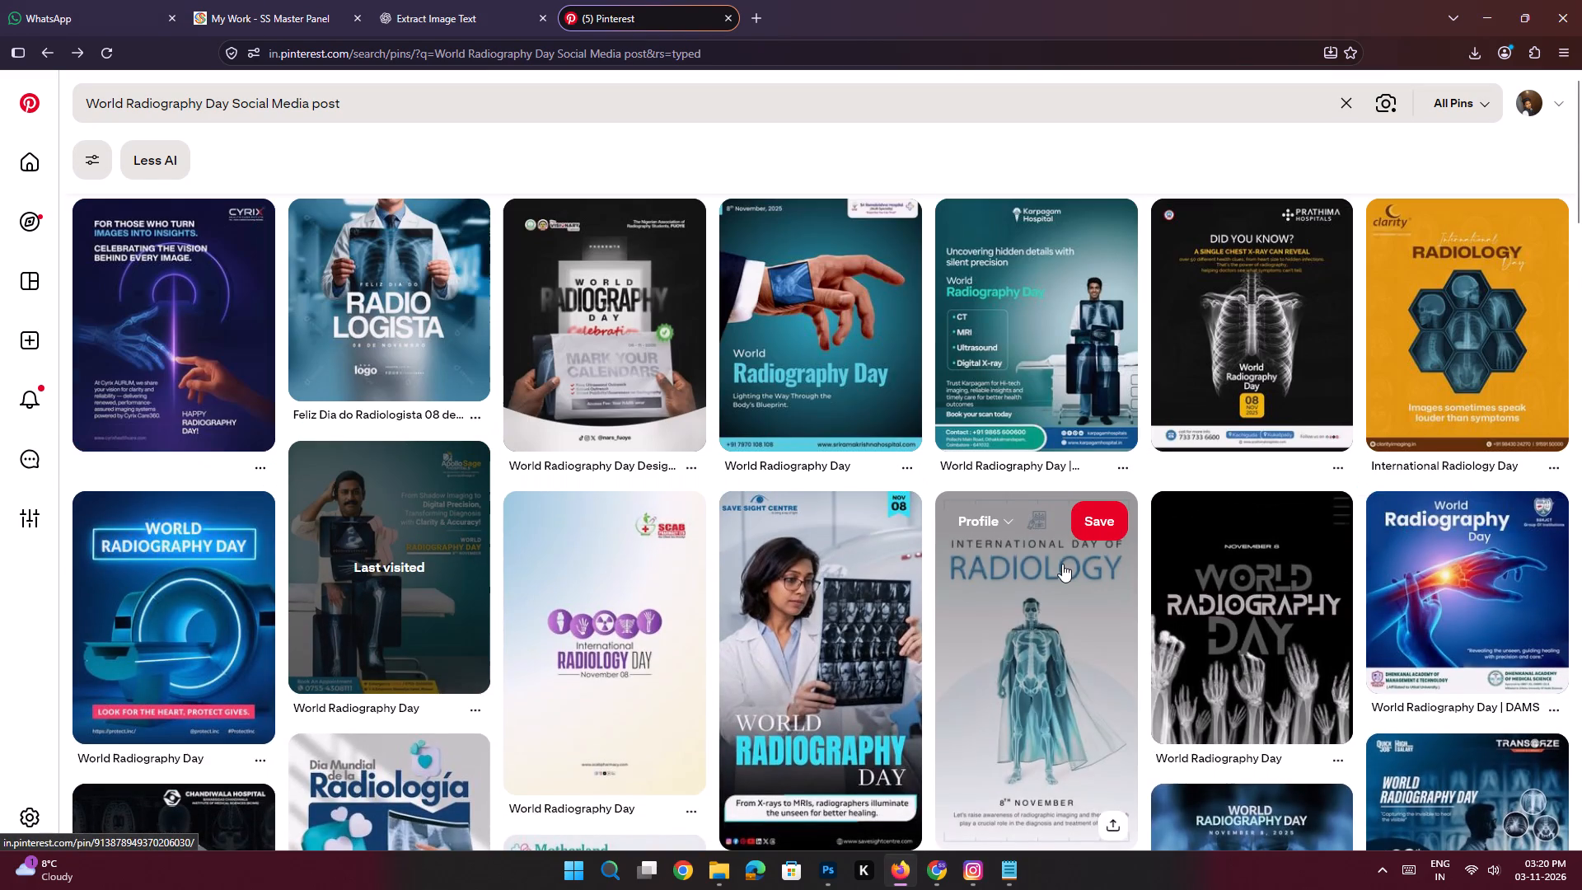
scroll(1062, 564, up, 5)
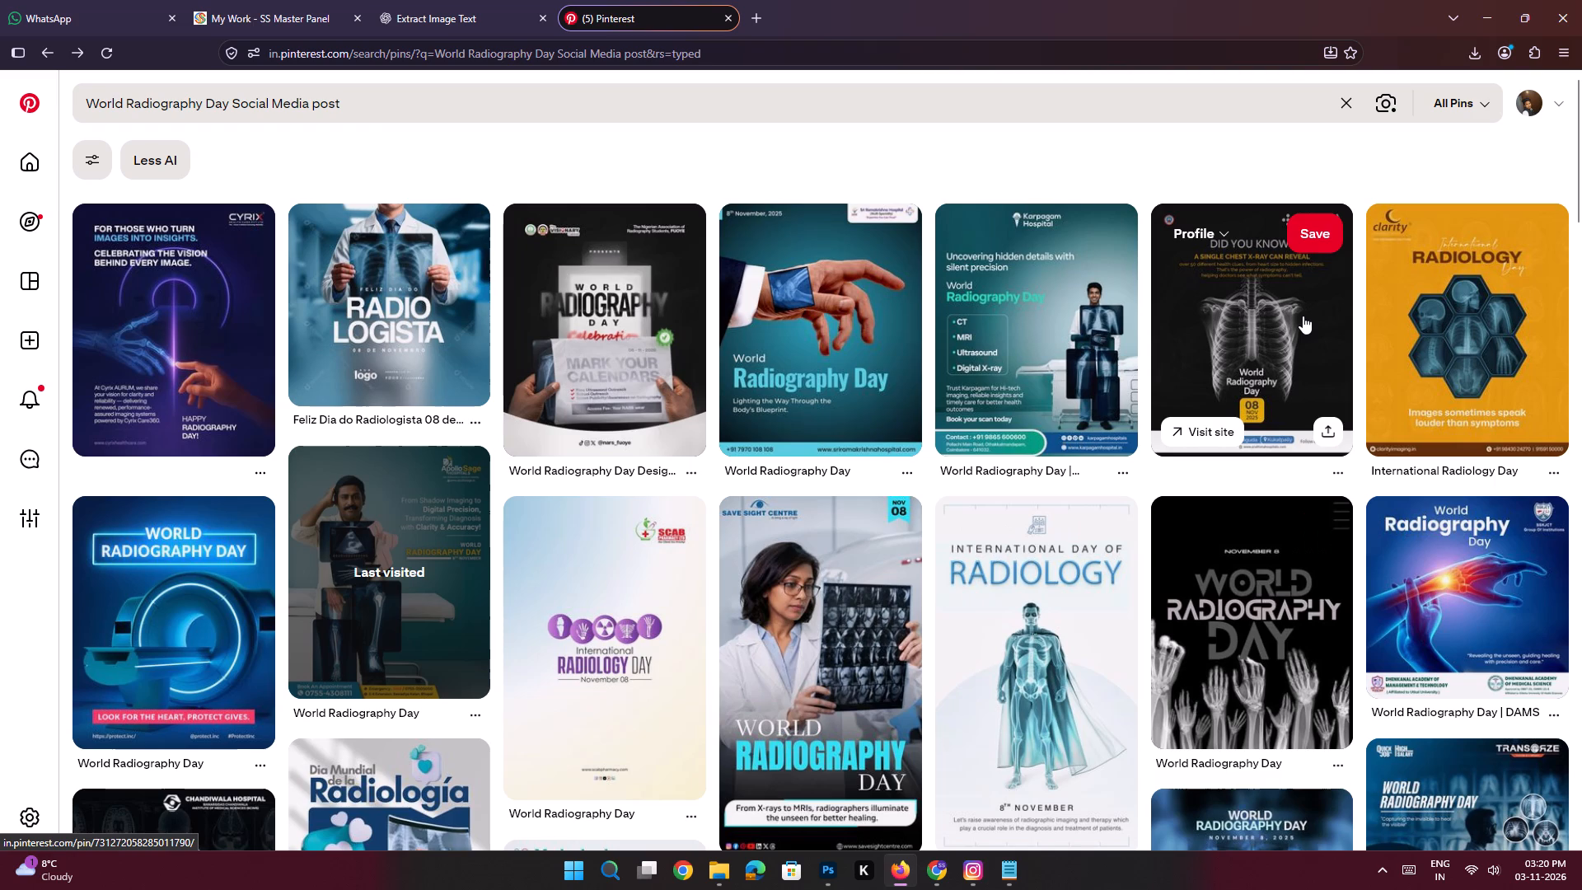
scroll(892, 416, down, 4)
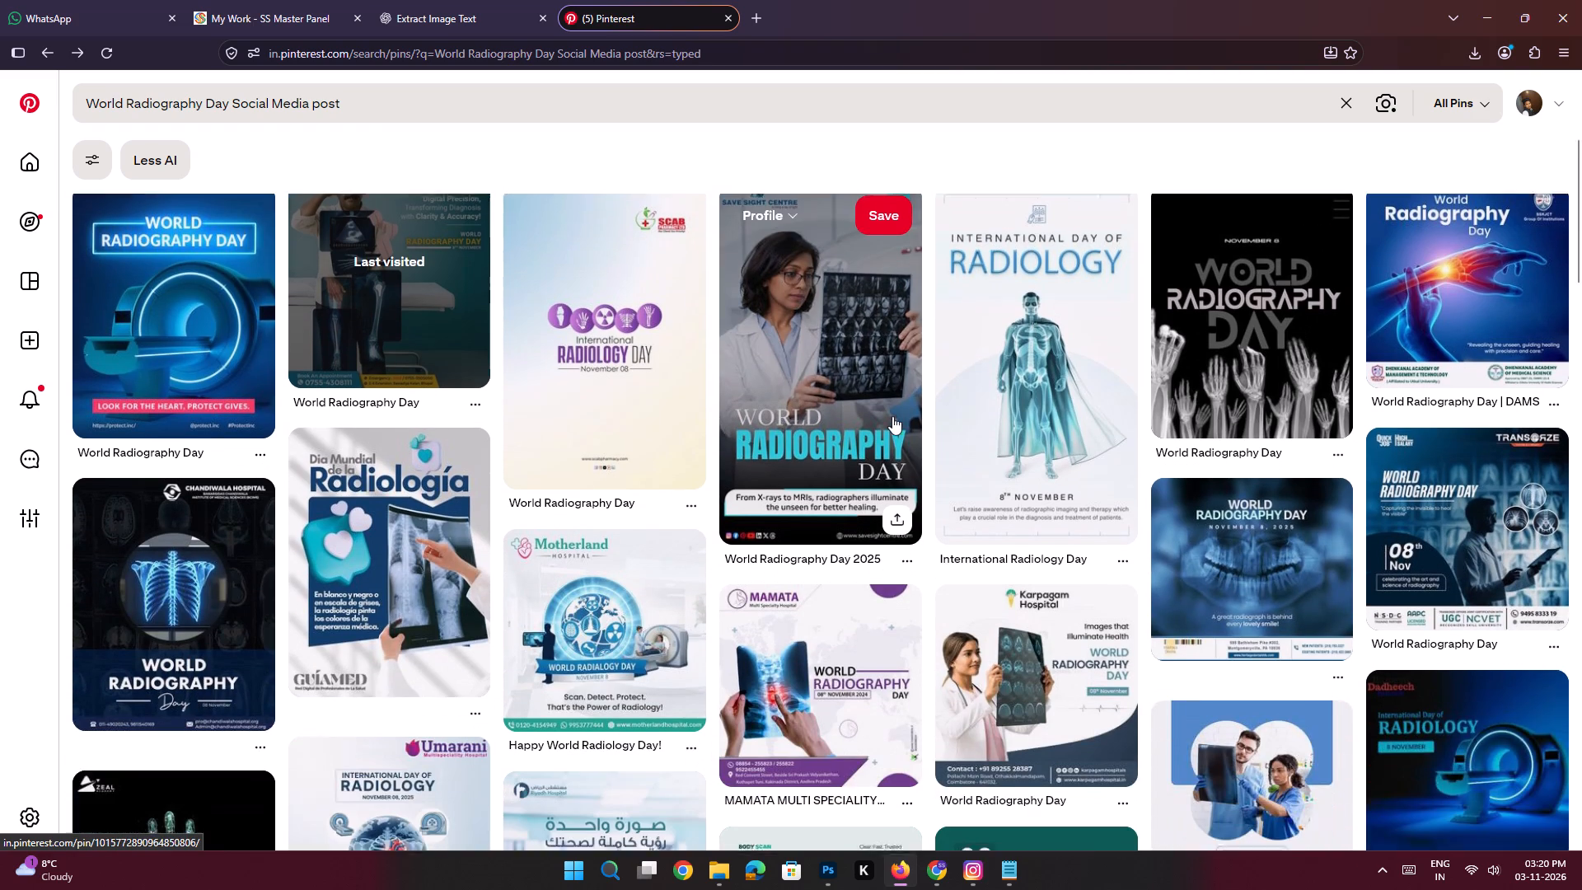
scroll(892, 416, down, 2)
scroll(911, 518, up, 8)
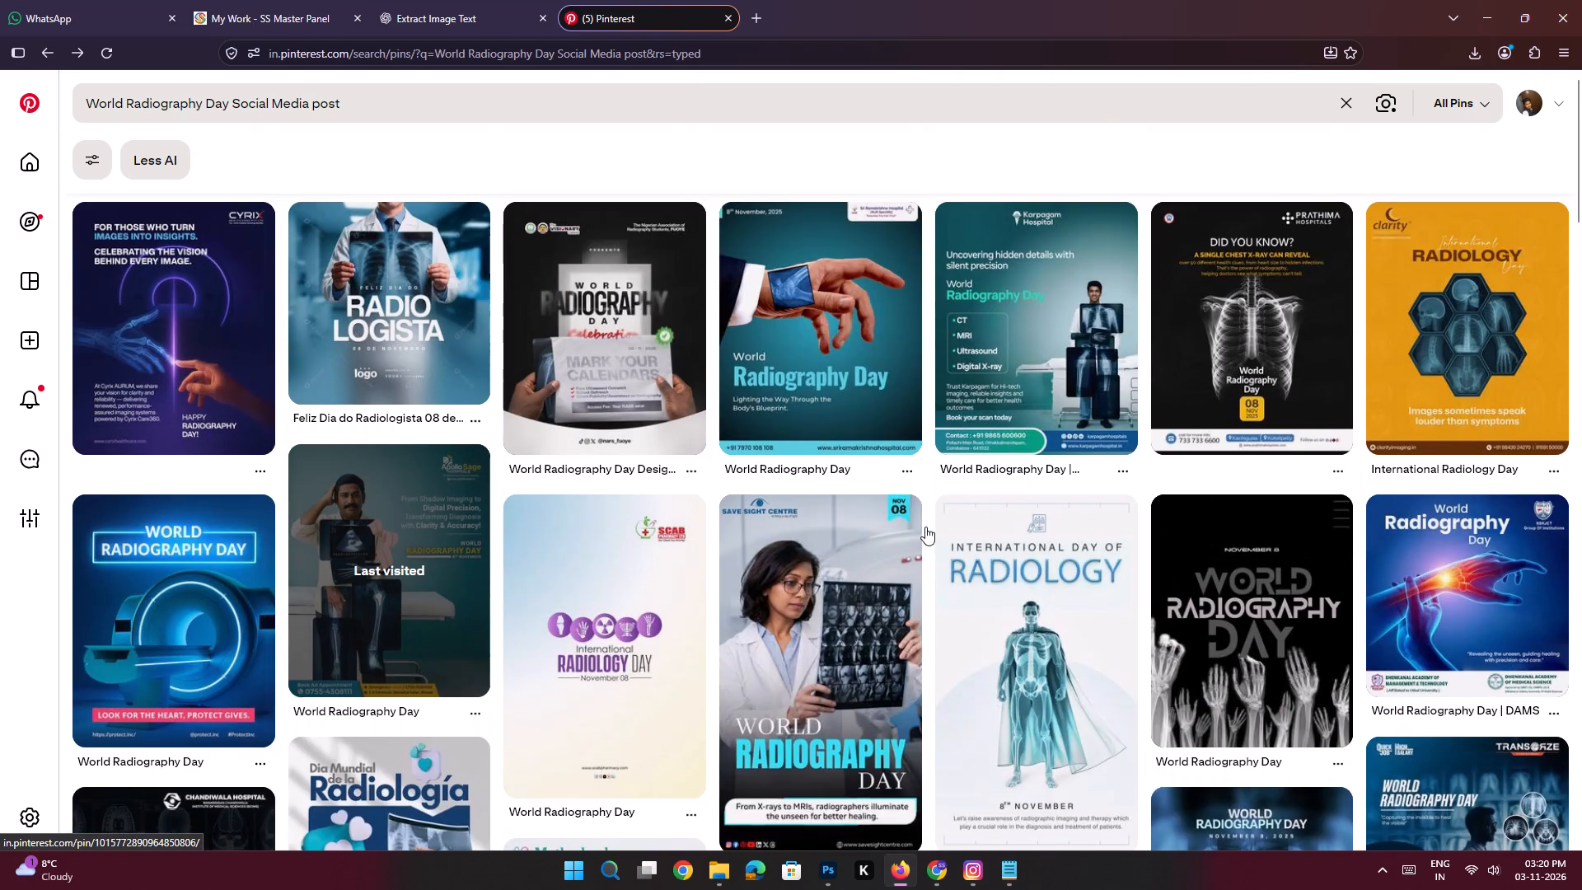
scroll(925, 527, up, 8)
Open the Sri Ramakrishna Hospital World Radiography Day pin and look through its related designs.
click(835, 325)
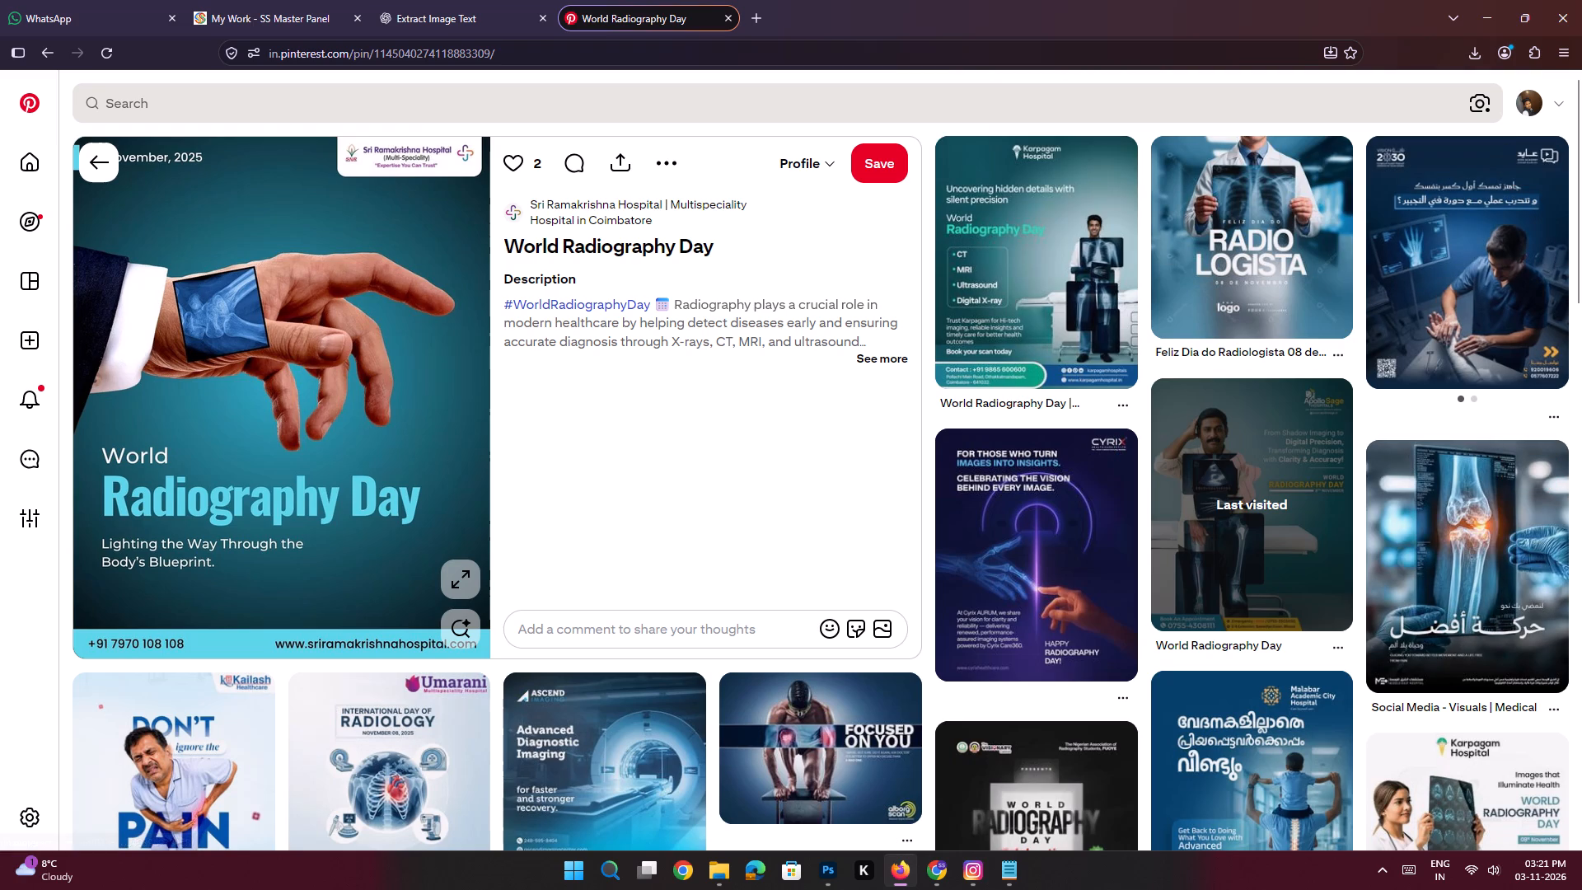
scroll(835, 316, down, 6)
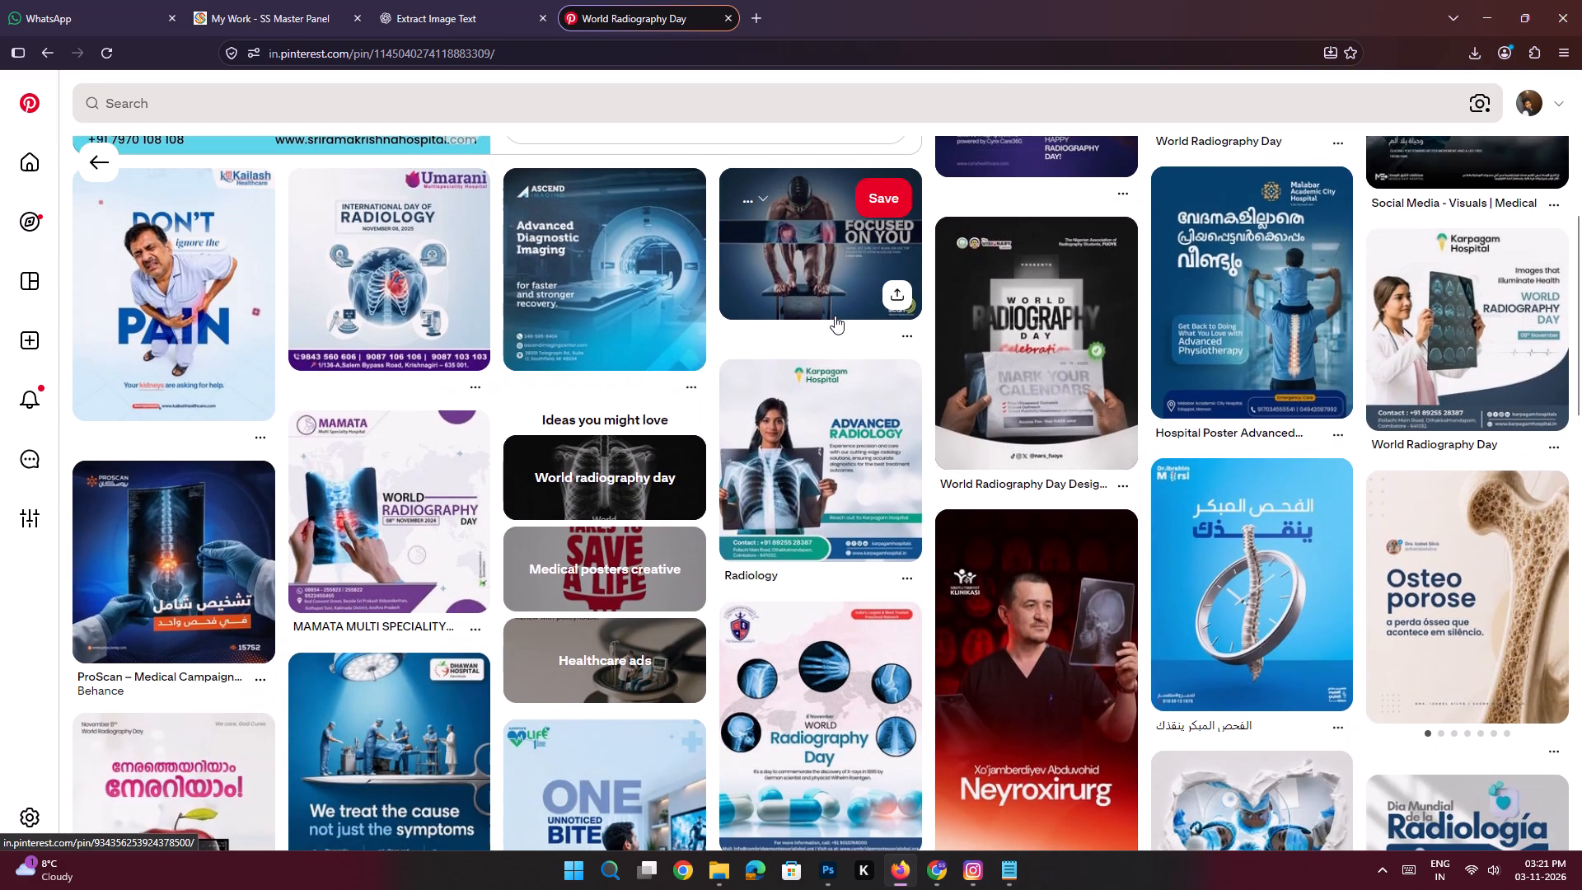
scroll(1331, 551, up, 11)
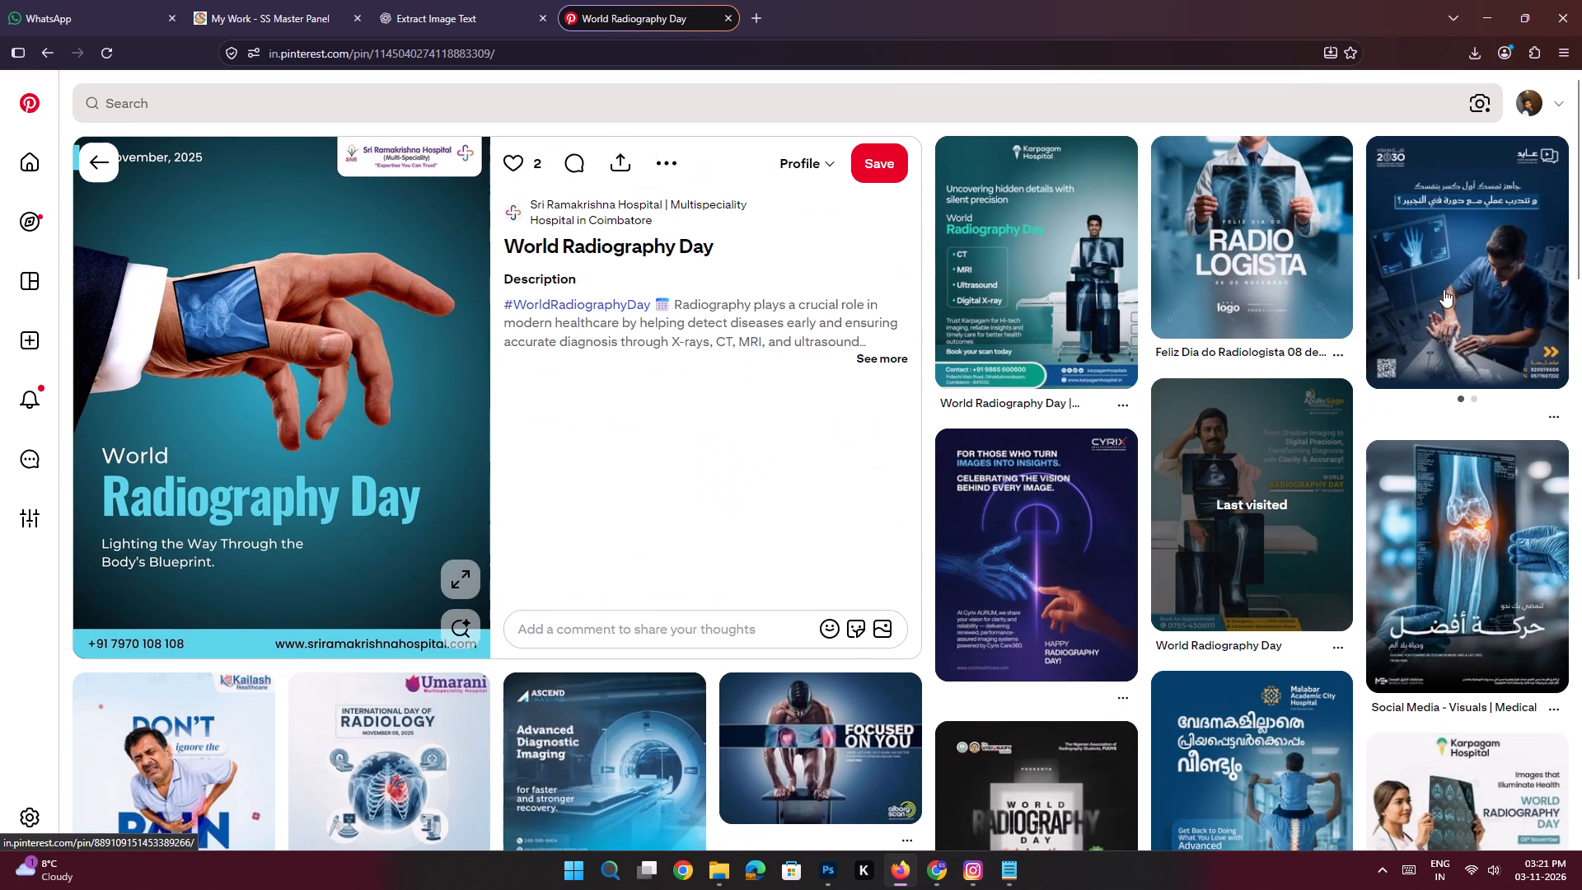
Examine the Ayed Academy pin, its related medical designs and the Elite Clinics collection, then return to the Sri Ramakrishna Hospital pin.
click(1444, 289)
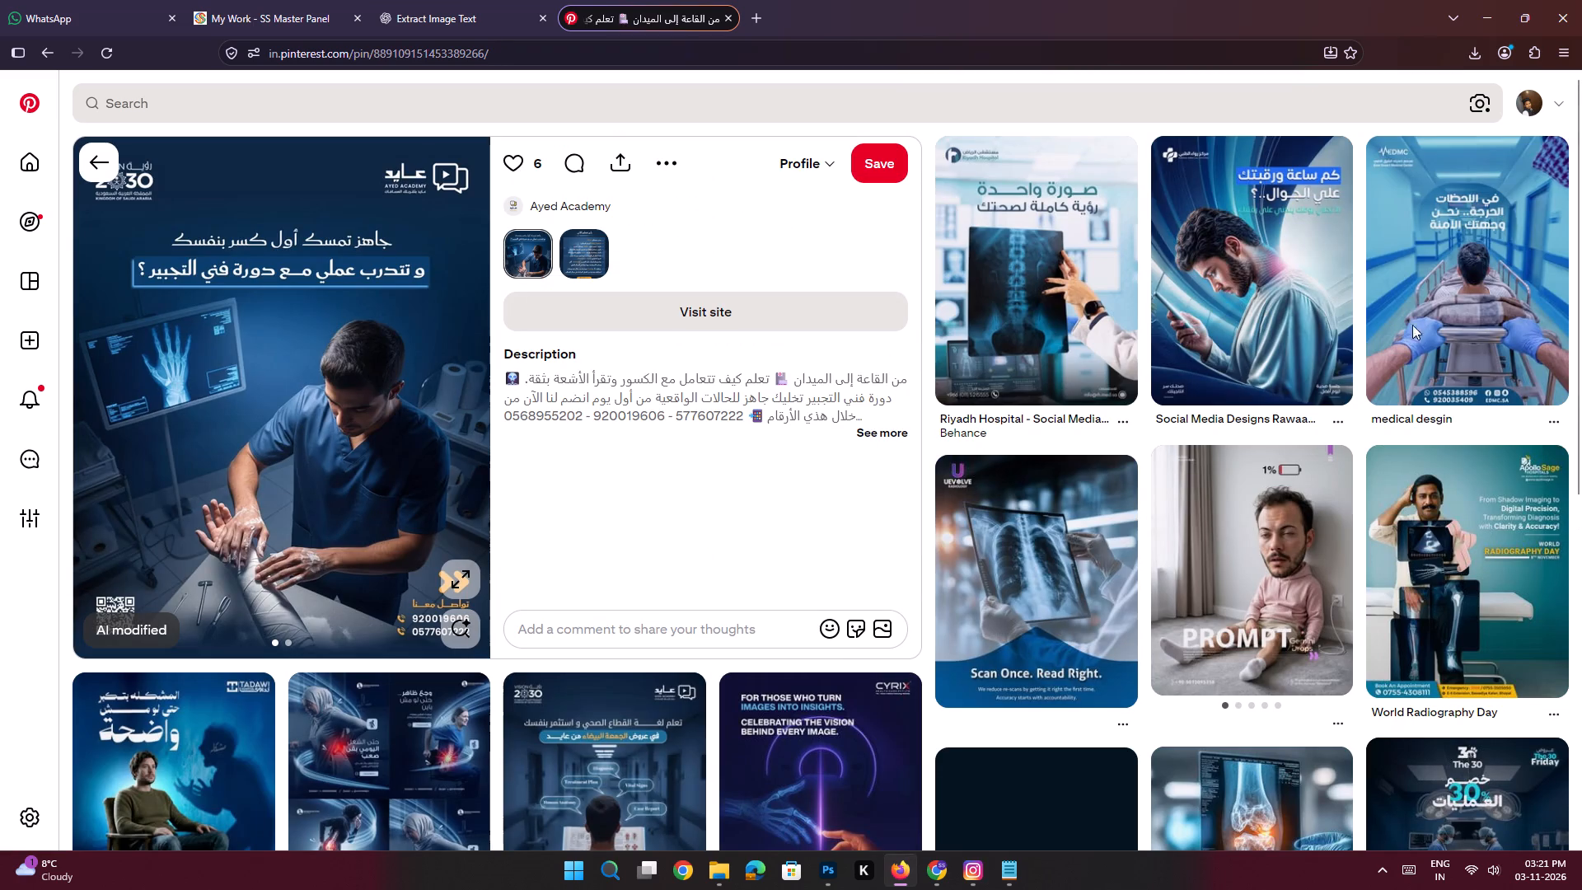
scroll(1406, 274, down, 5)
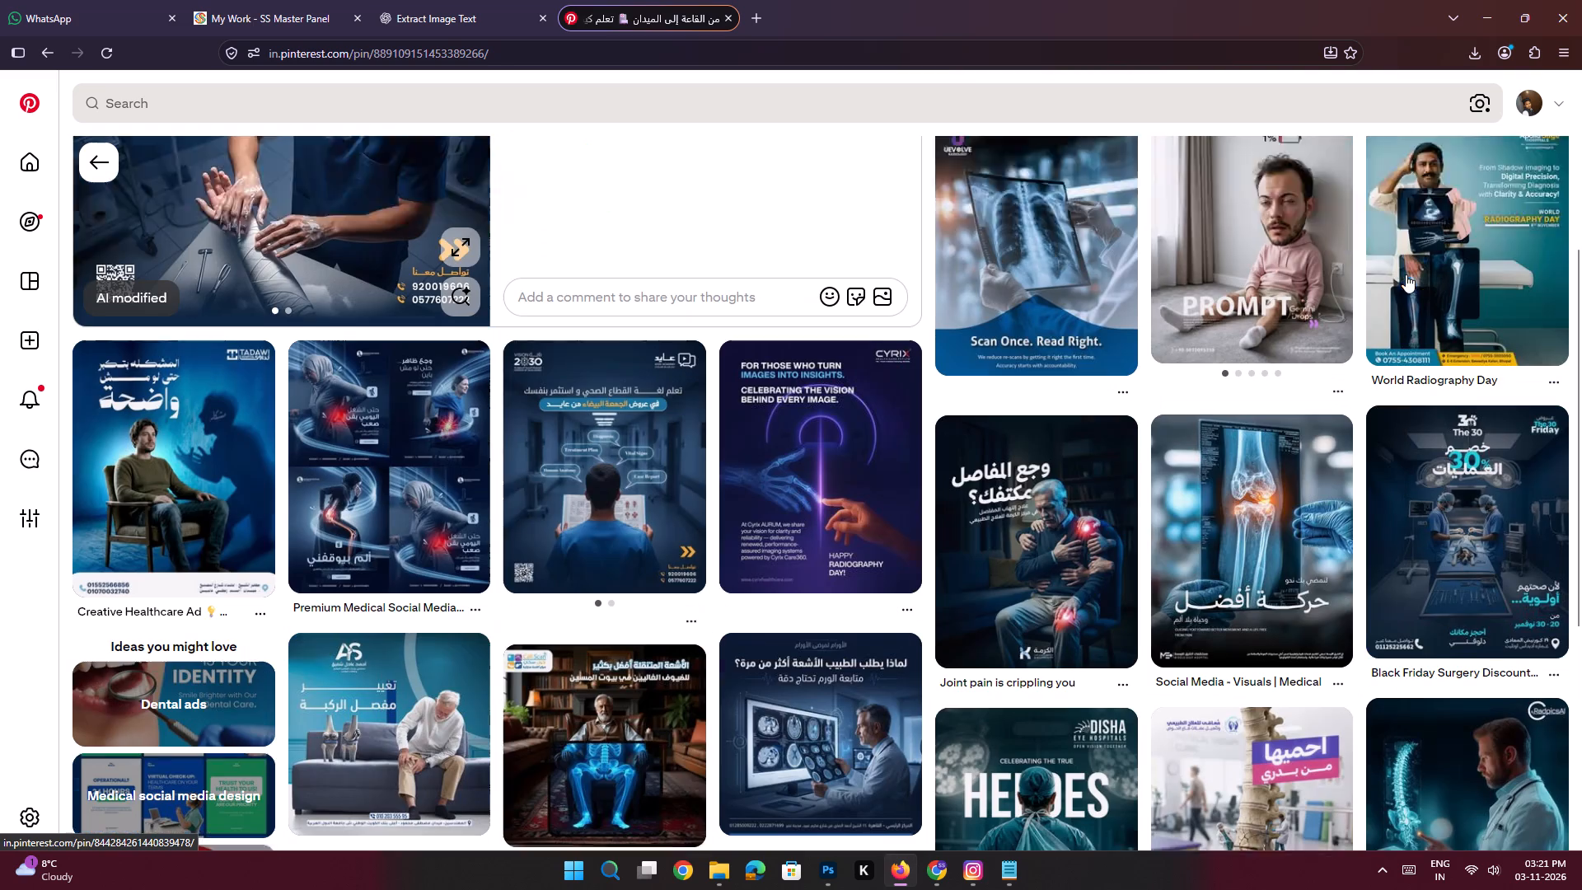
scroll(1406, 274, down, 4)
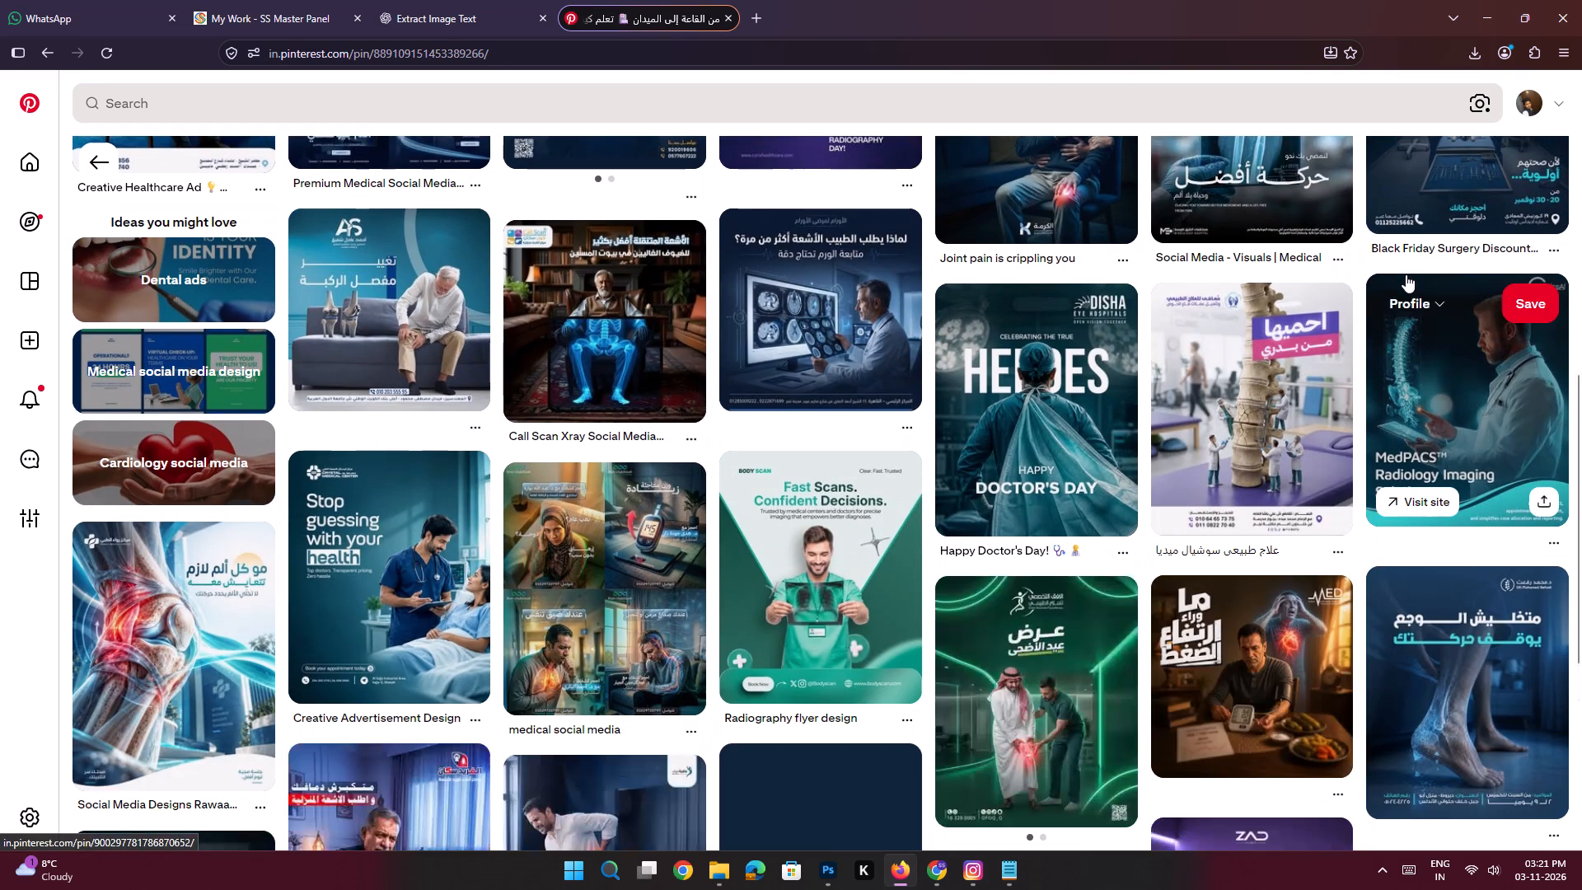
scroll(1406, 274, down, 4)
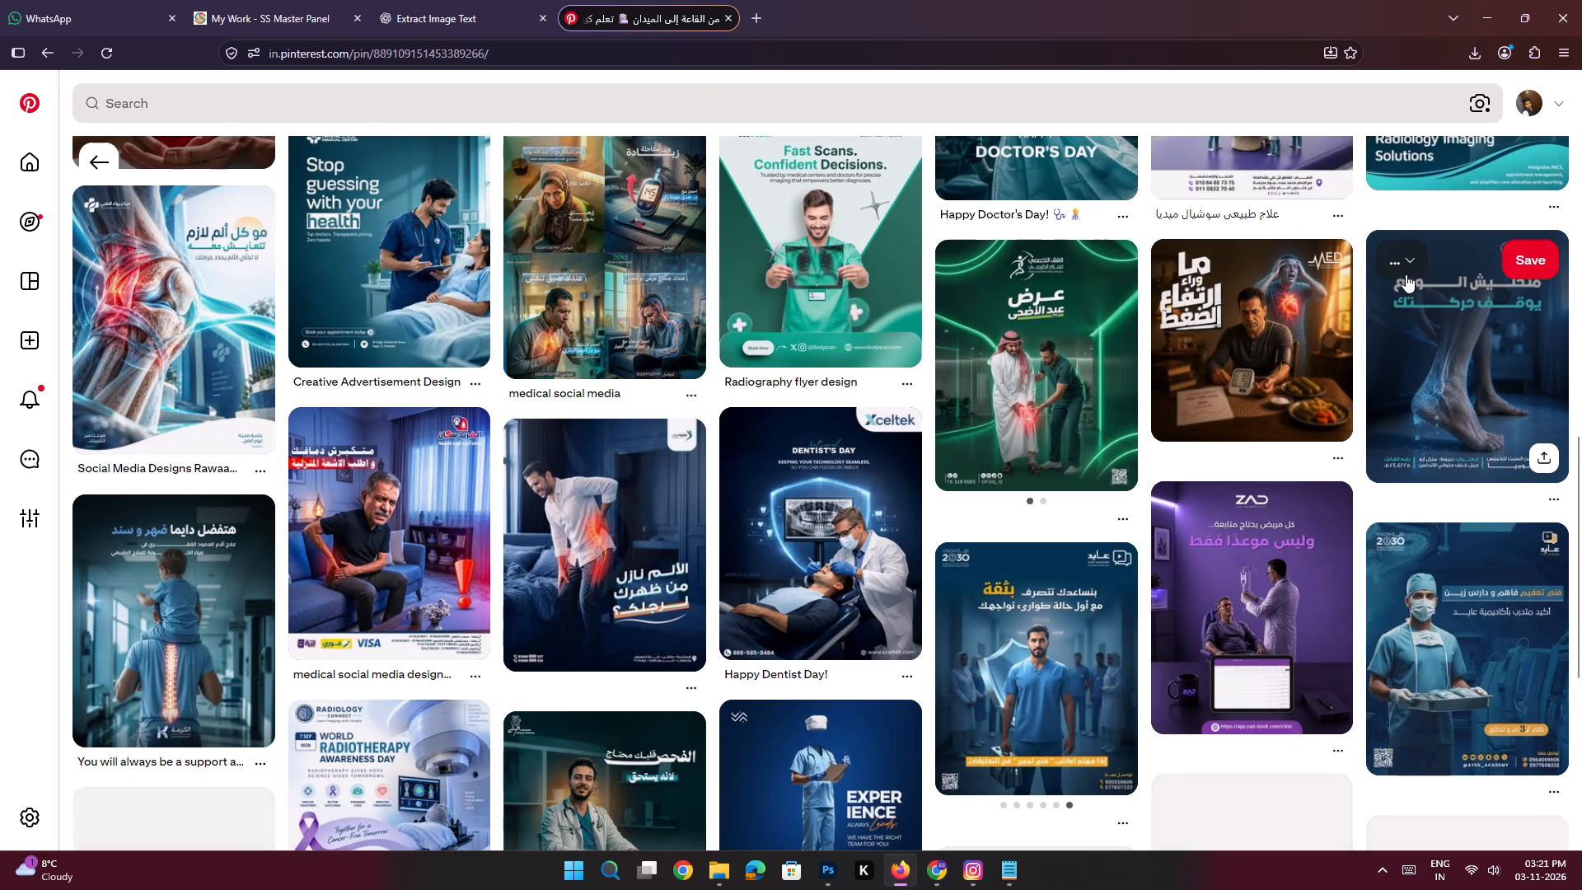
scroll(1406, 274, down, 4)
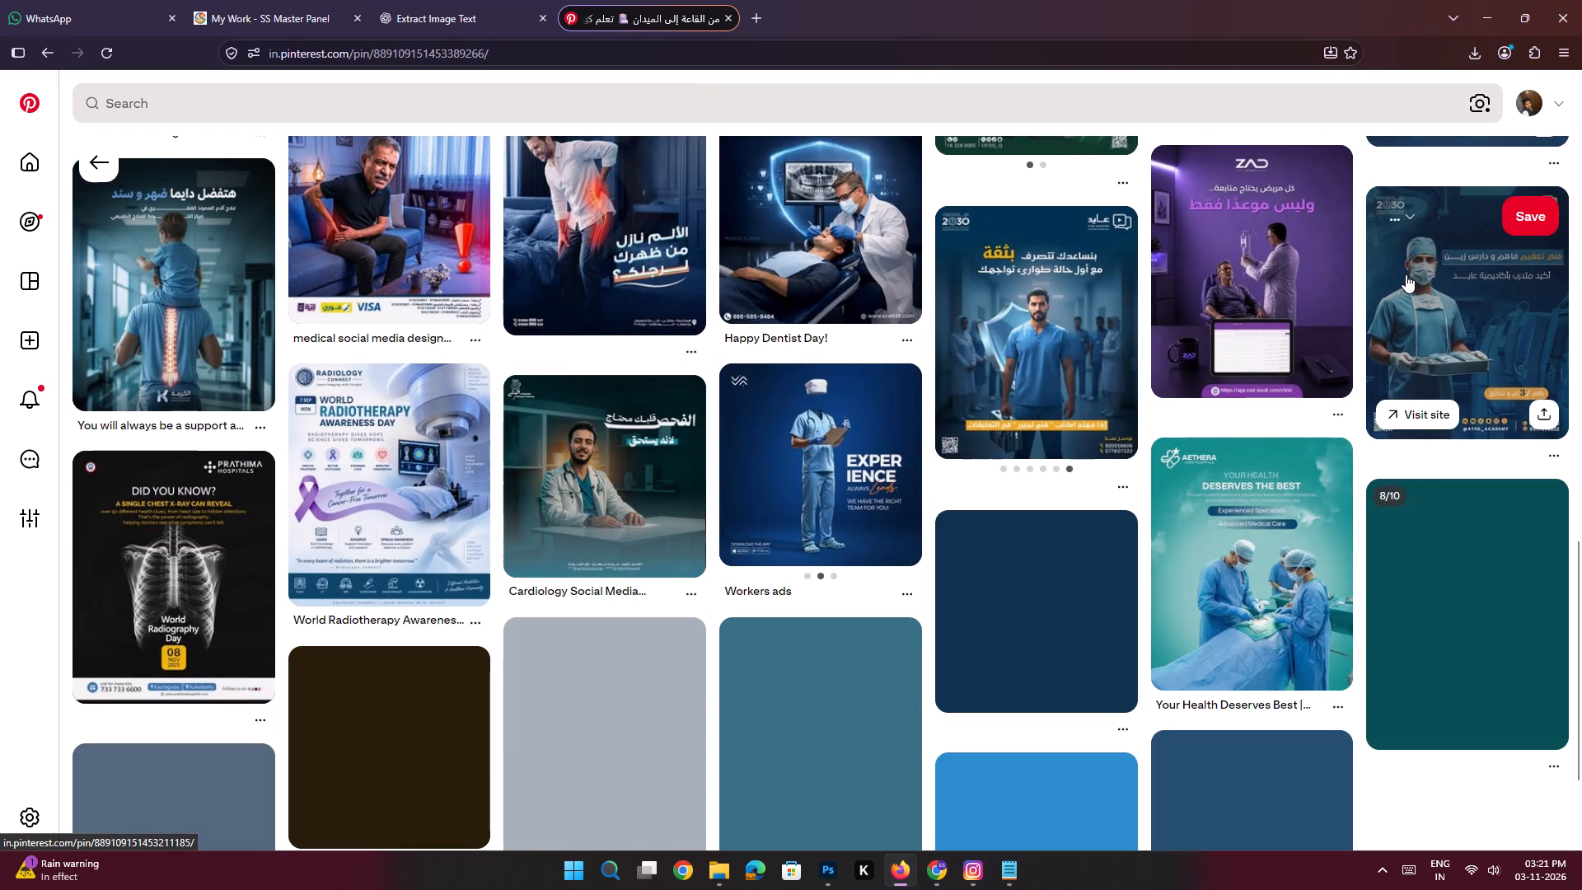
scroll(1406, 274, down, 3)
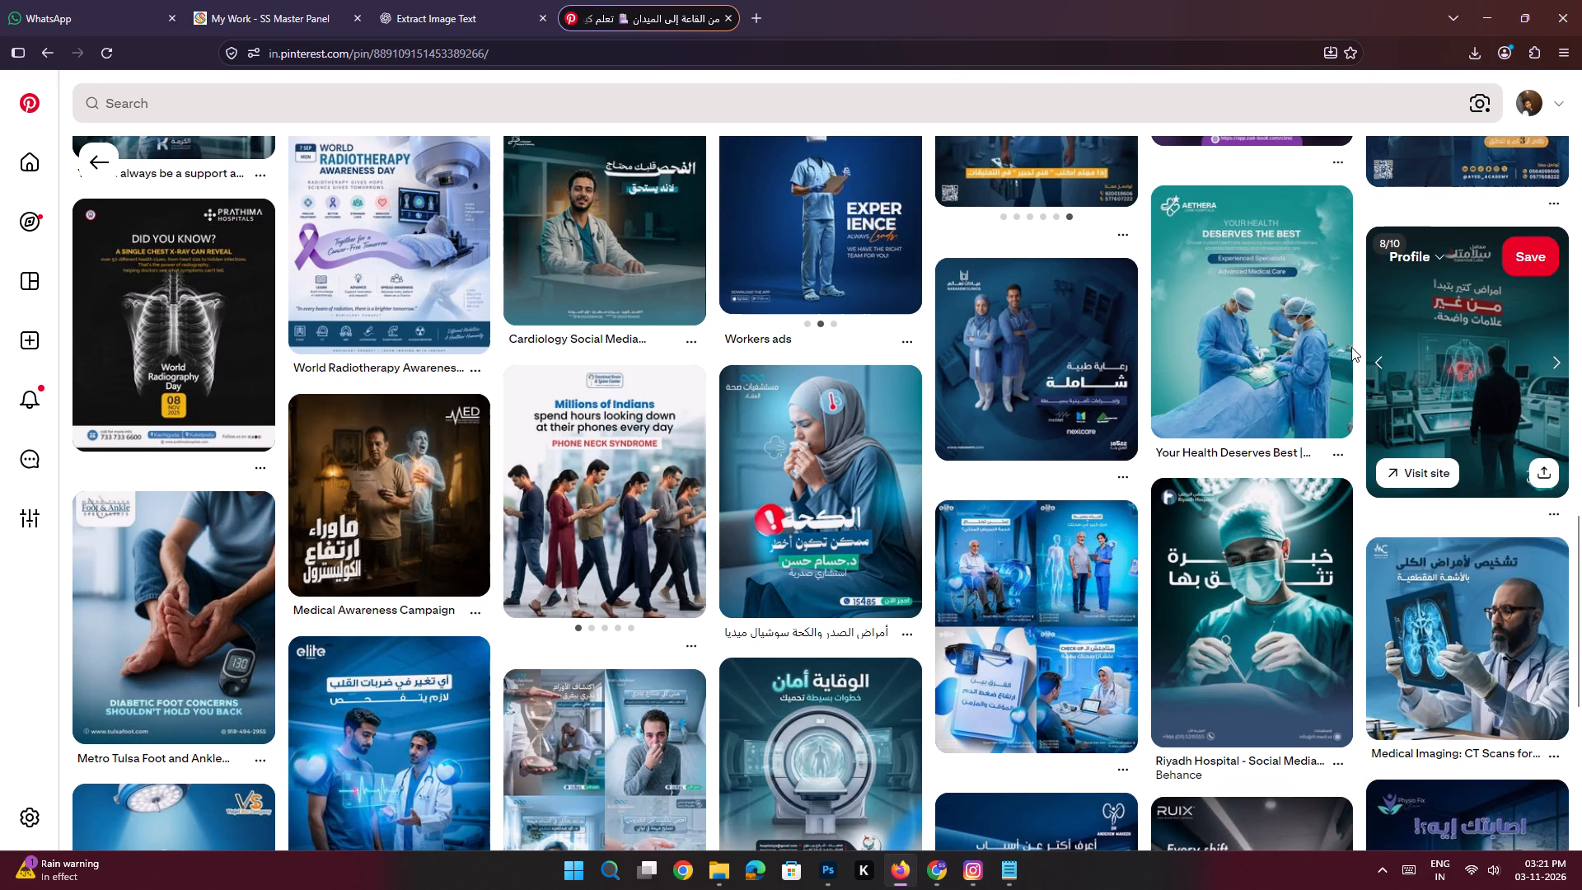
click(1061, 588)
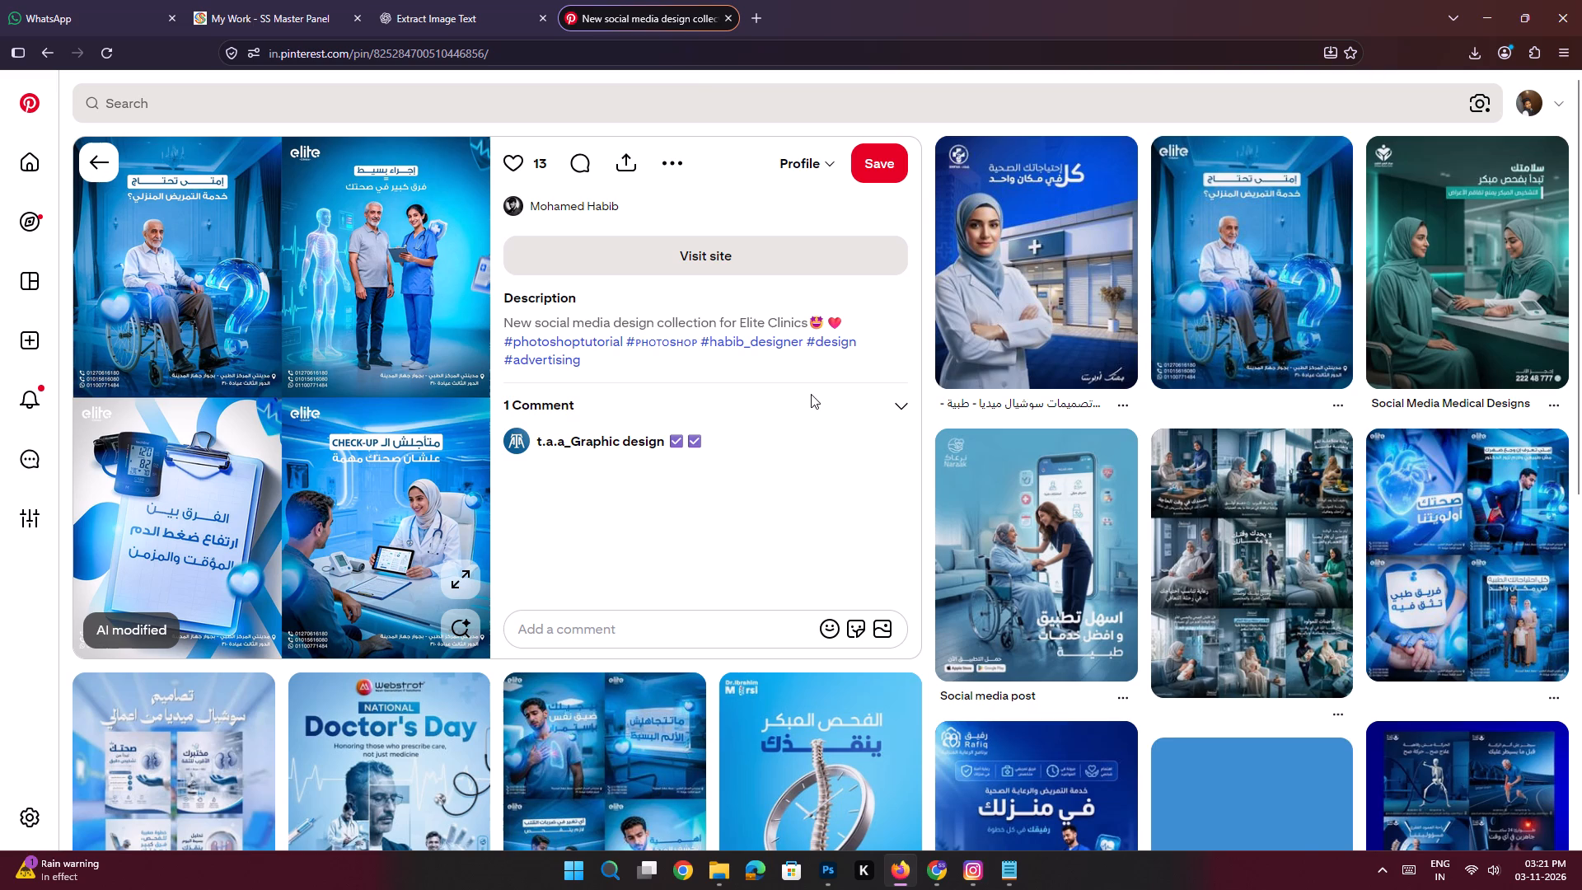
click(40, 53)
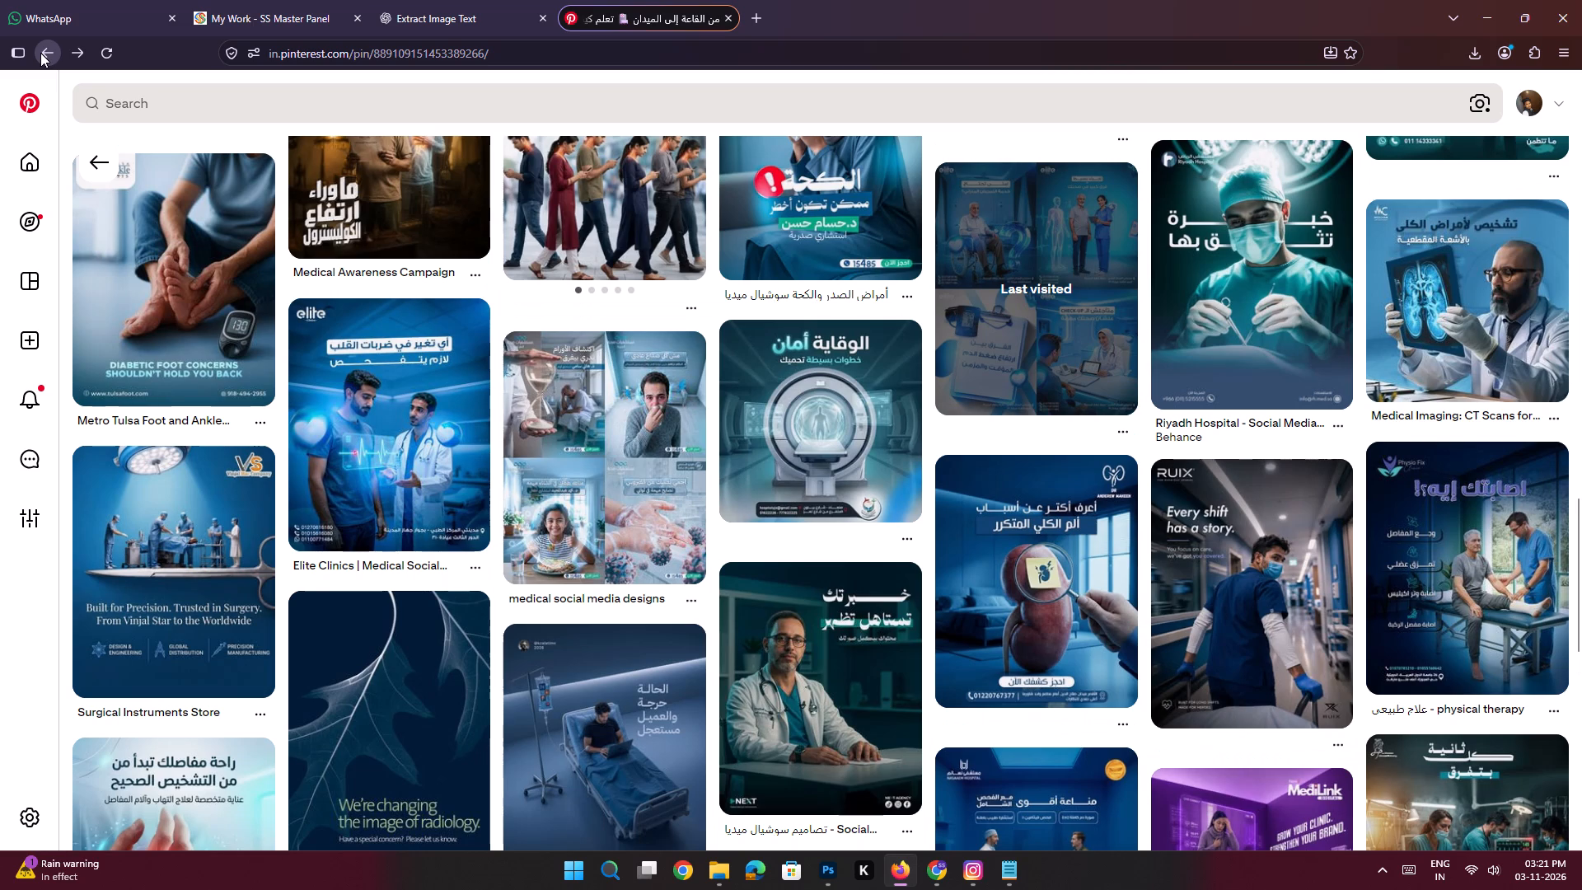
click(40, 53)
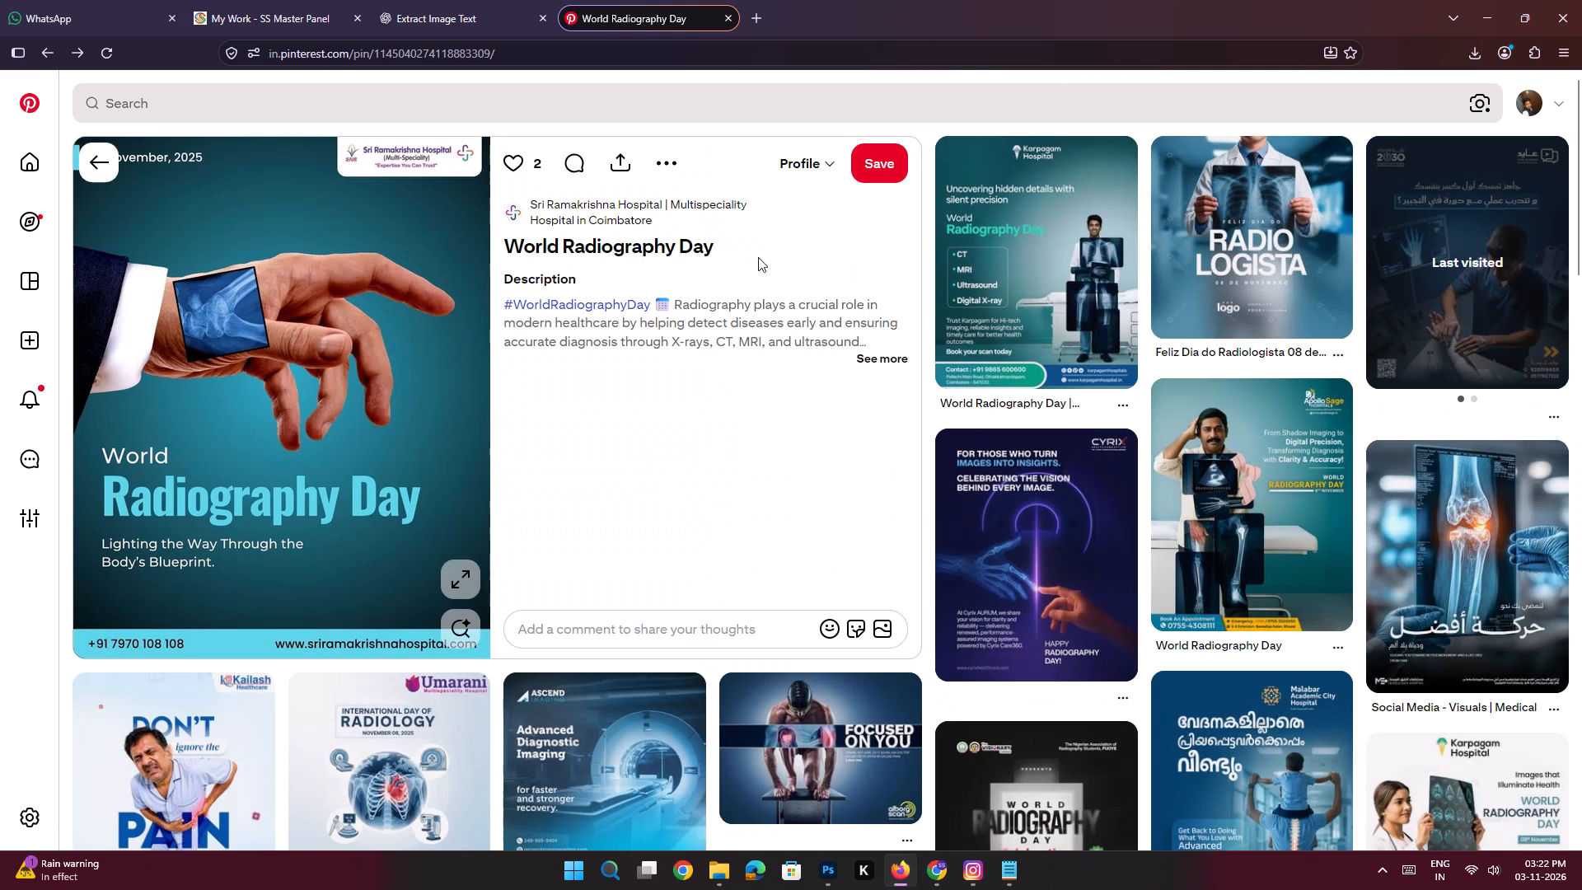
Browse the Sri Ramakrishna Hospital pin's related designs again, then return to the World Radiography Day search results and look them over.
scroll(1008, 381, up, 10)
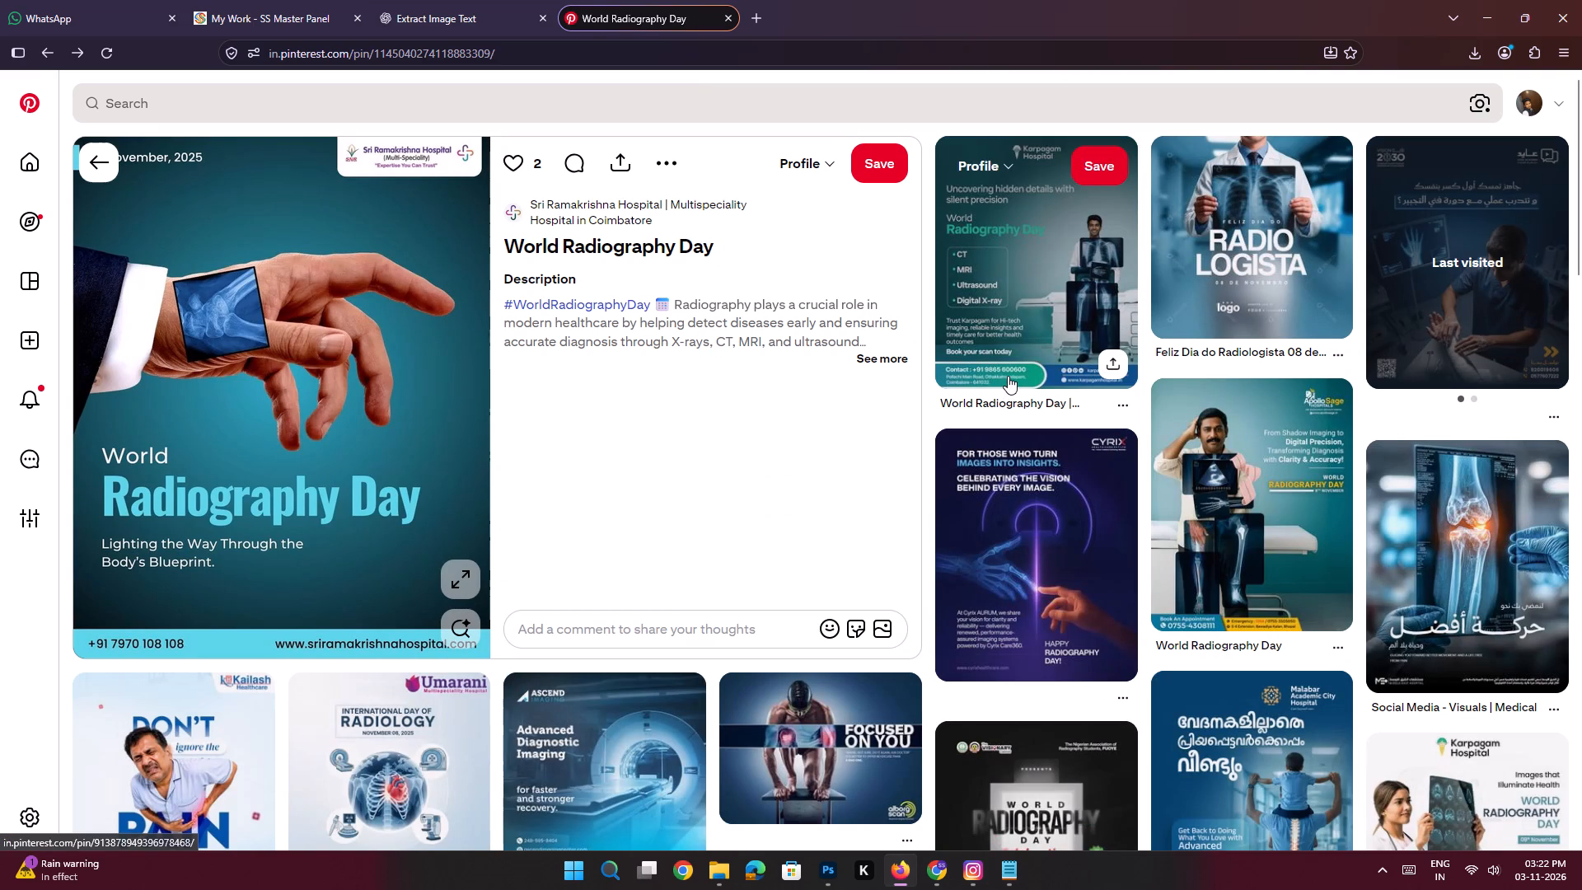
scroll(781, 382, down, 2)
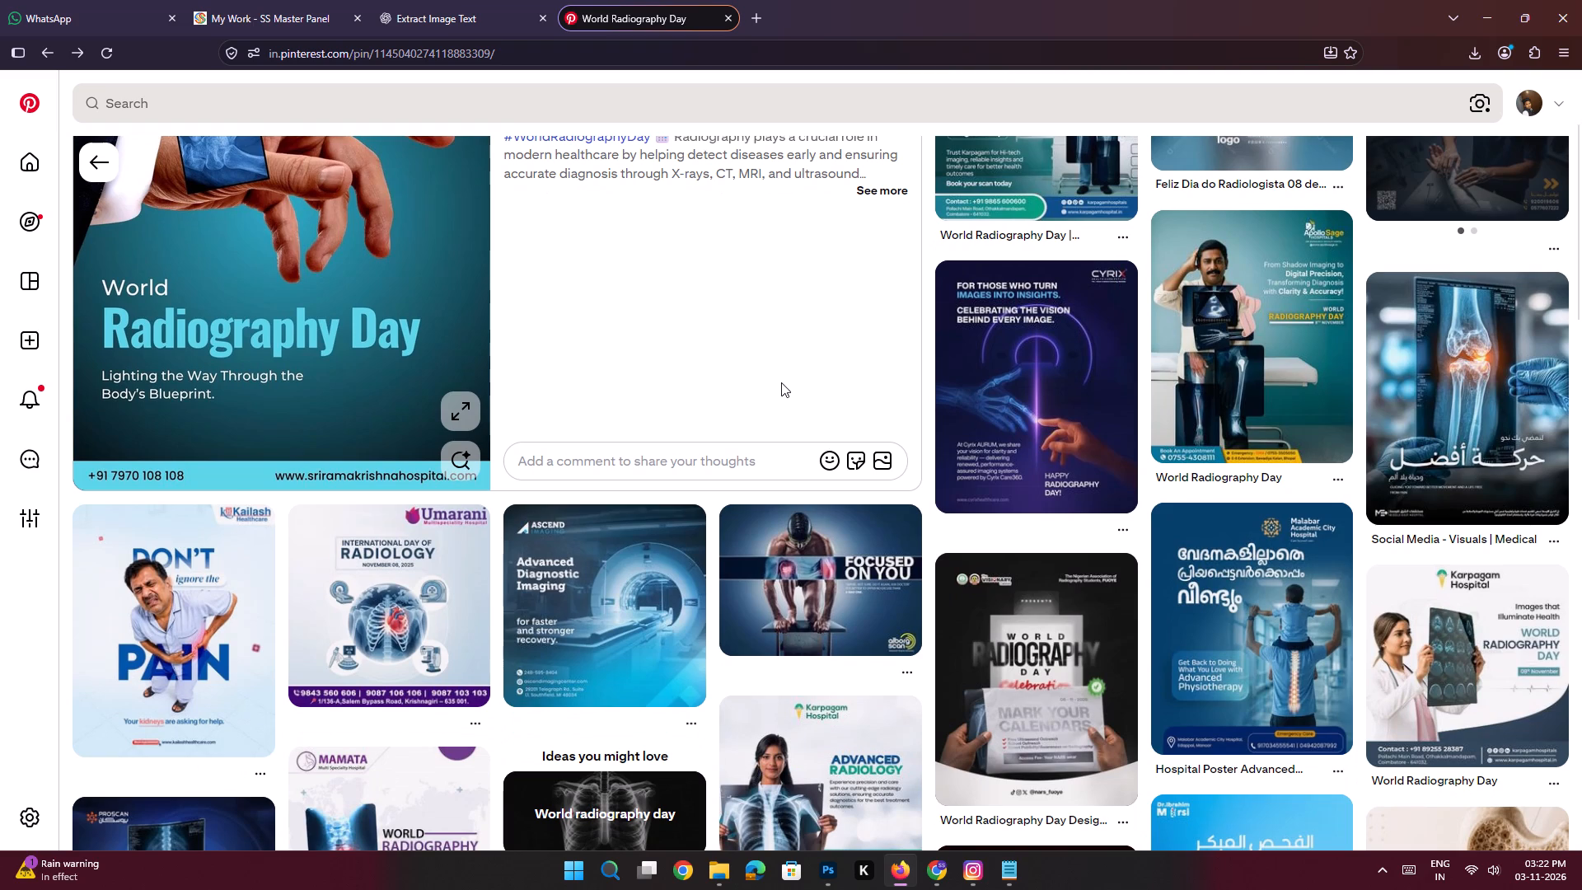
scroll(781, 382, down, 2)
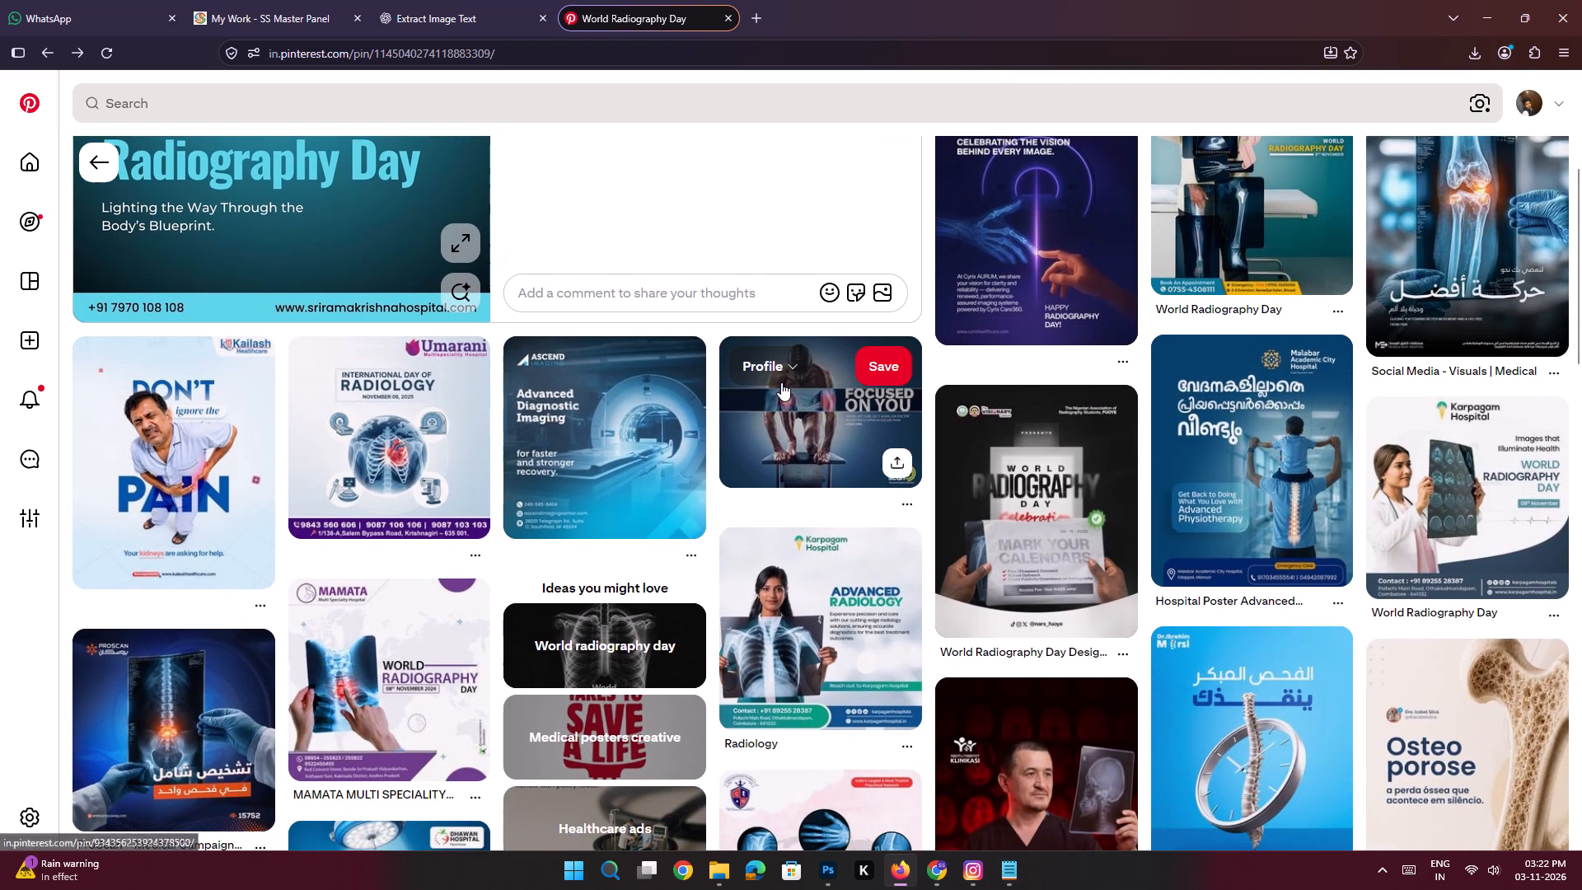
scroll(781, 382, down, 2)
scroll(780, 382, up, 11)
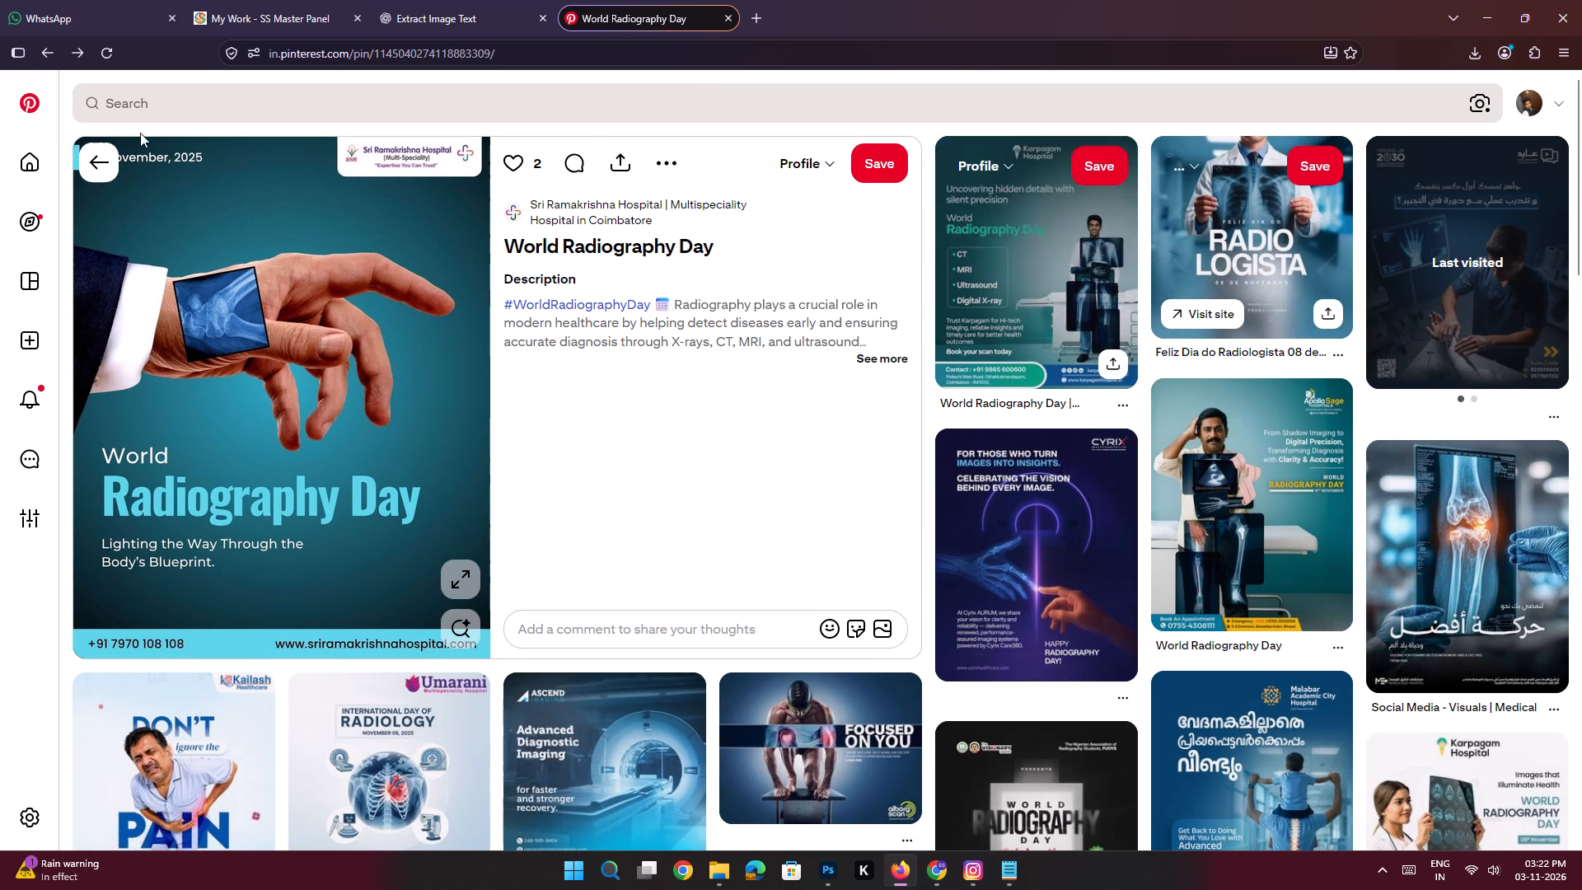
click(43, 48)
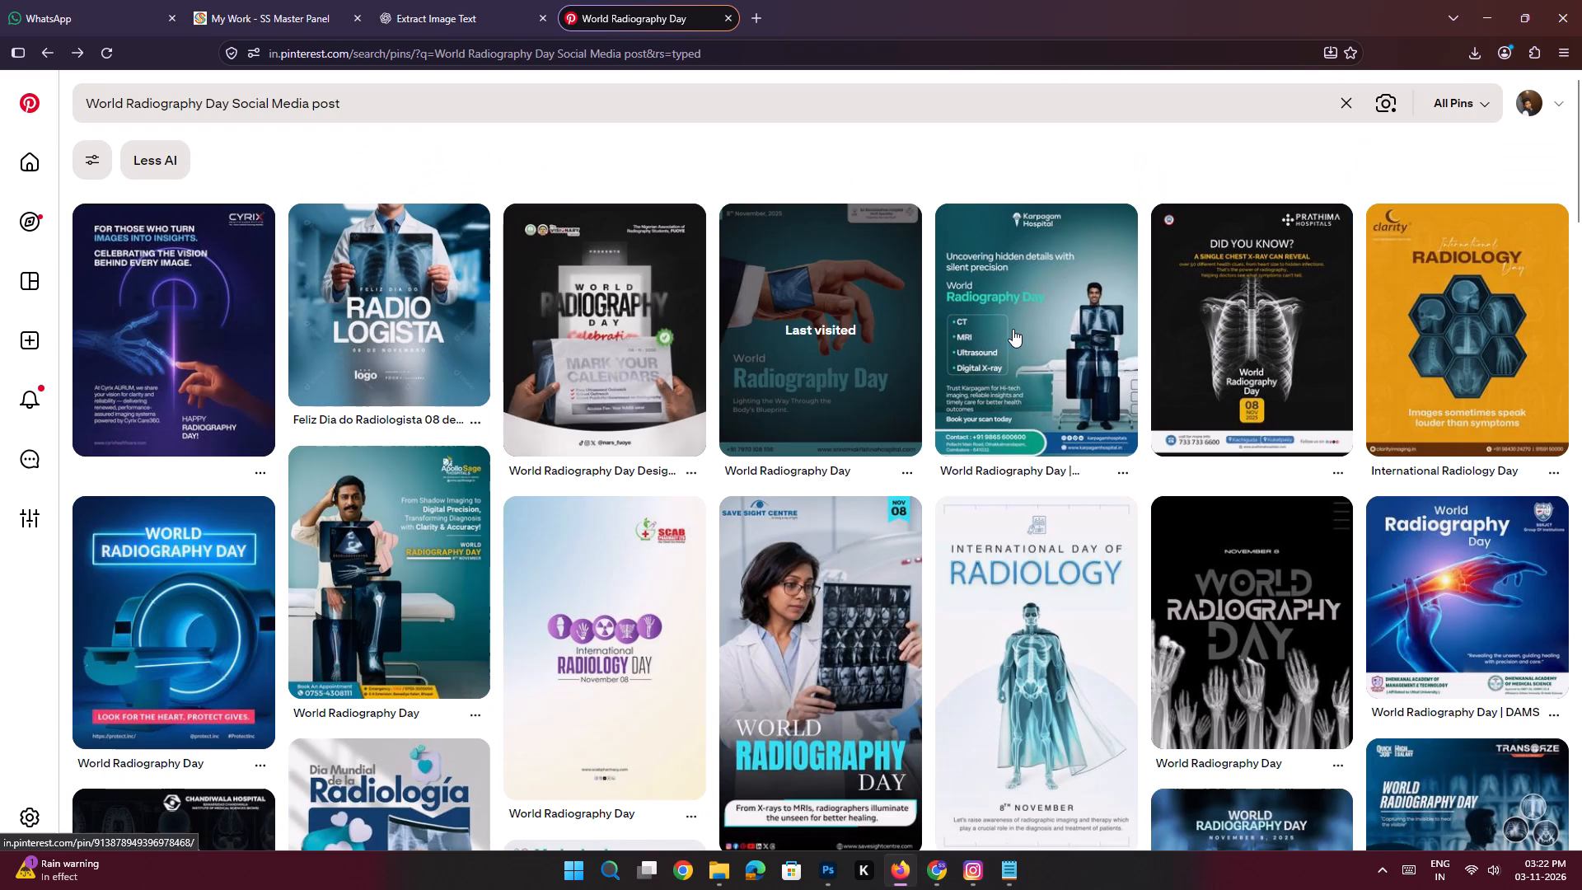
scroll(847, 461, up, 6)
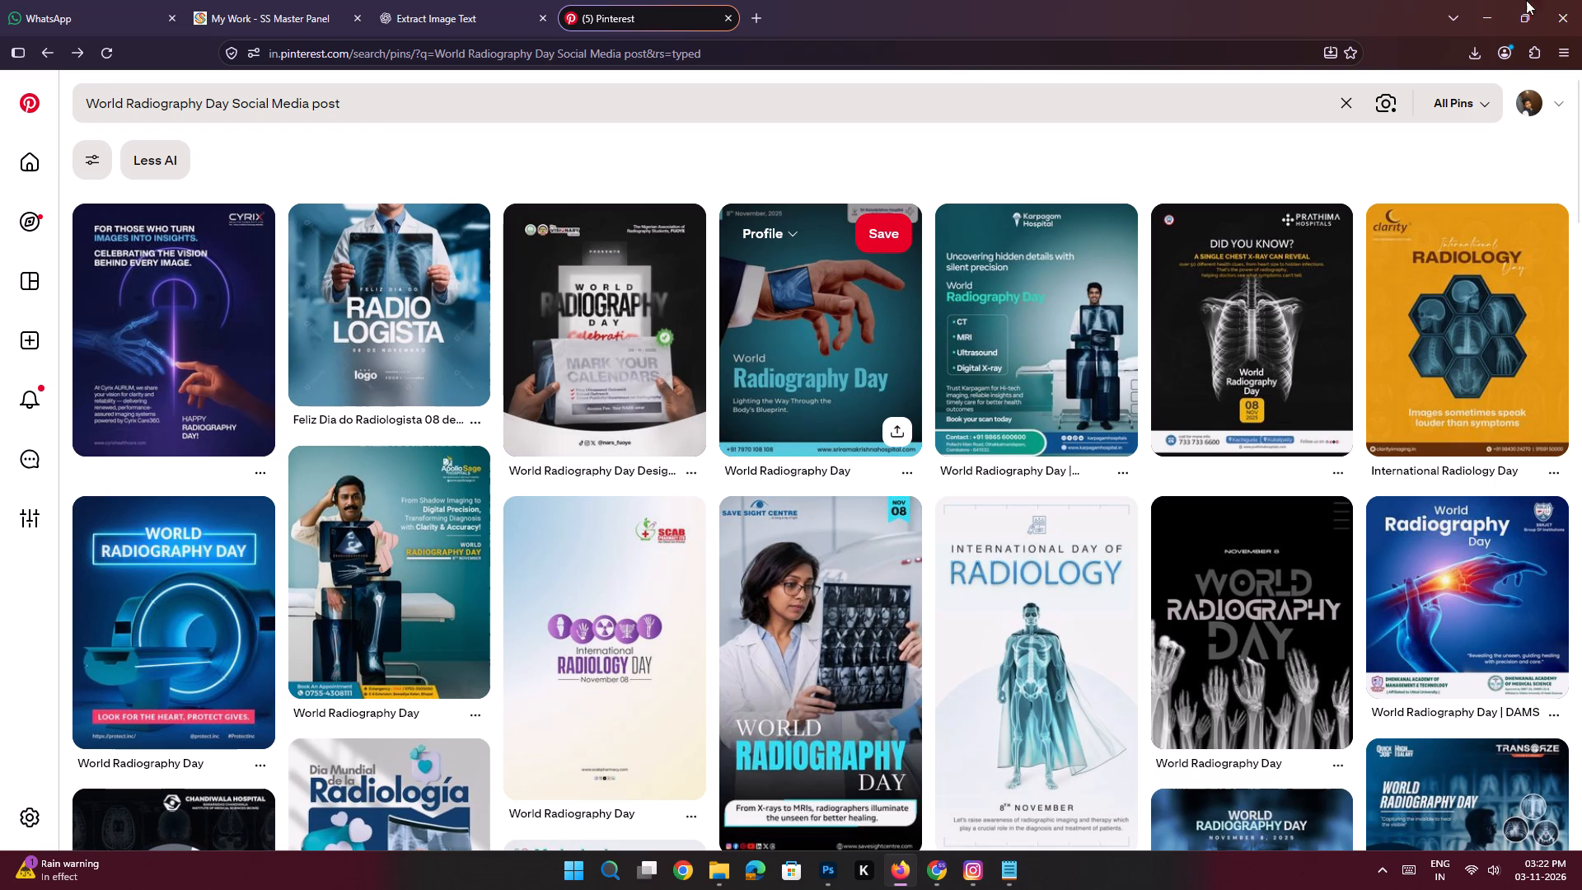
scroll(862, 509, up, 10)
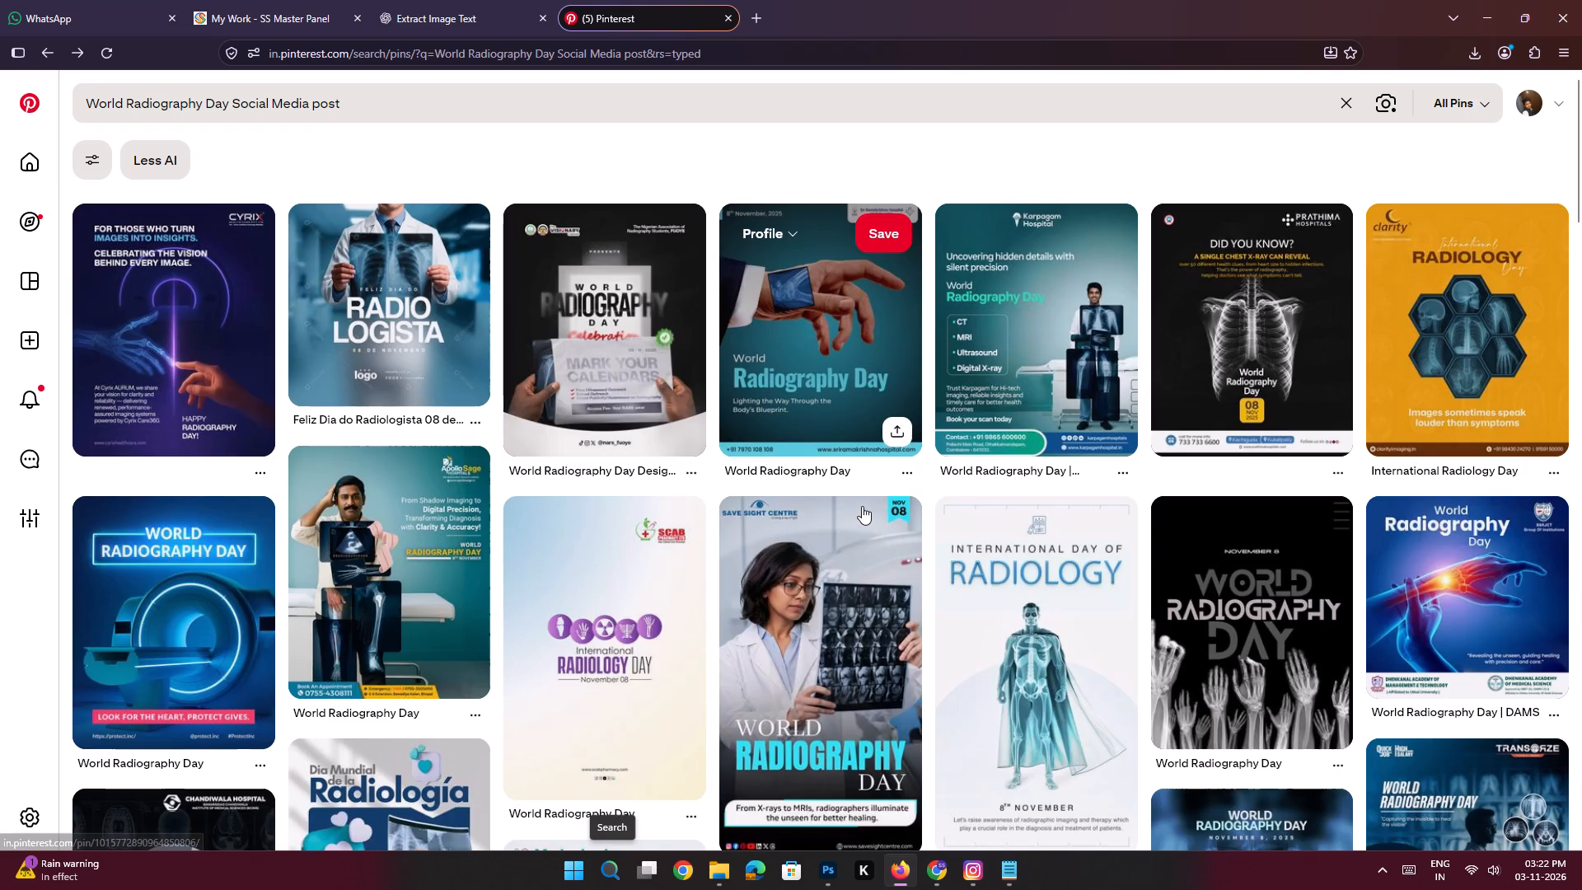
scroll(862, 506, down, 10)
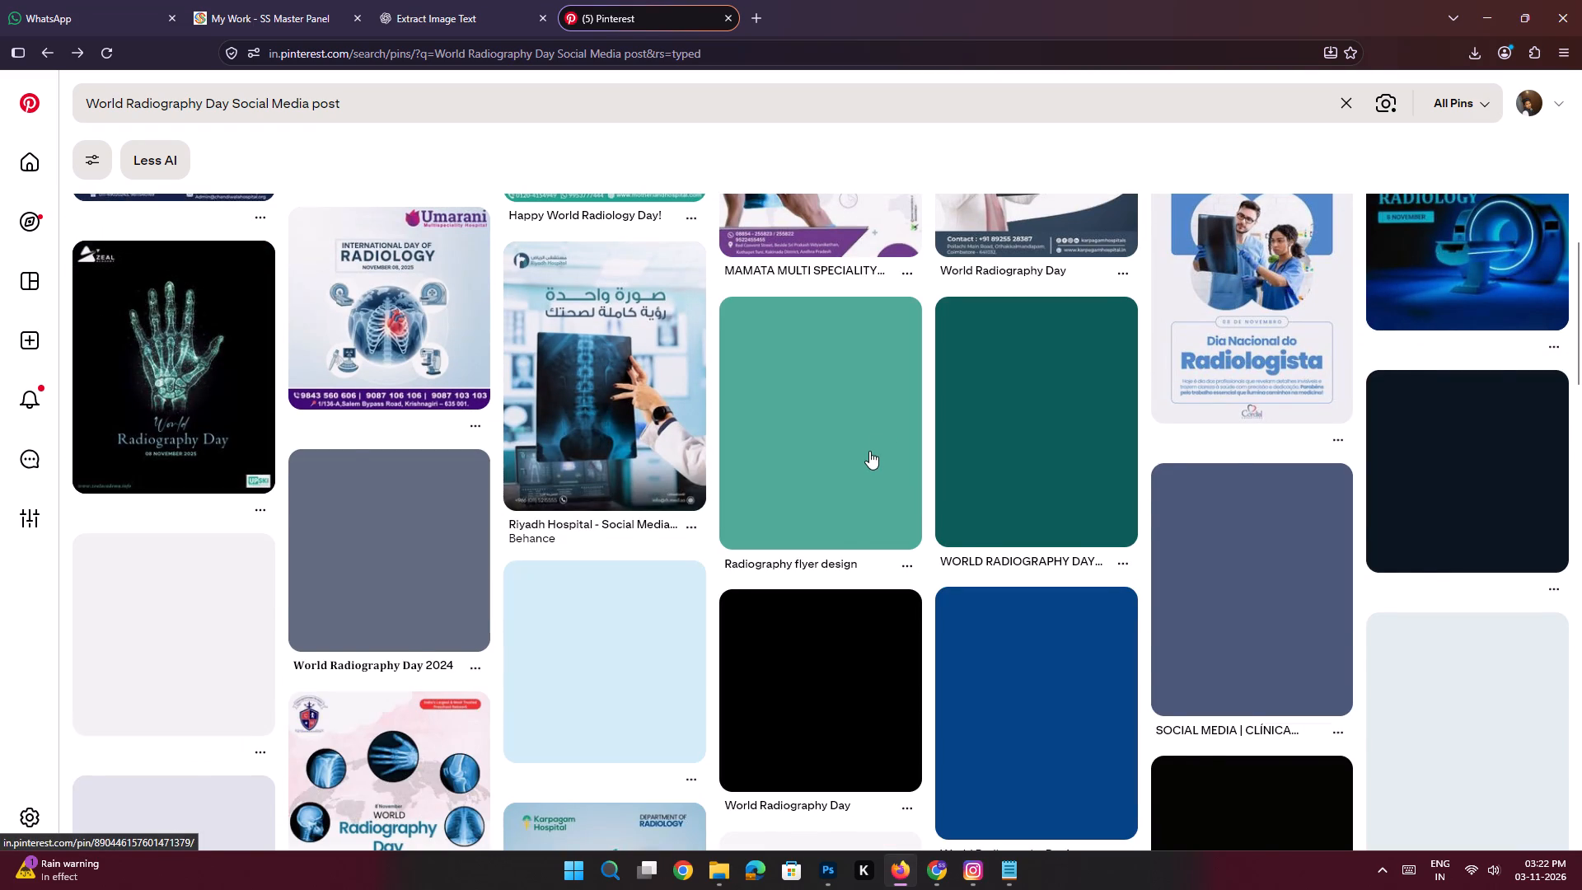
scroll(873, 473, up, 5)
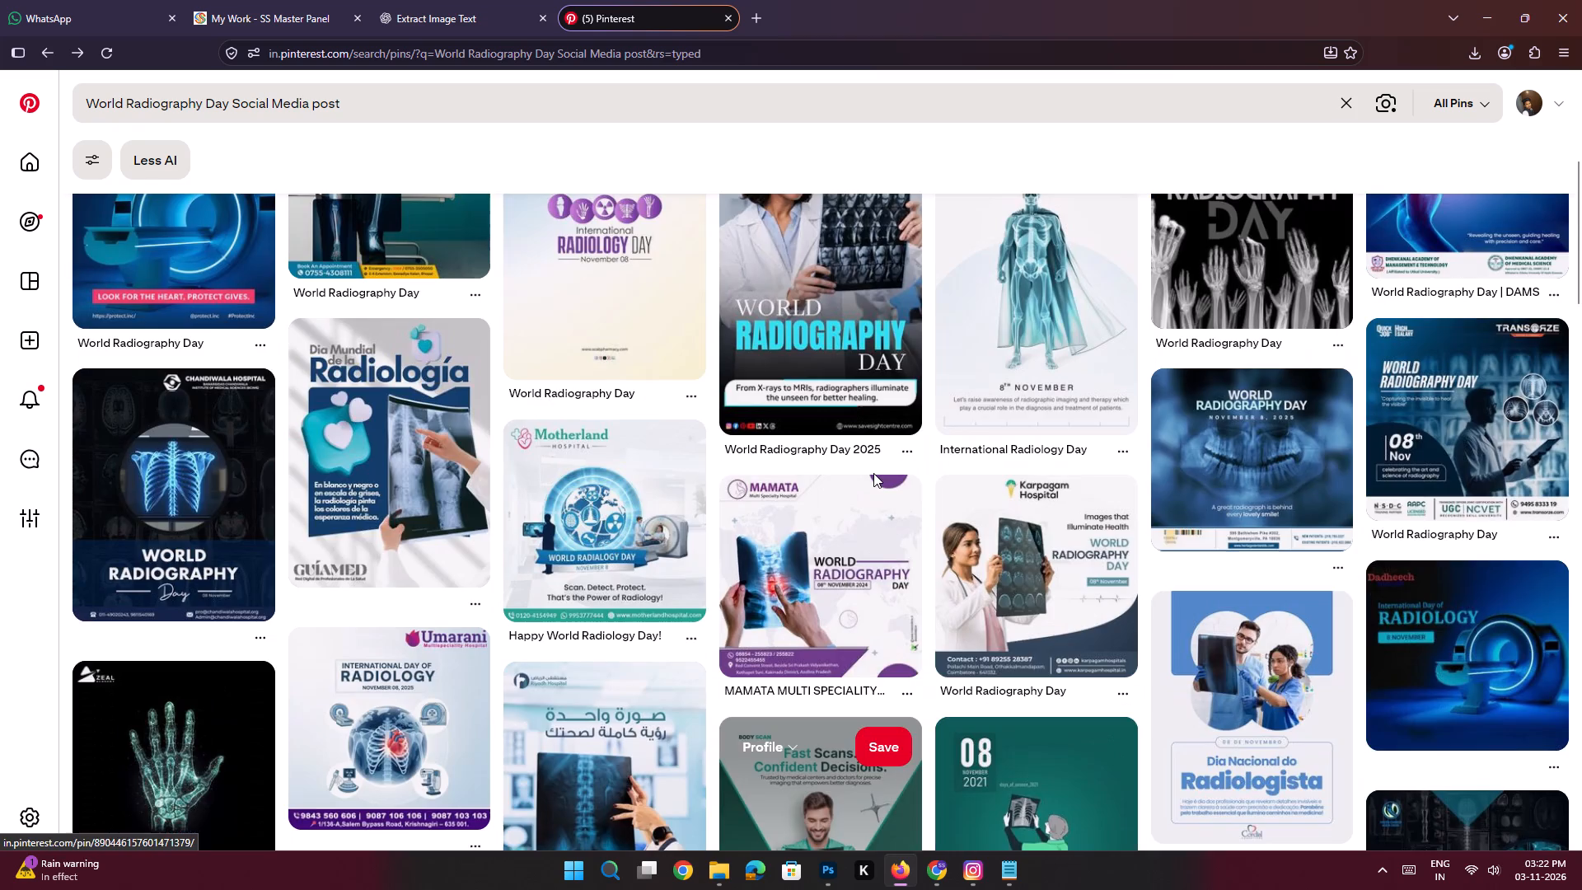
scroll(873, 473, up, 9)
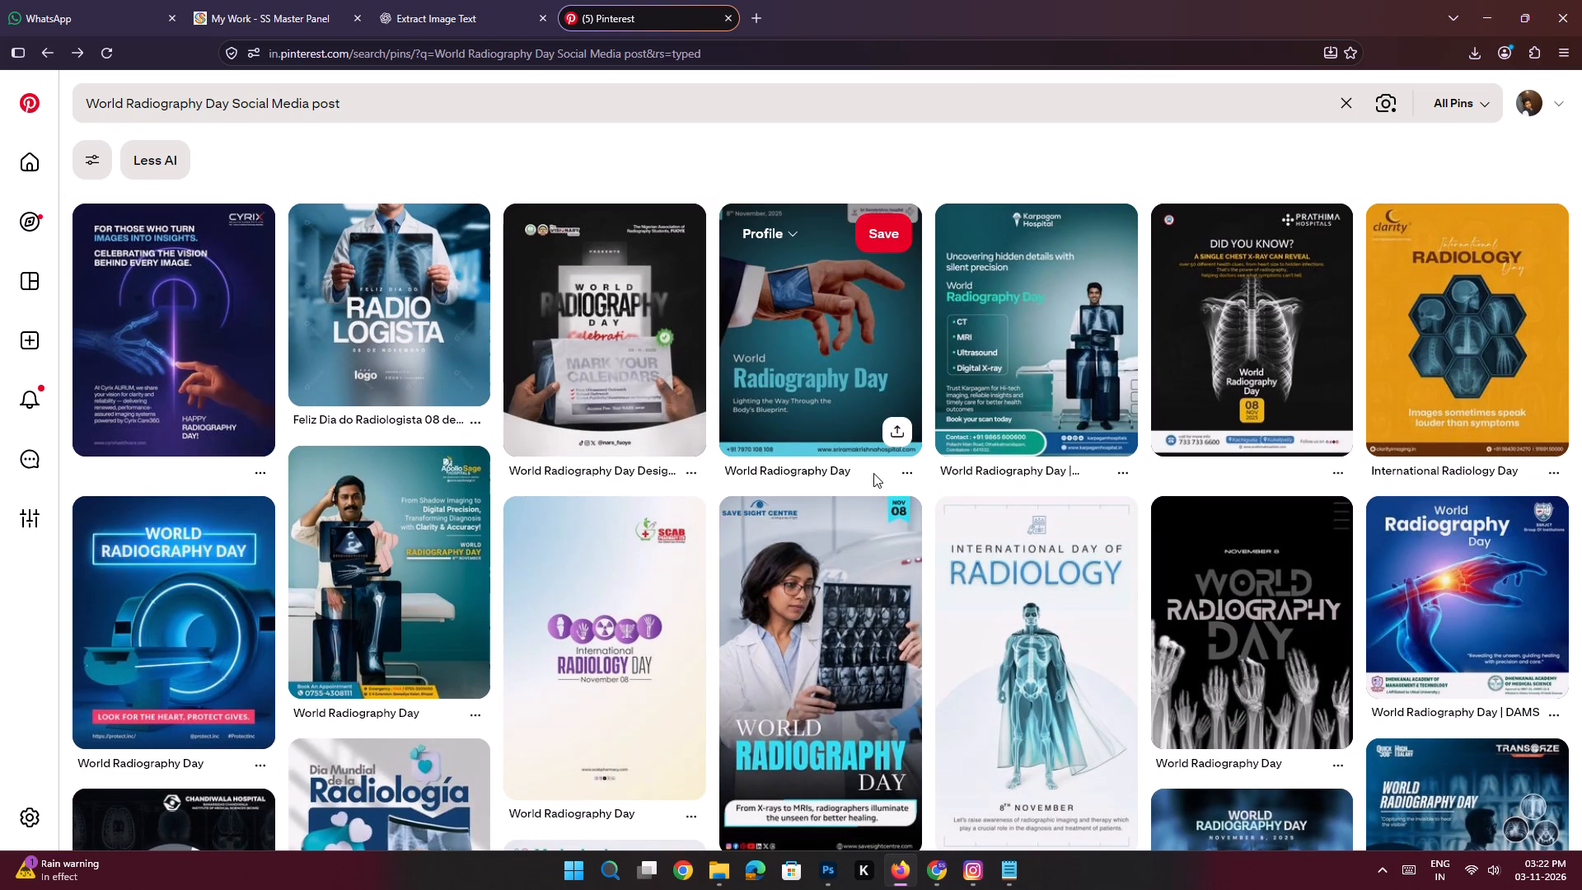
Examine the World Radiography Day Celebration pin for NARS, FUOYE Chapter and its related designs, then return to the search results.
click(609, 381)
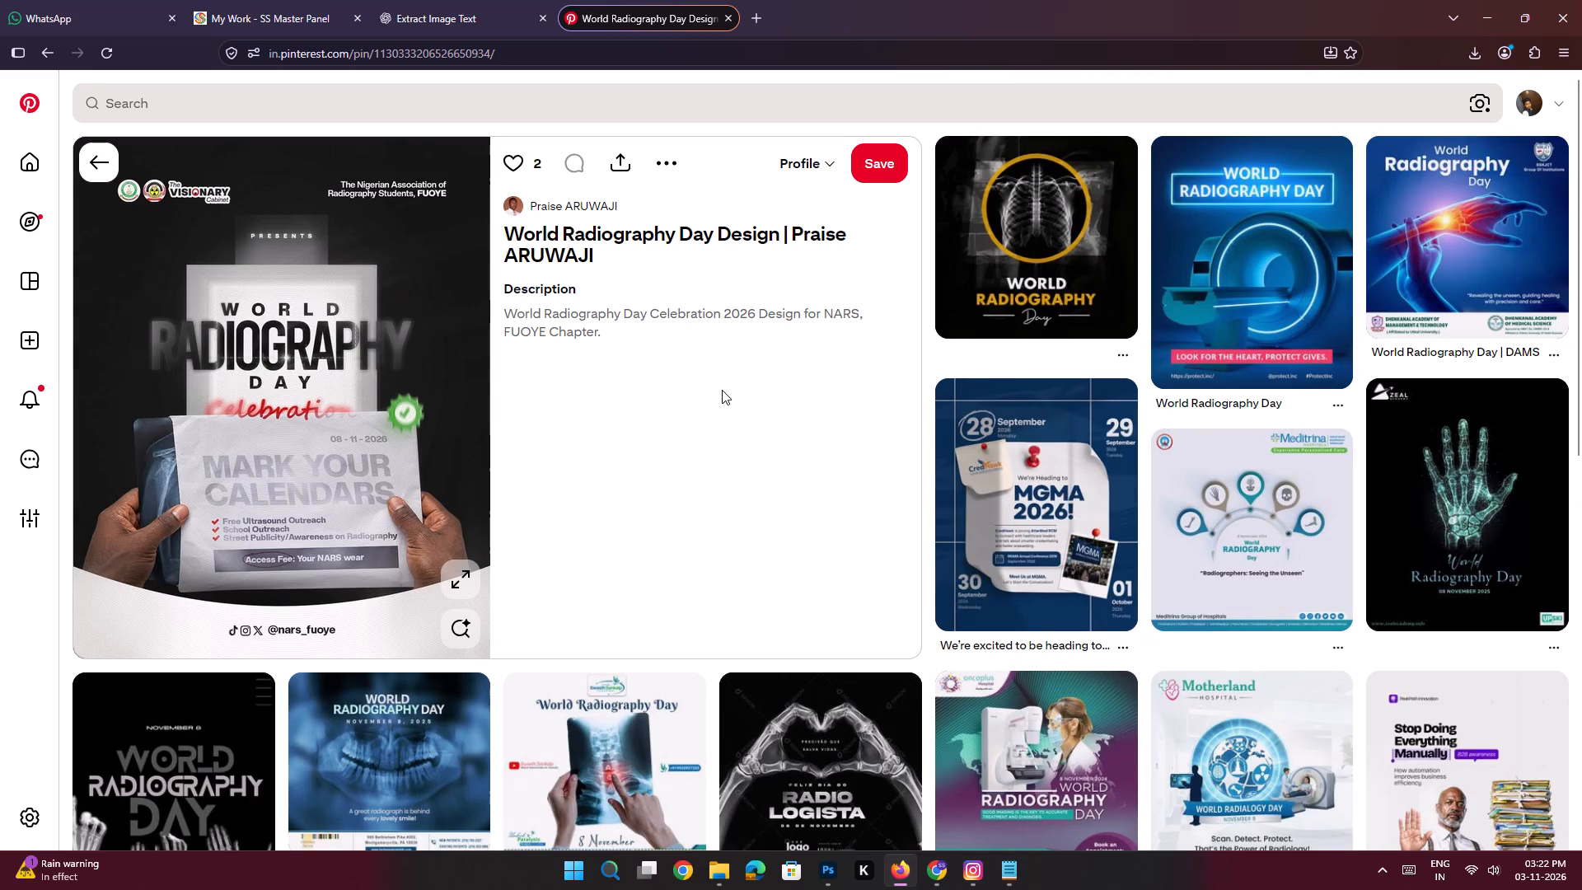
scroll(726, 392, down, 1)
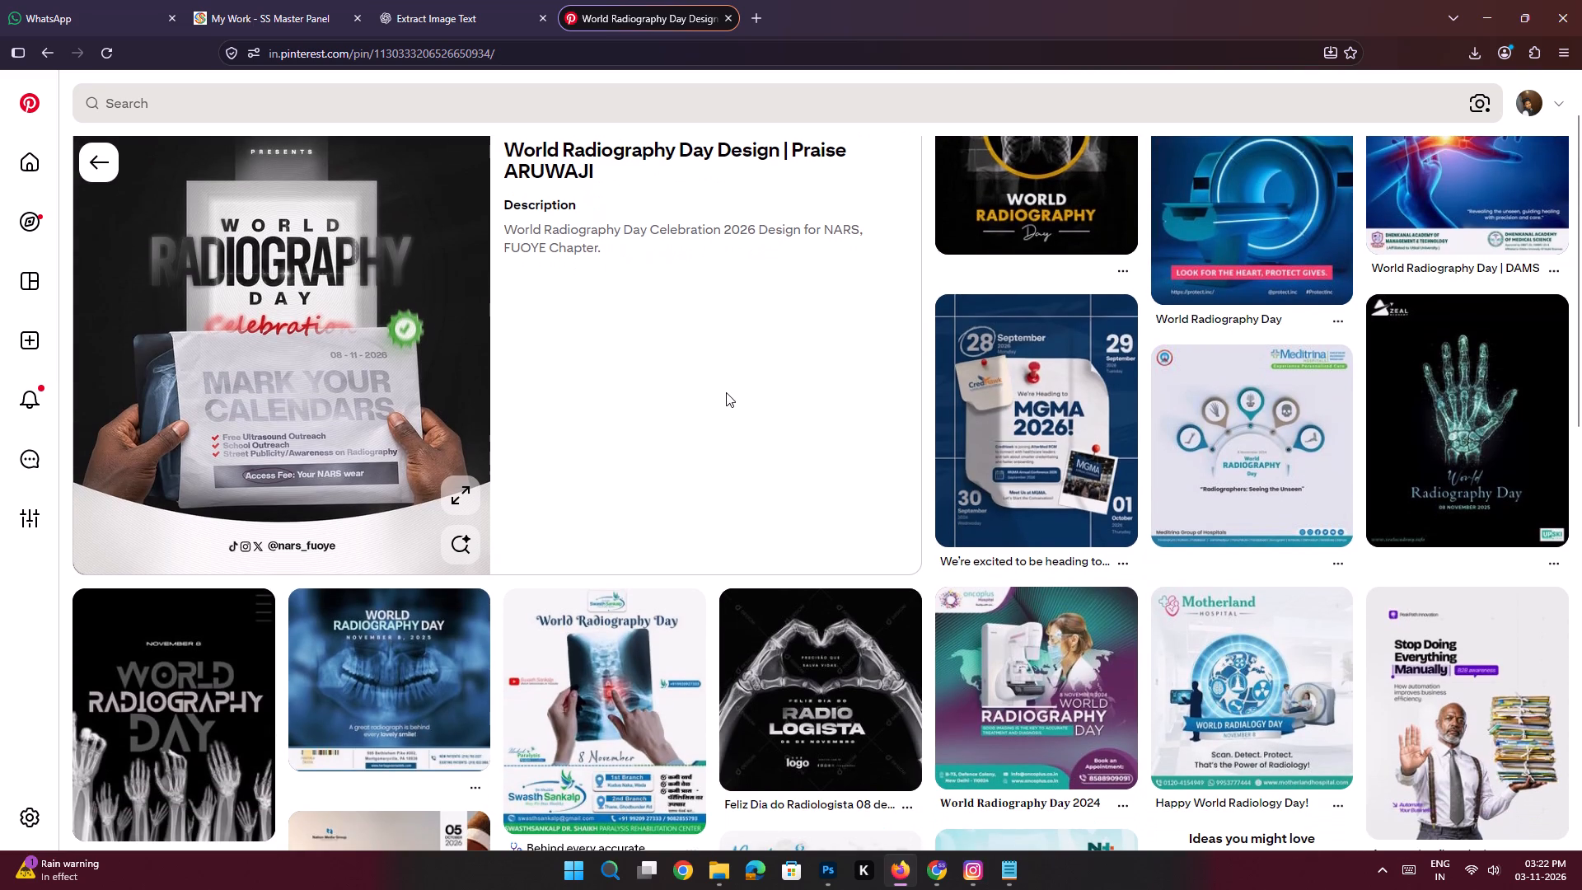
scroll(726, 392, down, 2)
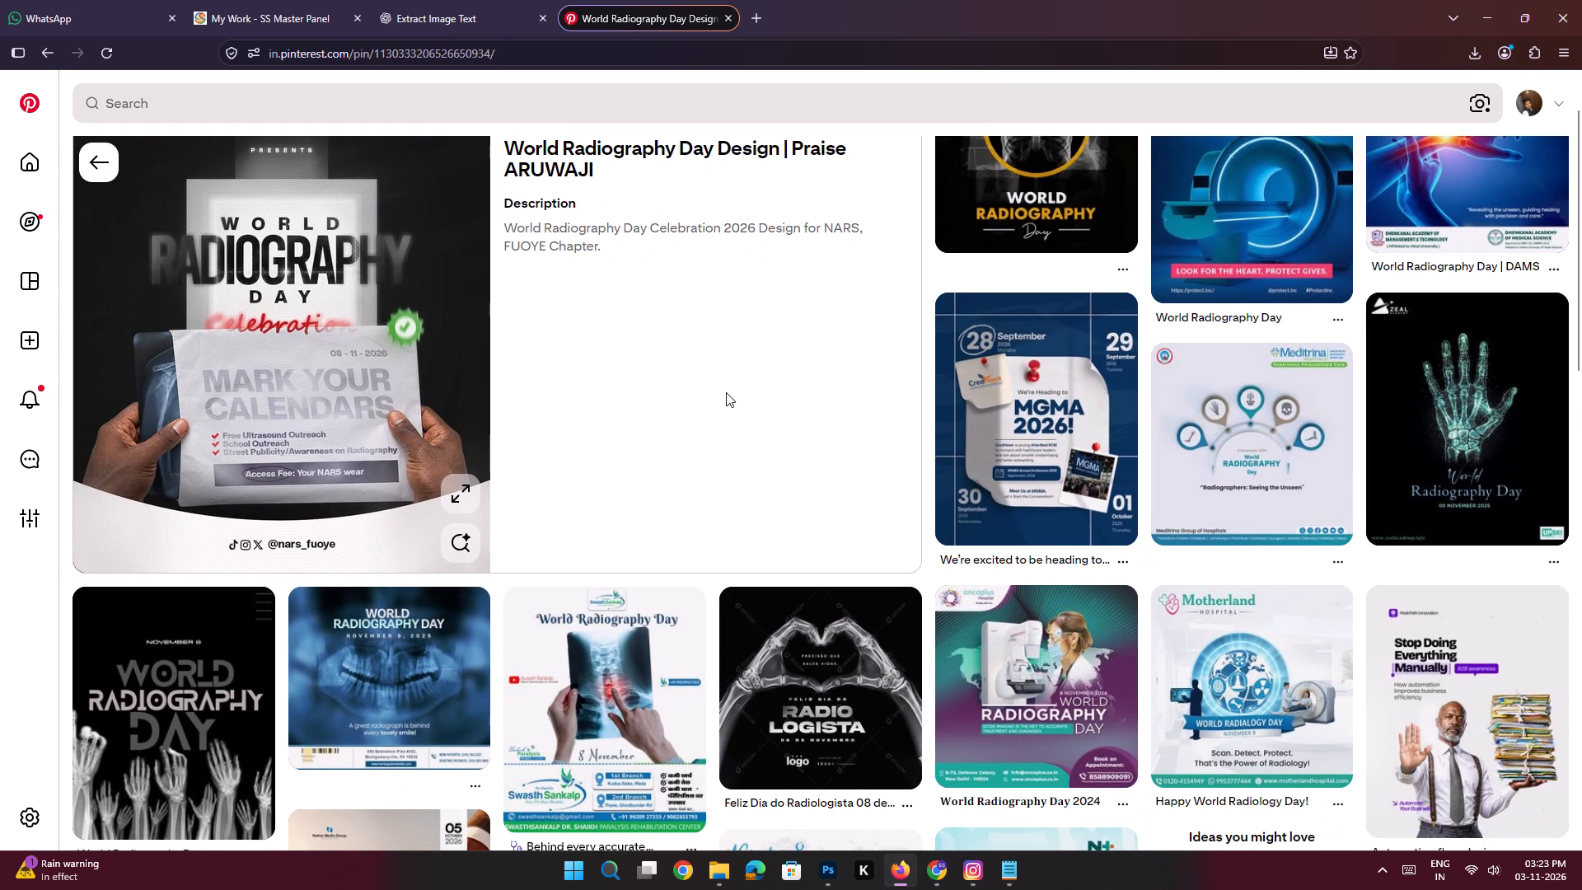
scroll(726, 392, down, 3)
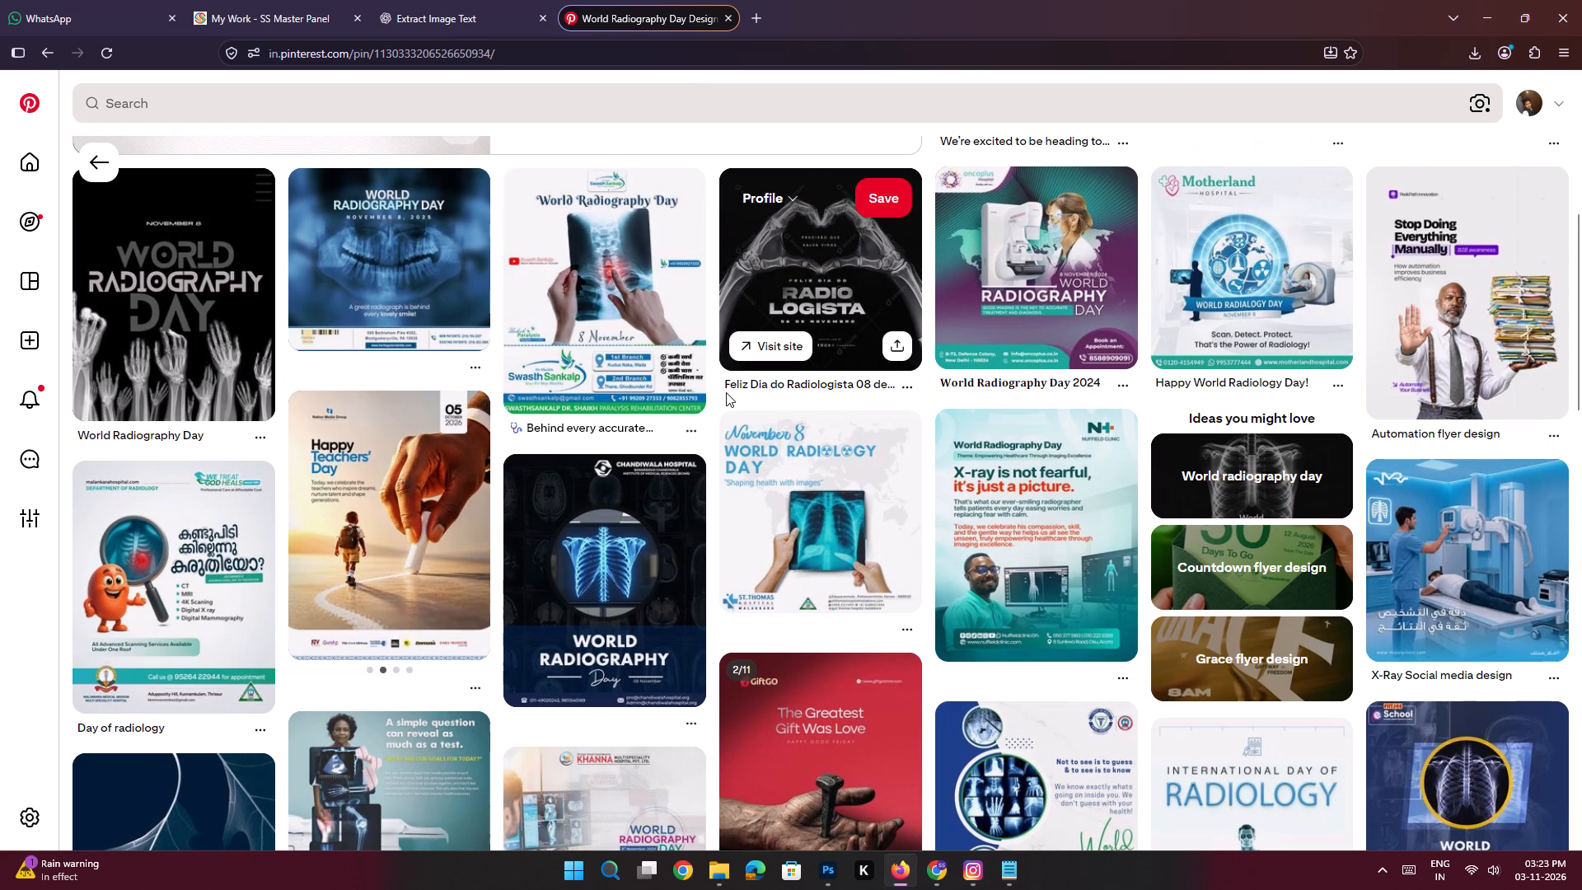
scroll(986, 424, down, 5)
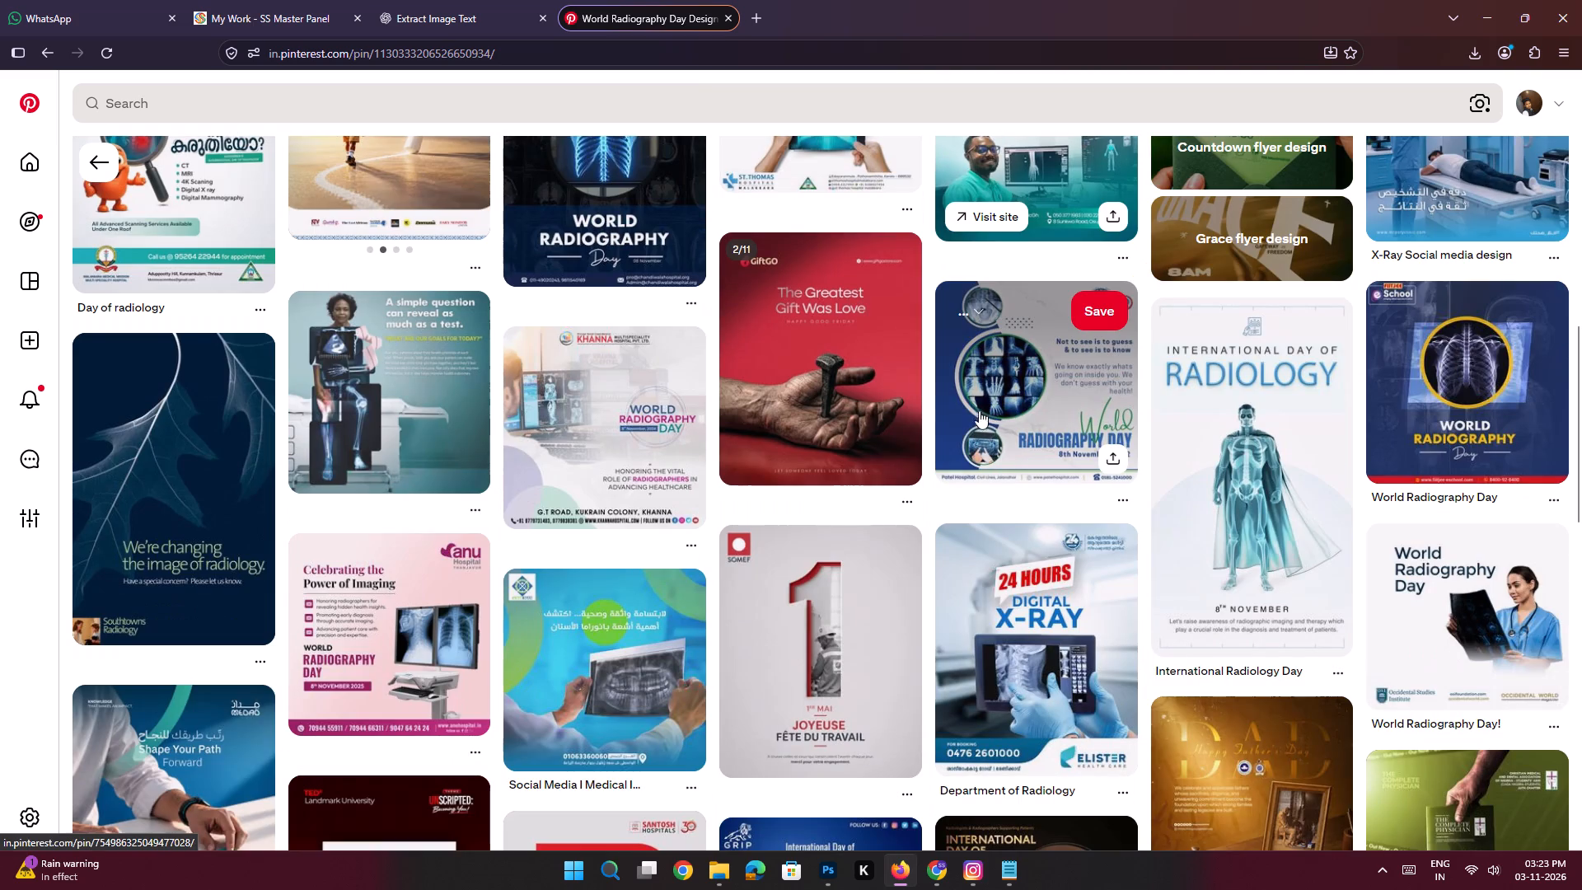
scroll(847, 500, down, 3)
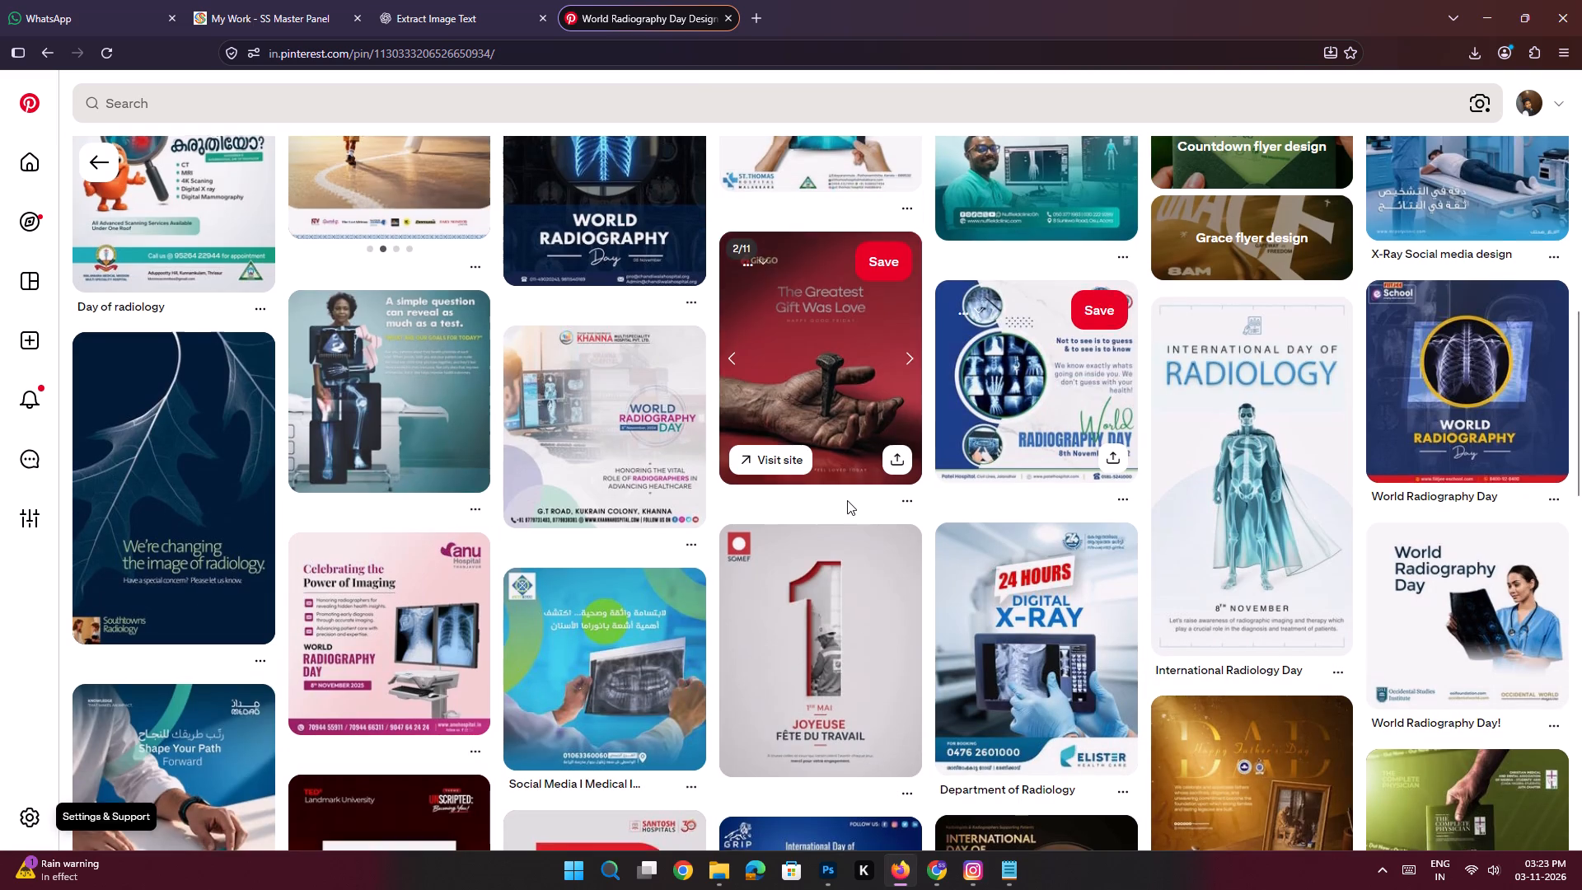
scroll(847, 500, down, 1)
scroll(847, 500, up, 16)
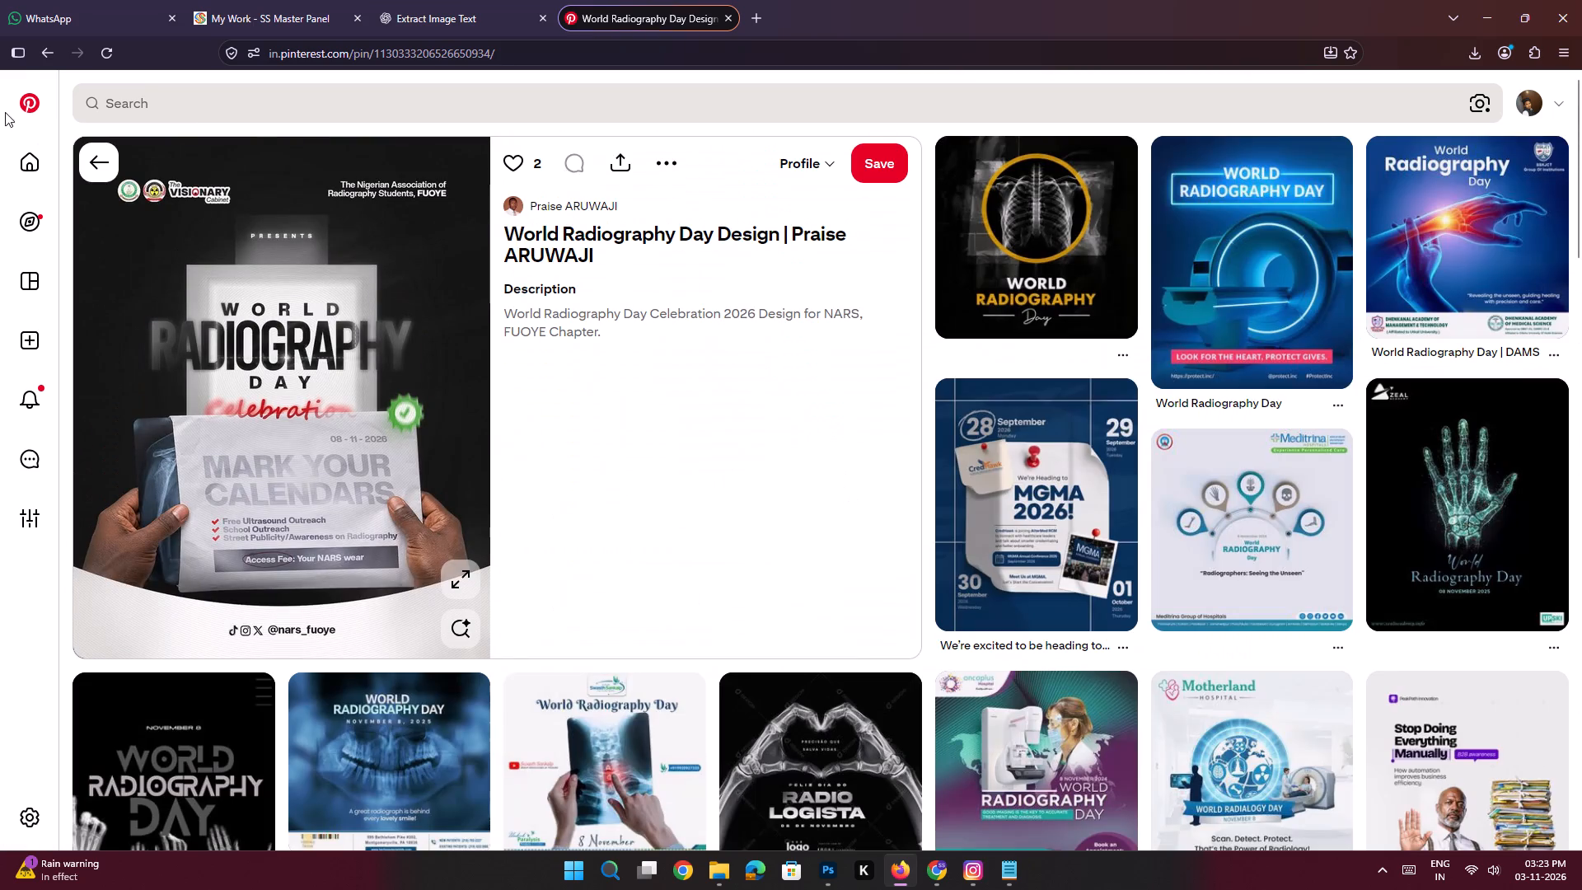
click(36, 51)
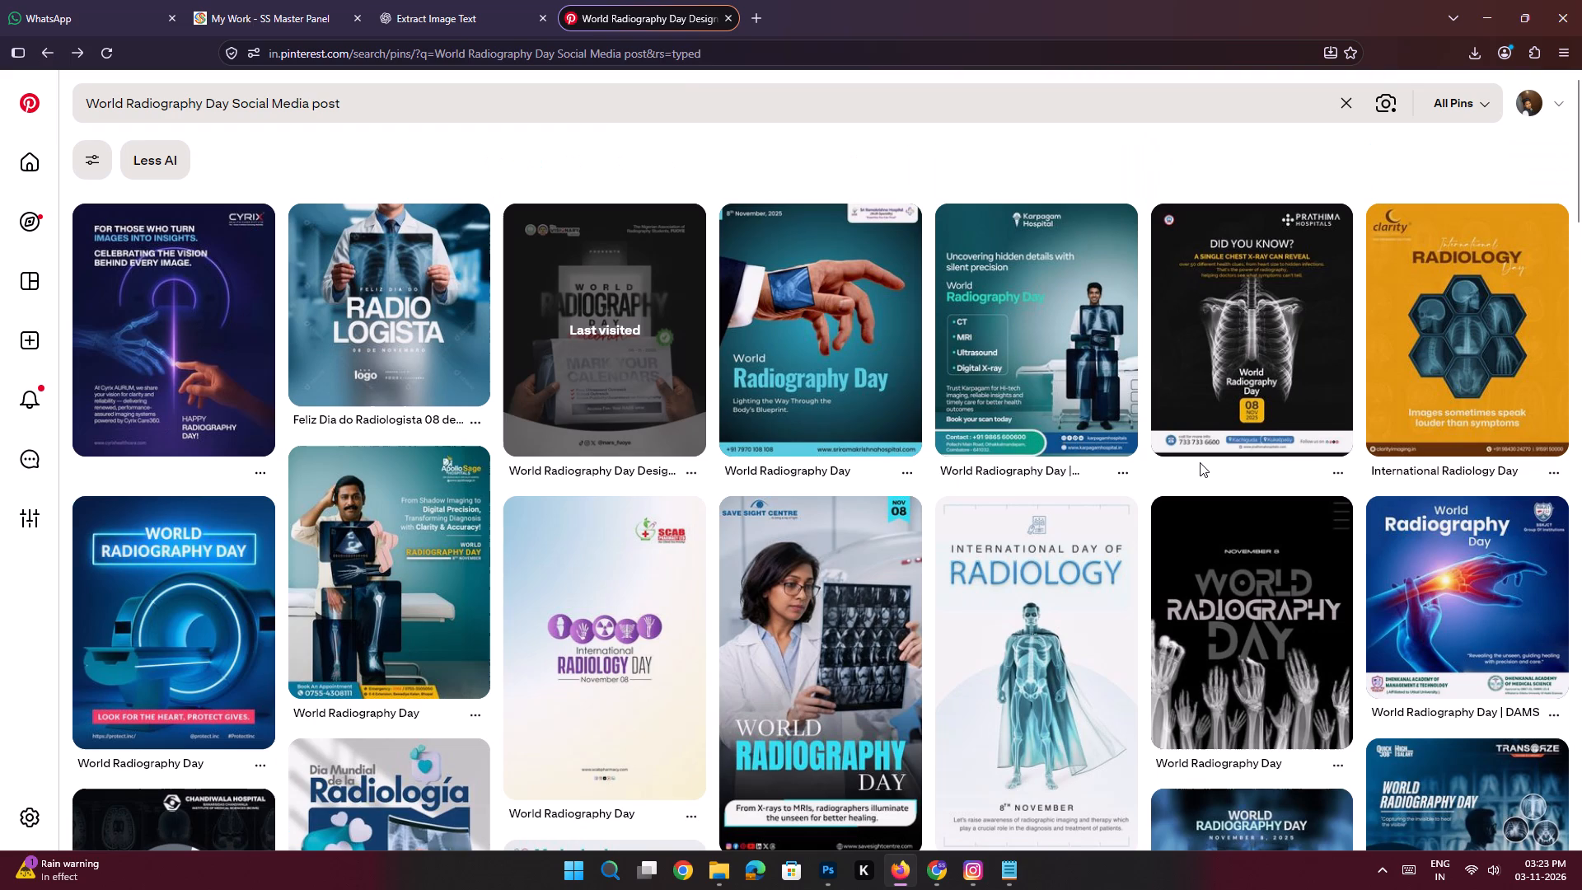
Find the GUIAMED "Dia Mundial de la Radiología" pin in the search results and download its image.
scroll(820, 546, up, 10)
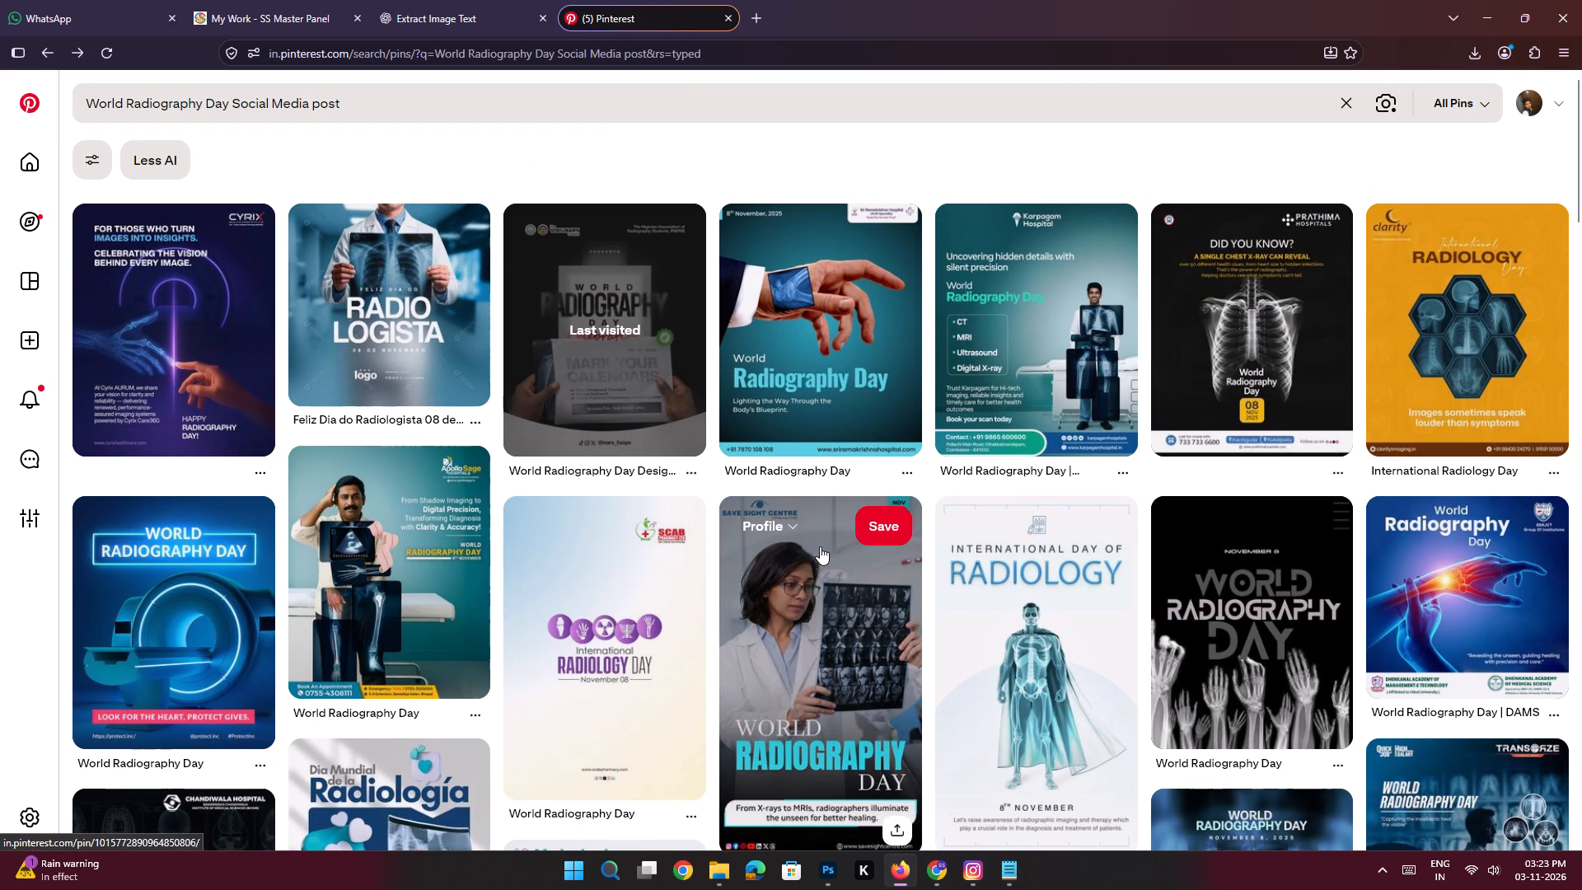
scroll(820, 546, down, 4)
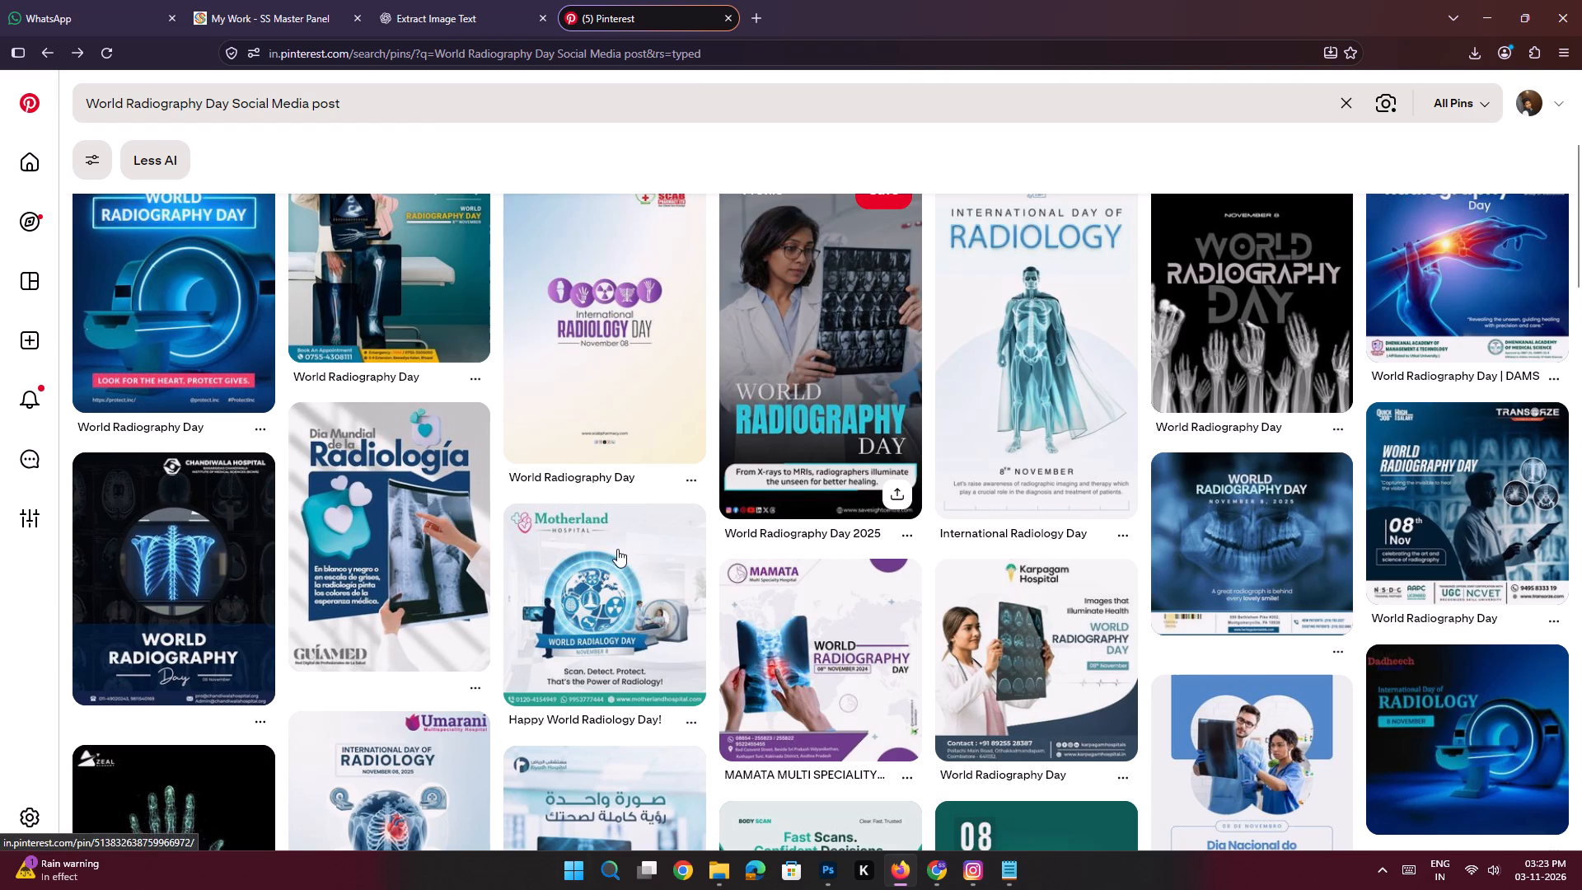
scroll(617, 549, down, 3)
scroll(617, 549, up, 2)
click(366, 457)
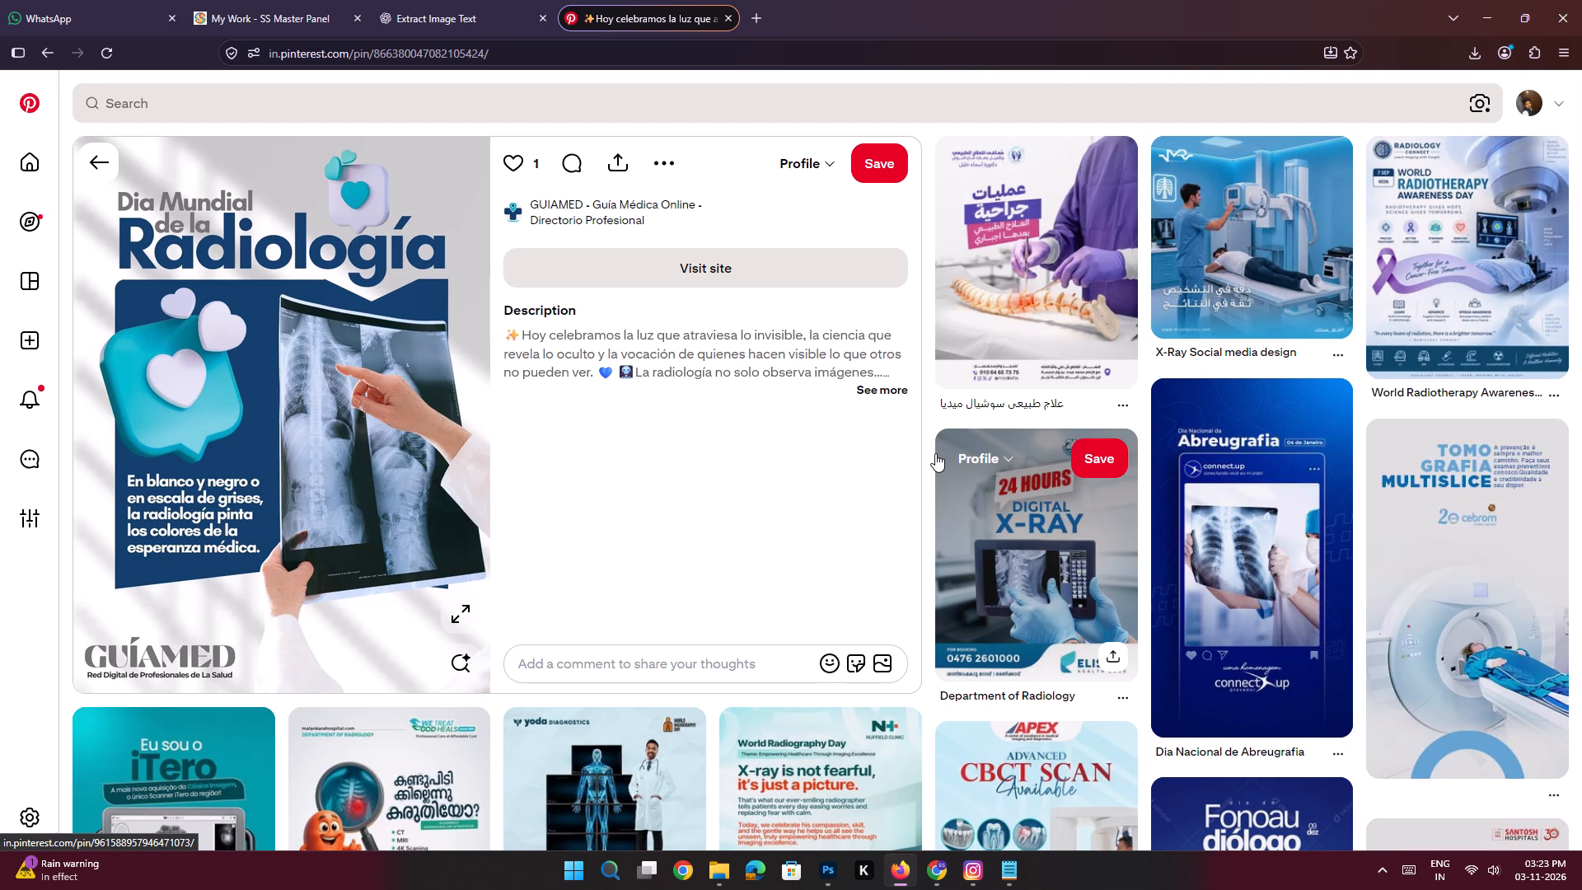
click(653, 155)
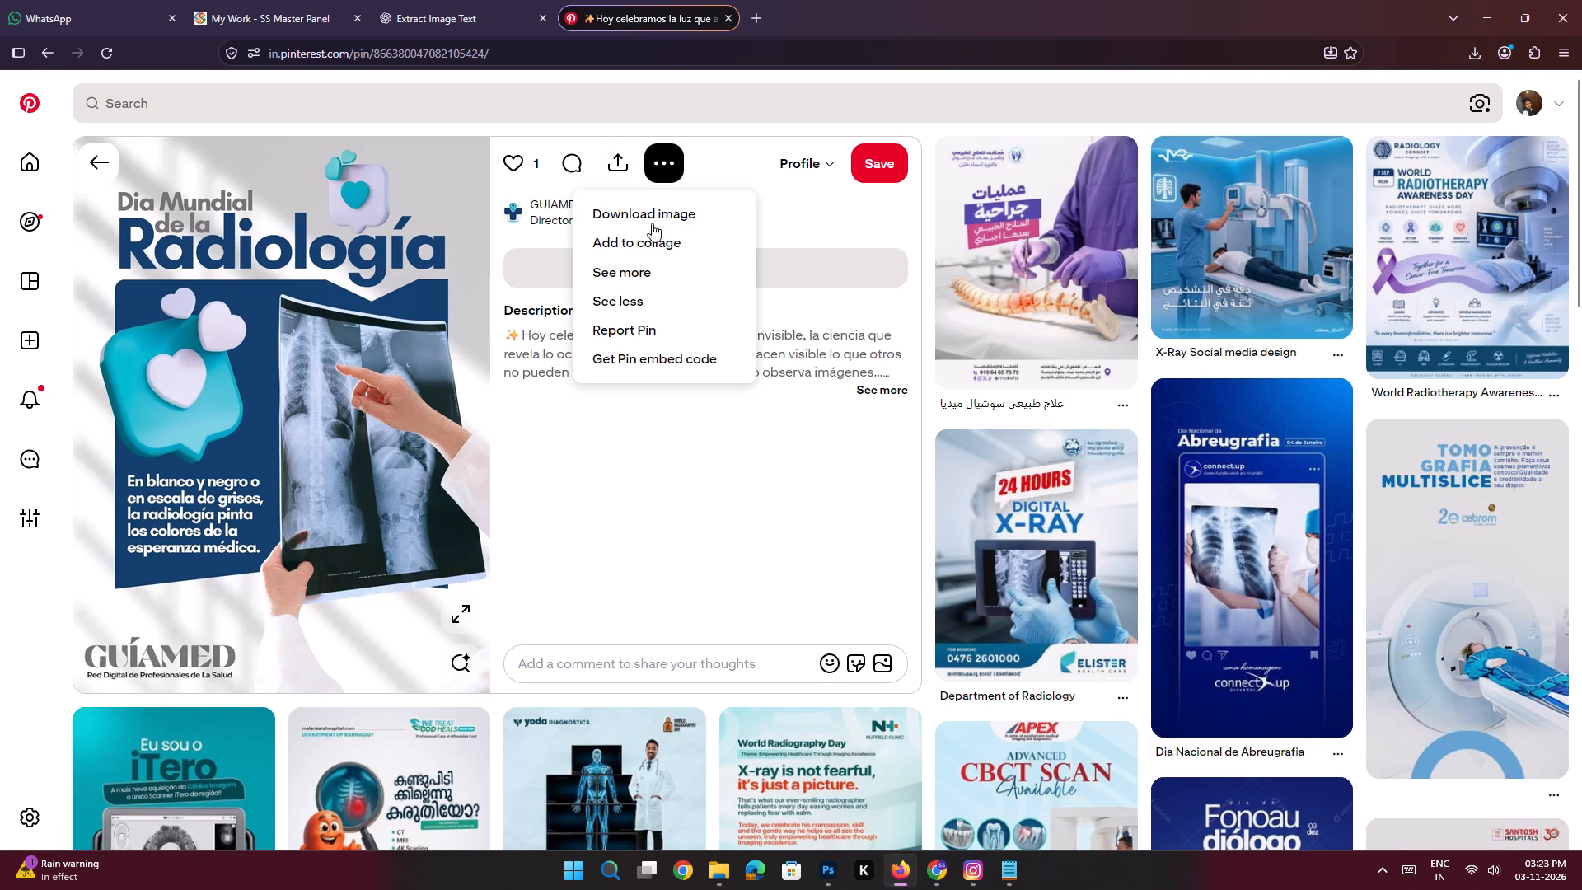
click(645, 217)
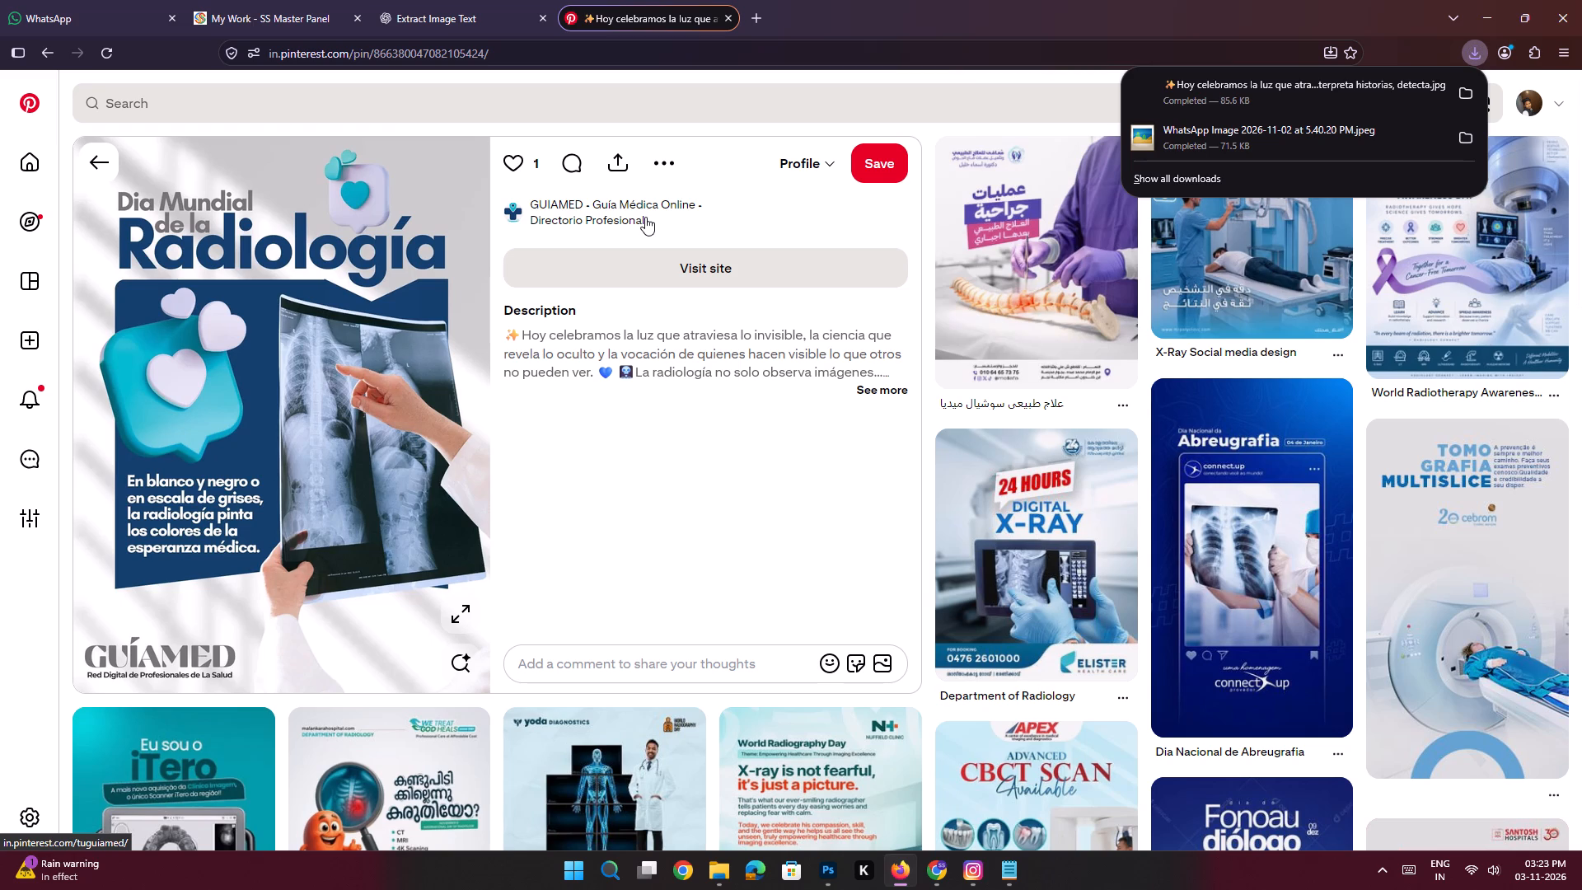
Return to the World Radiography Day search results and download the "Feliz Dia do Radiologista 08 de Novembro" pin's image.
click(44, 57)
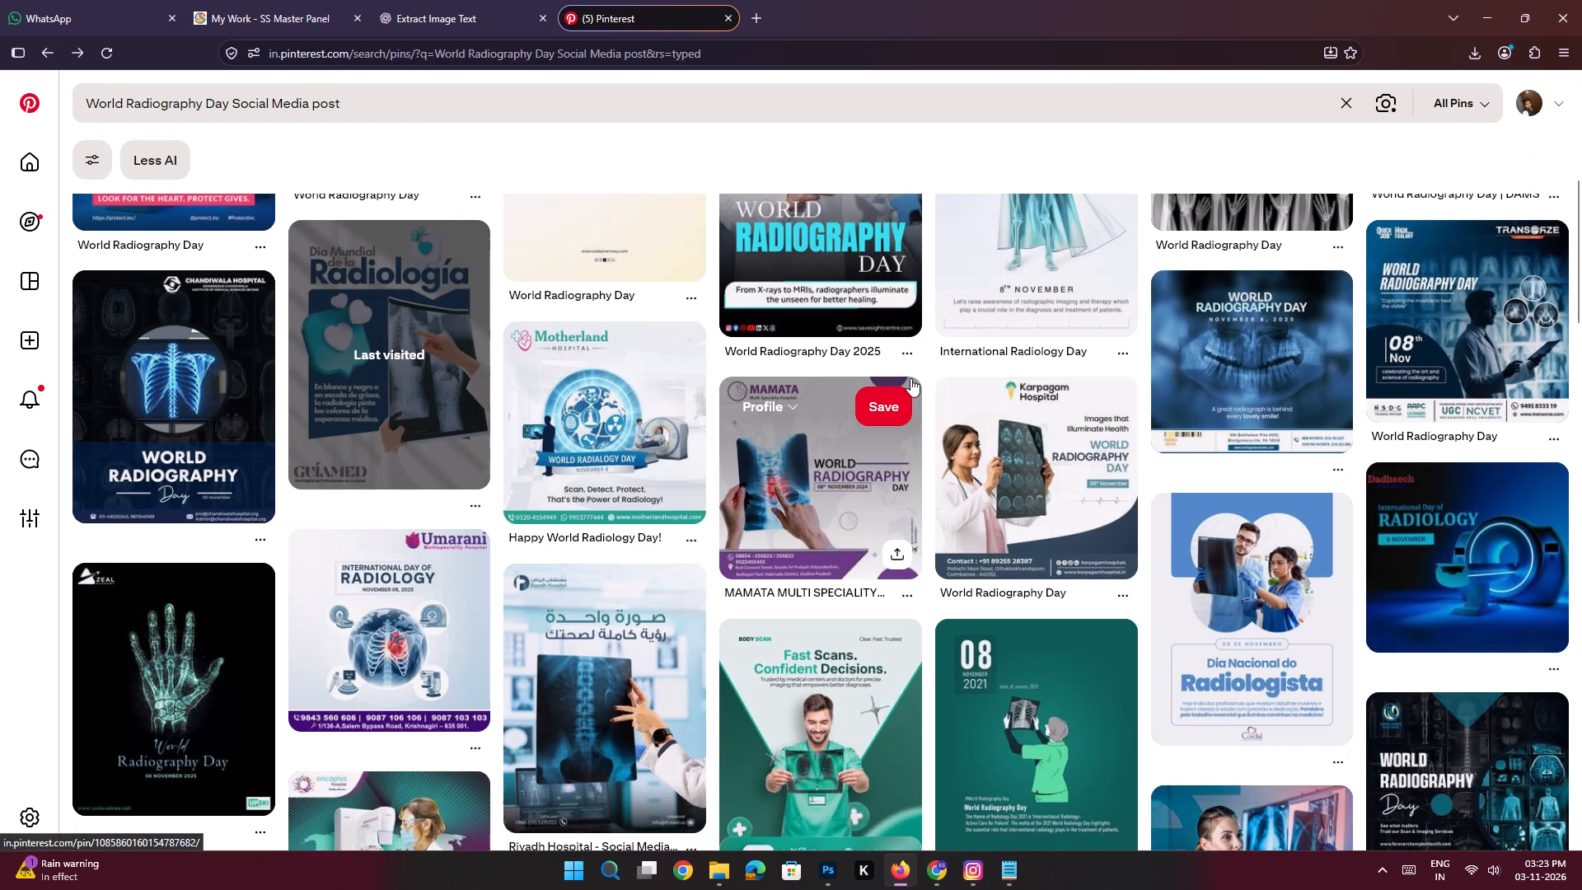
scroll(936, 515, up, 12)
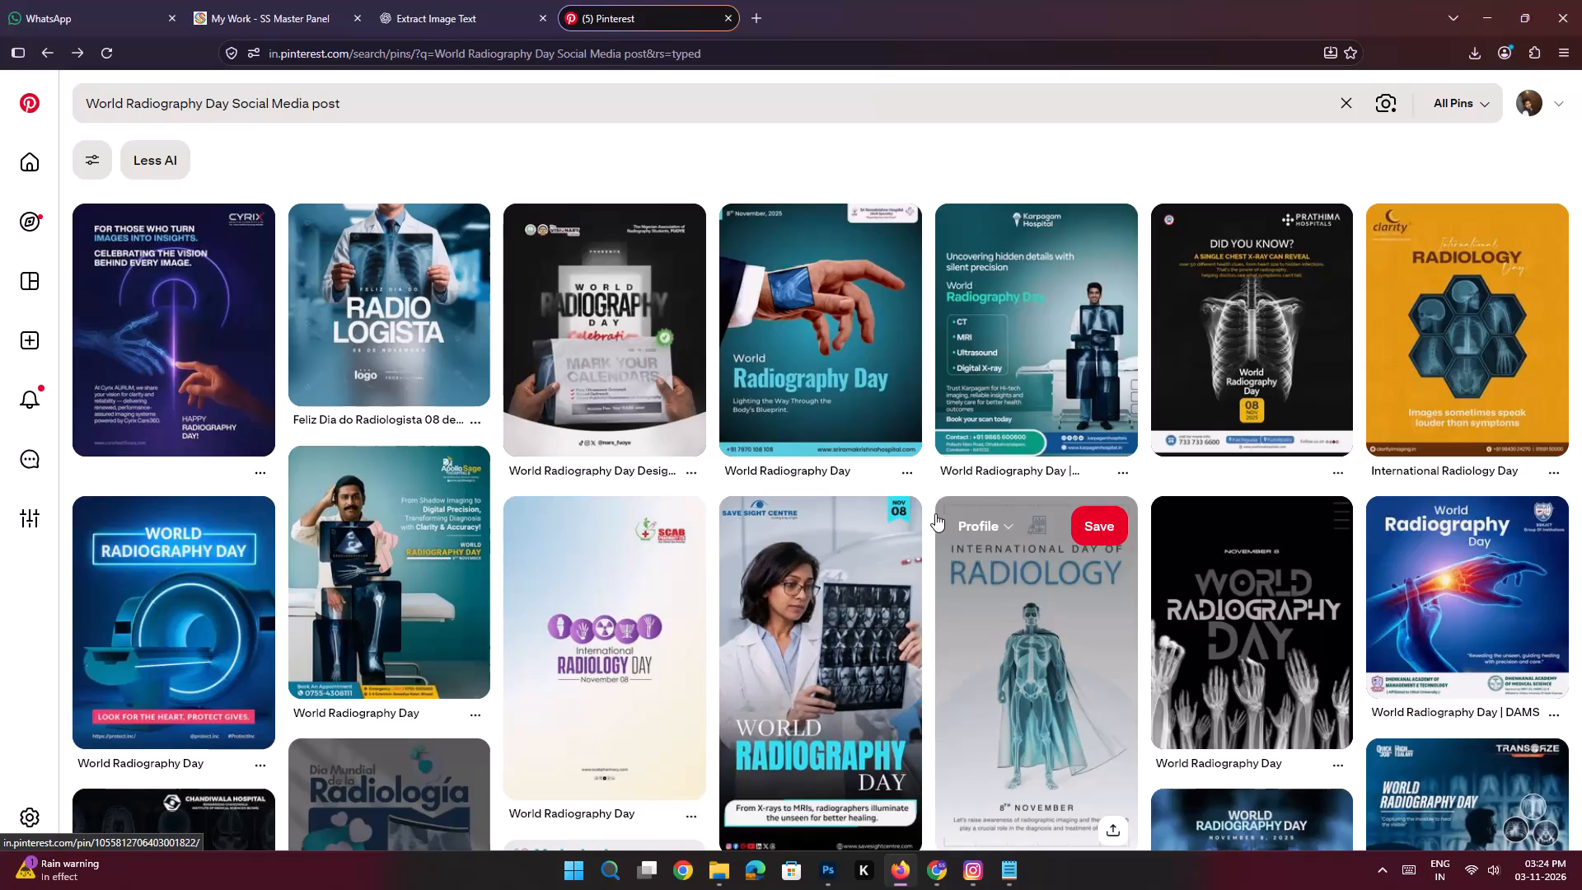
click(412, 294)
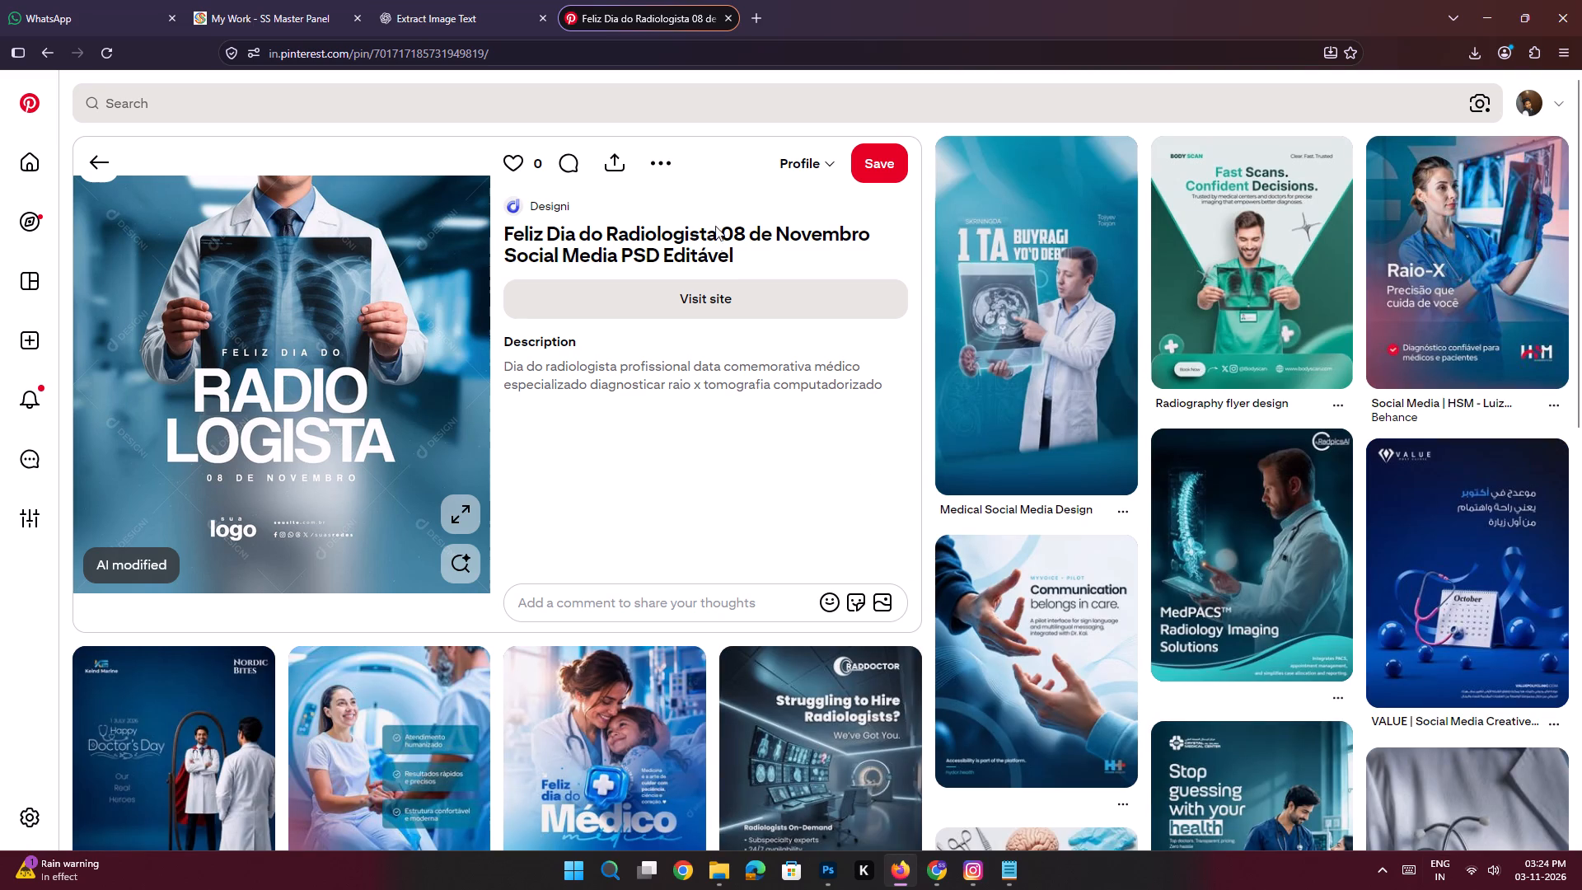
click(655, 166)
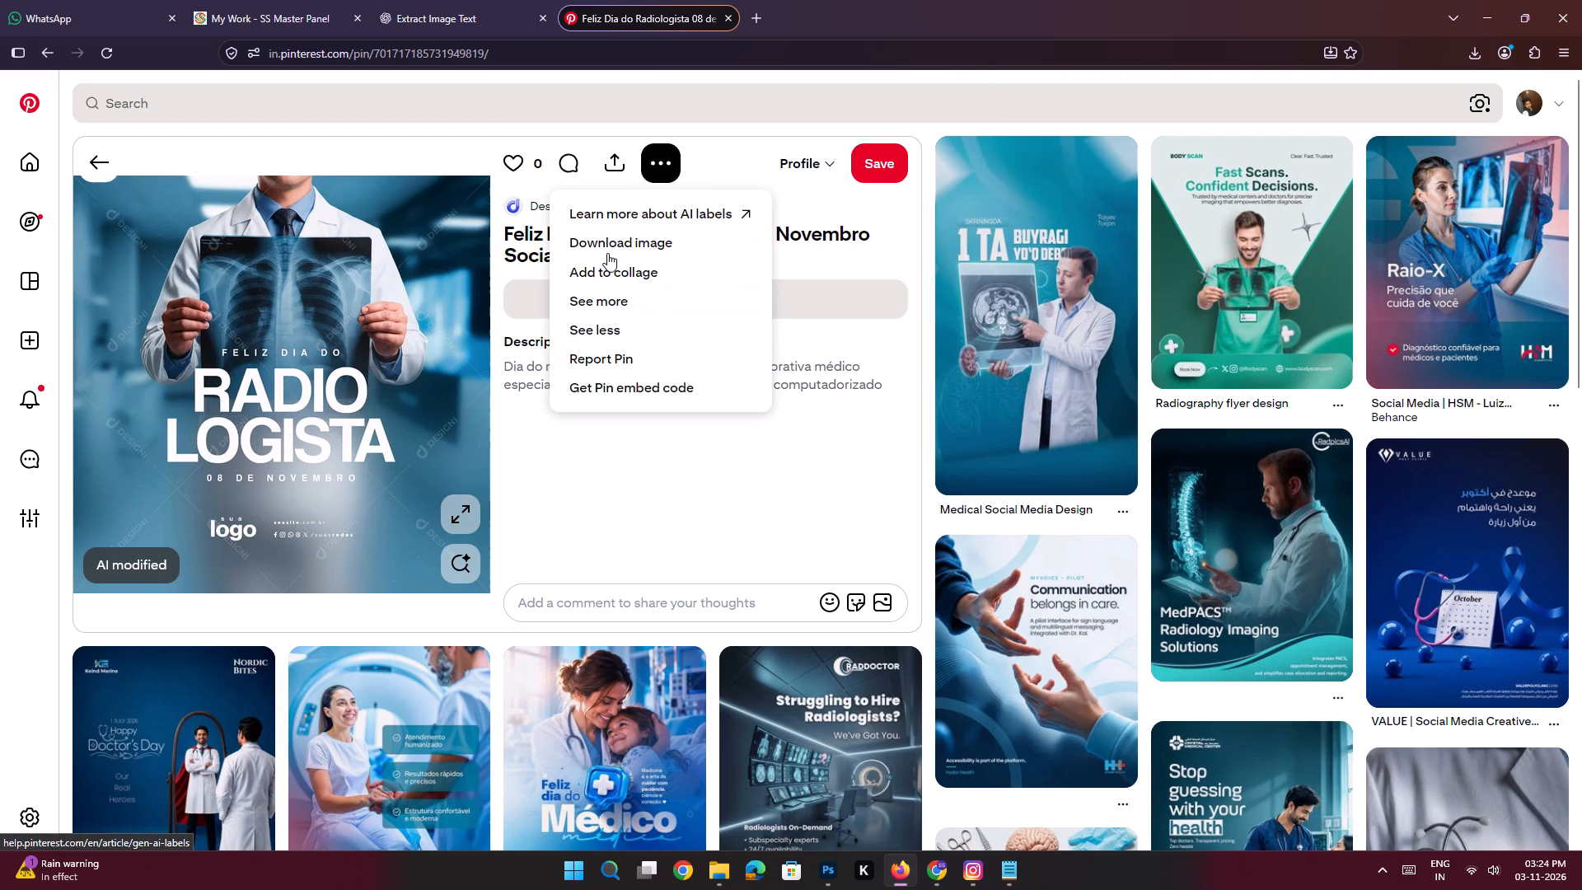
click(606, 243)
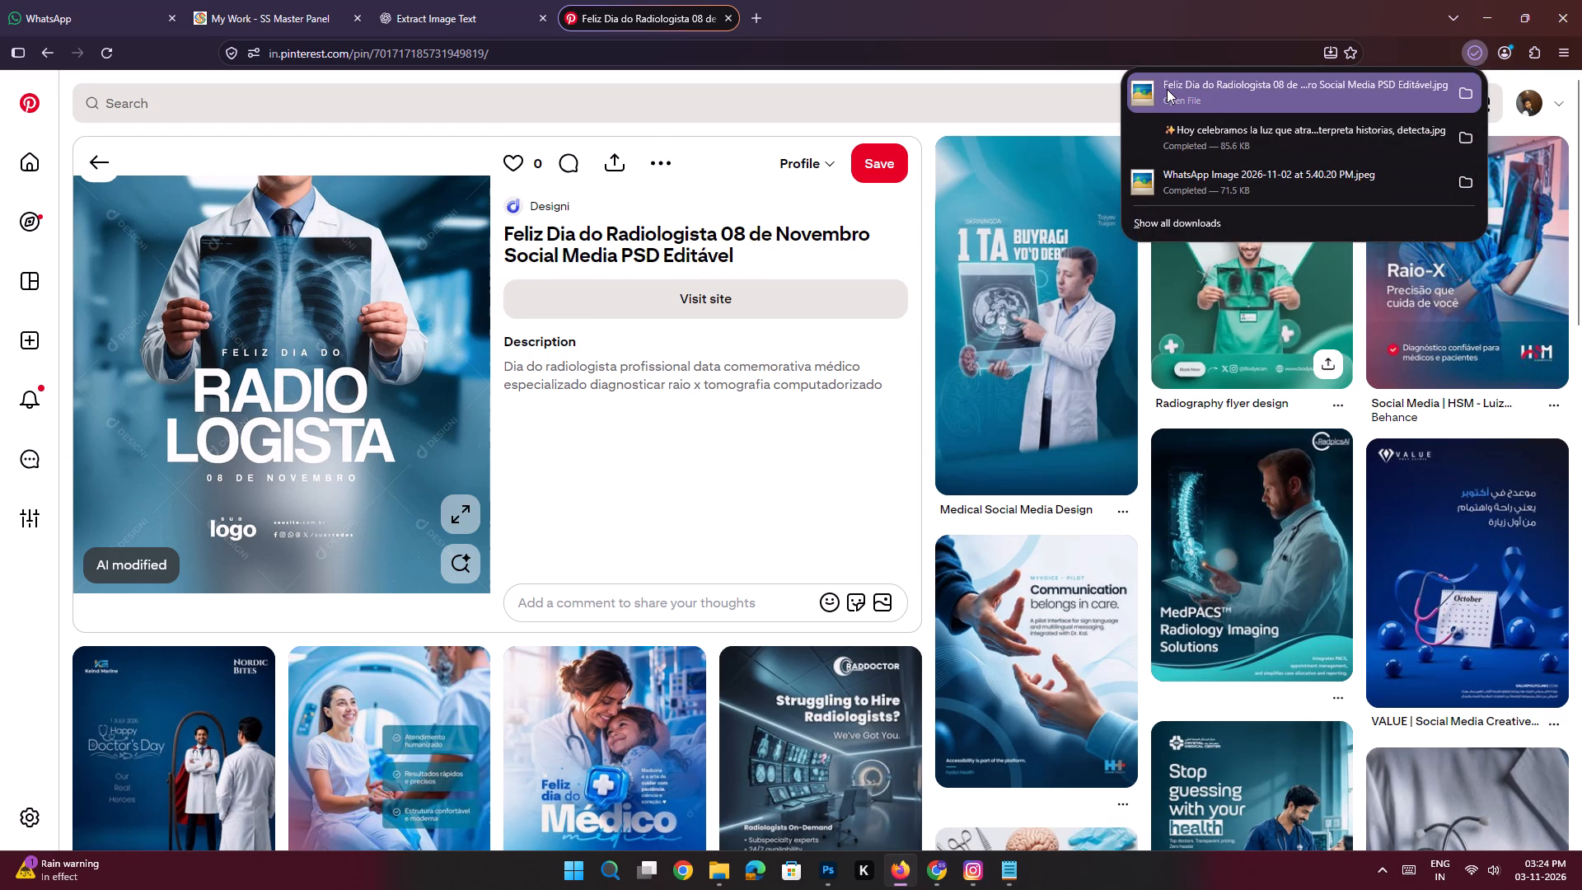
Open the downloaded Feliz Dia do Radiologista image in Photoshop and unlock its Background layer.
drag(1167, 89, 826, 844)
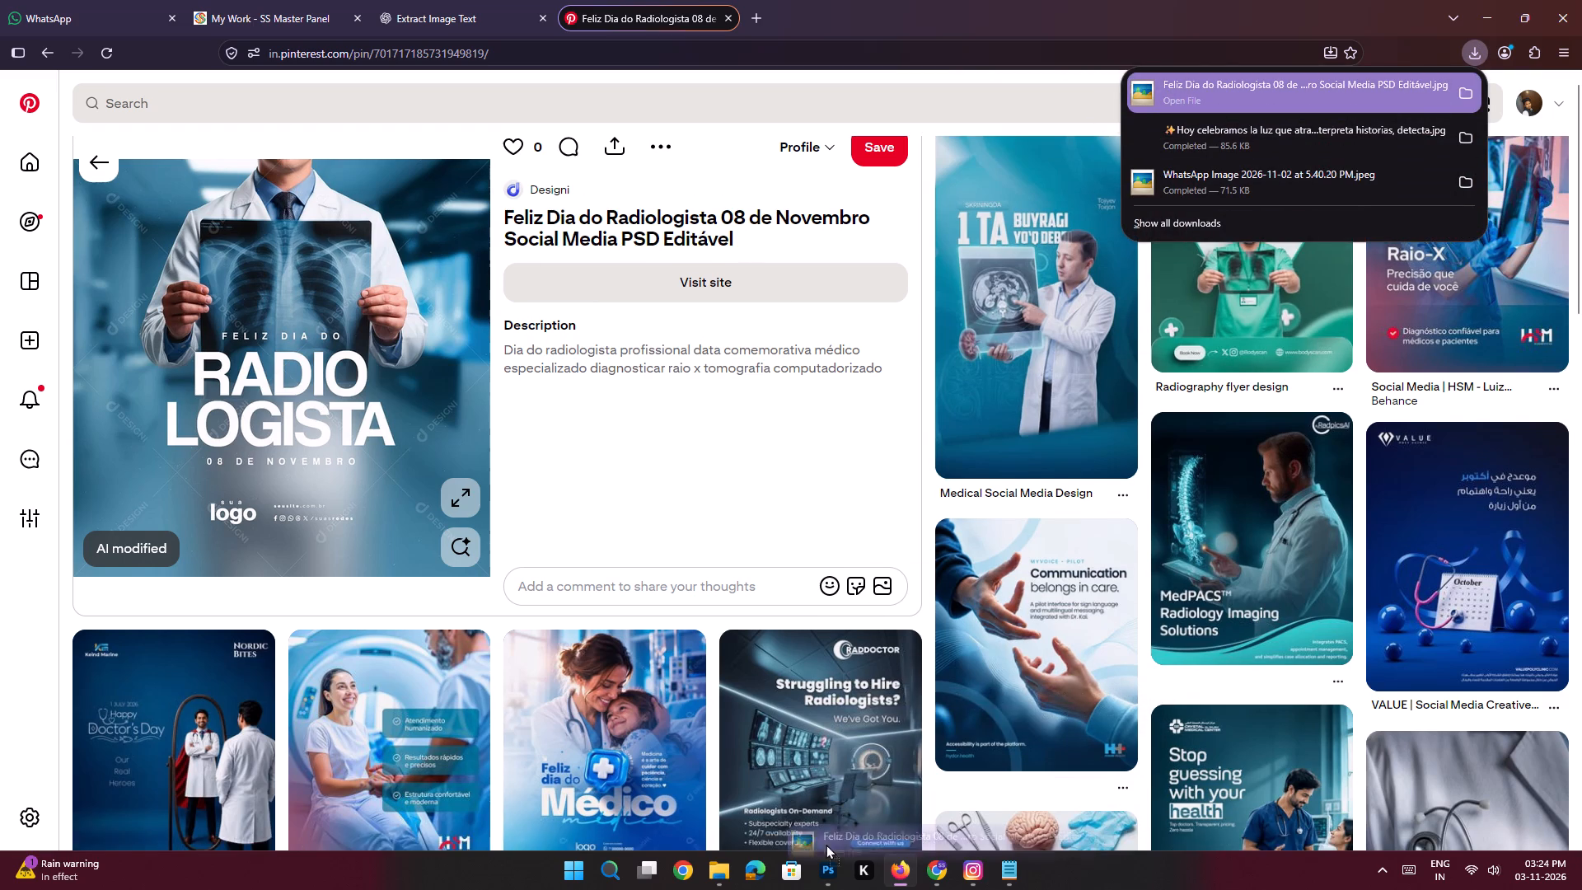
drag(826, 844, 872, 0)
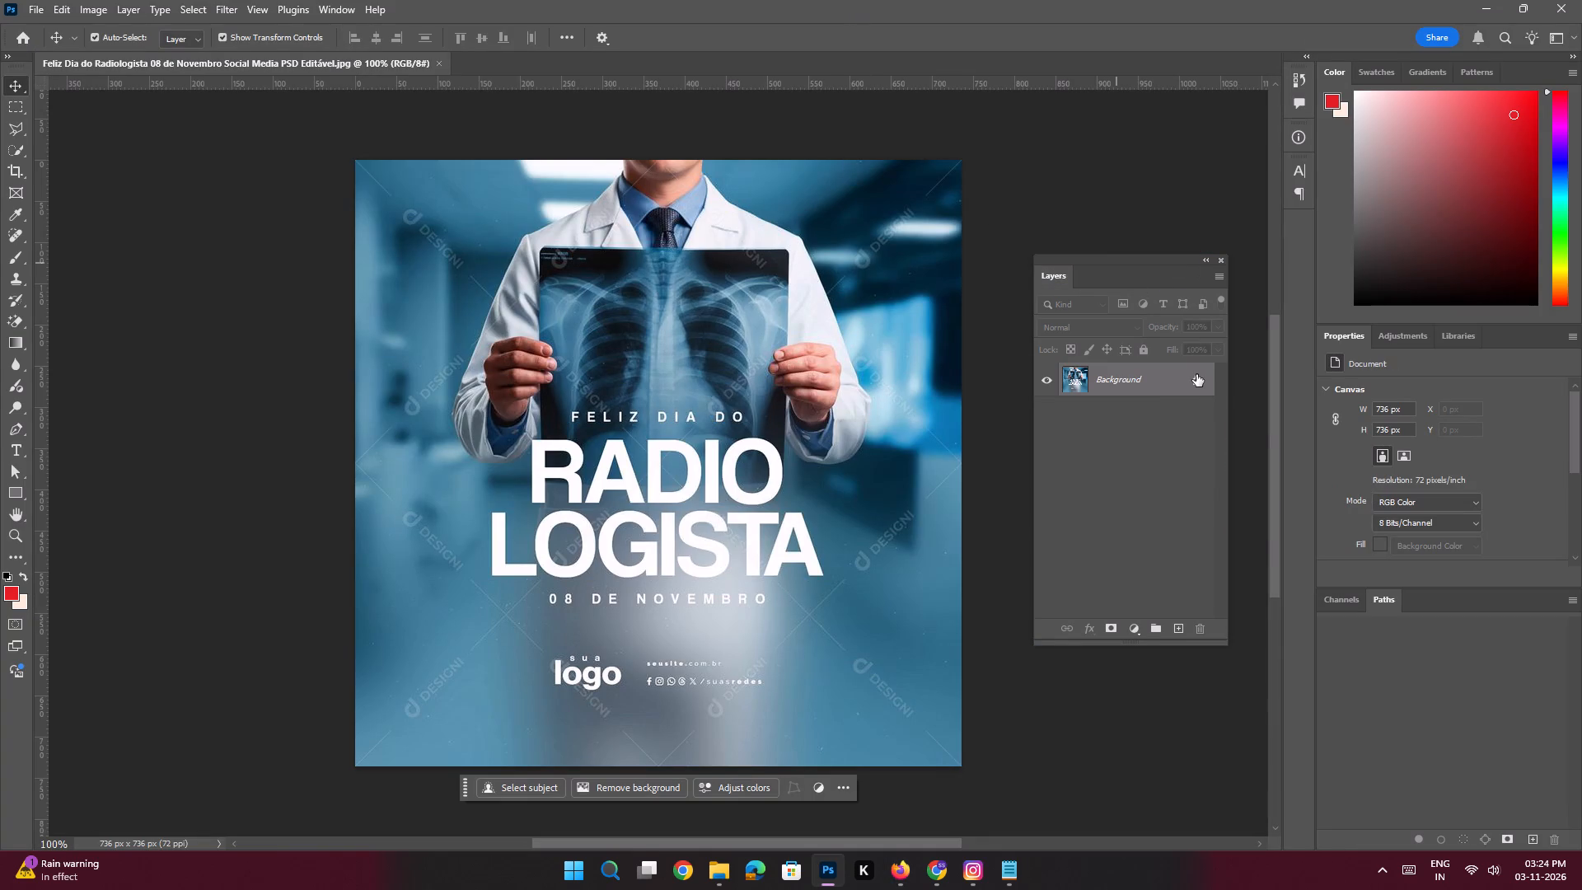
click(1196, 374)
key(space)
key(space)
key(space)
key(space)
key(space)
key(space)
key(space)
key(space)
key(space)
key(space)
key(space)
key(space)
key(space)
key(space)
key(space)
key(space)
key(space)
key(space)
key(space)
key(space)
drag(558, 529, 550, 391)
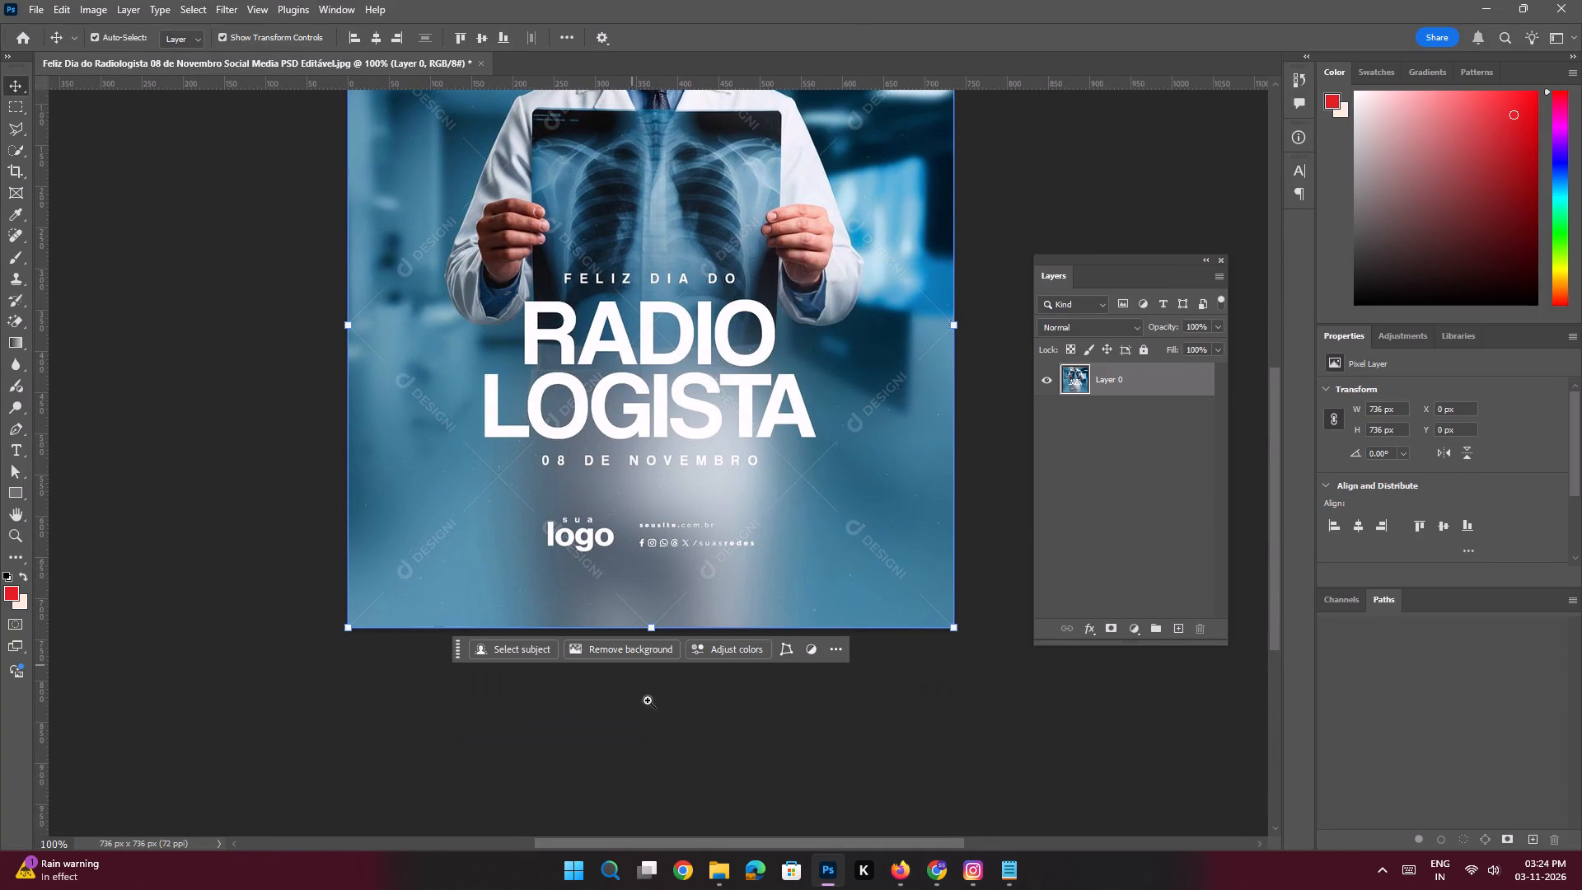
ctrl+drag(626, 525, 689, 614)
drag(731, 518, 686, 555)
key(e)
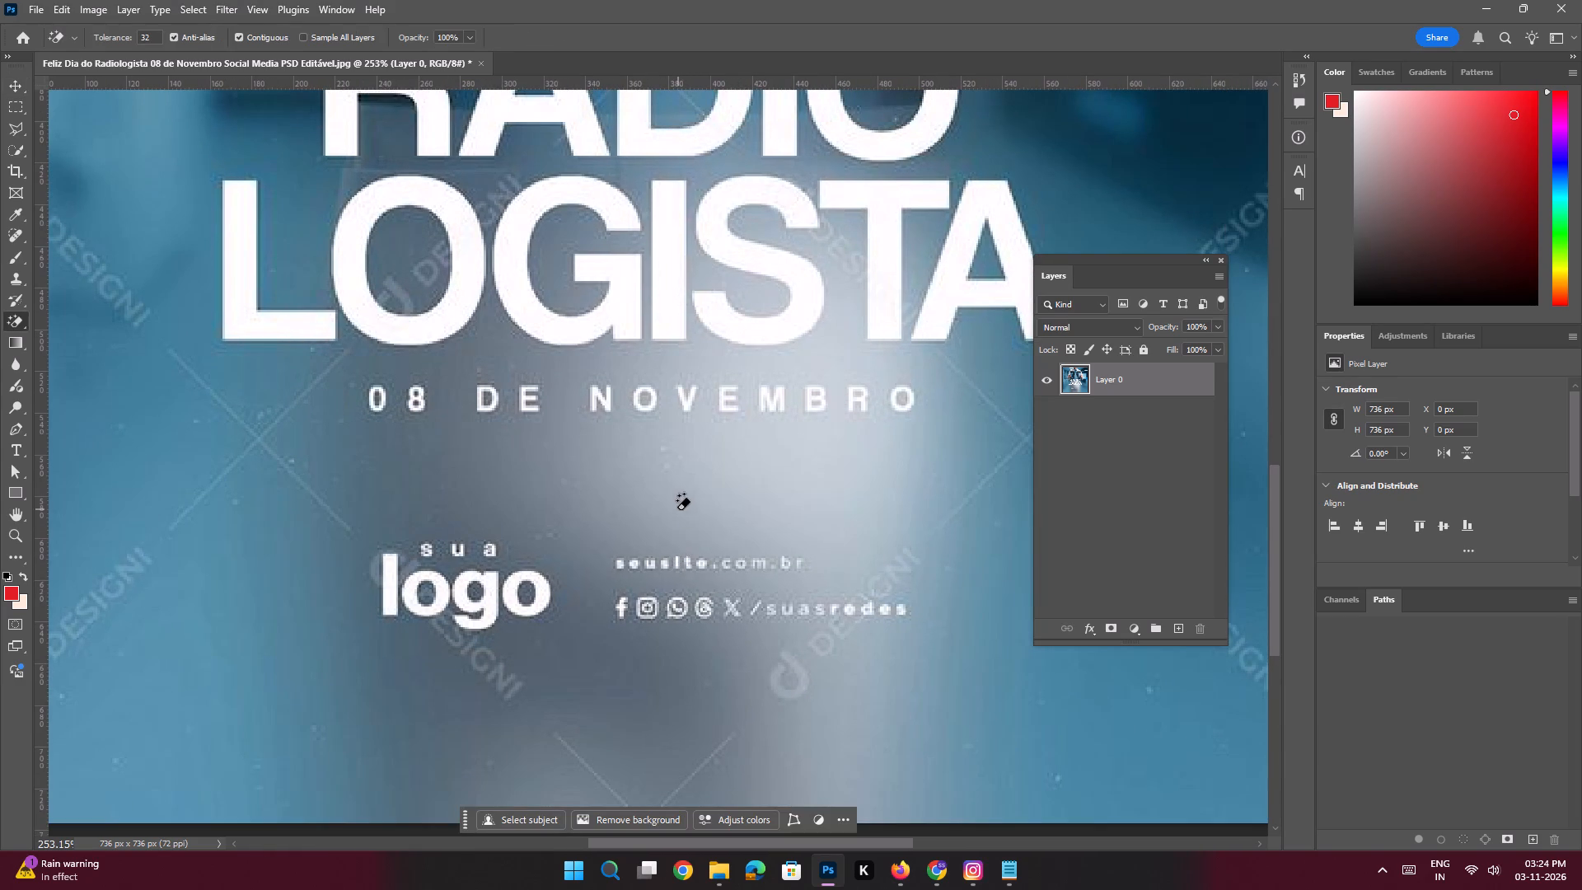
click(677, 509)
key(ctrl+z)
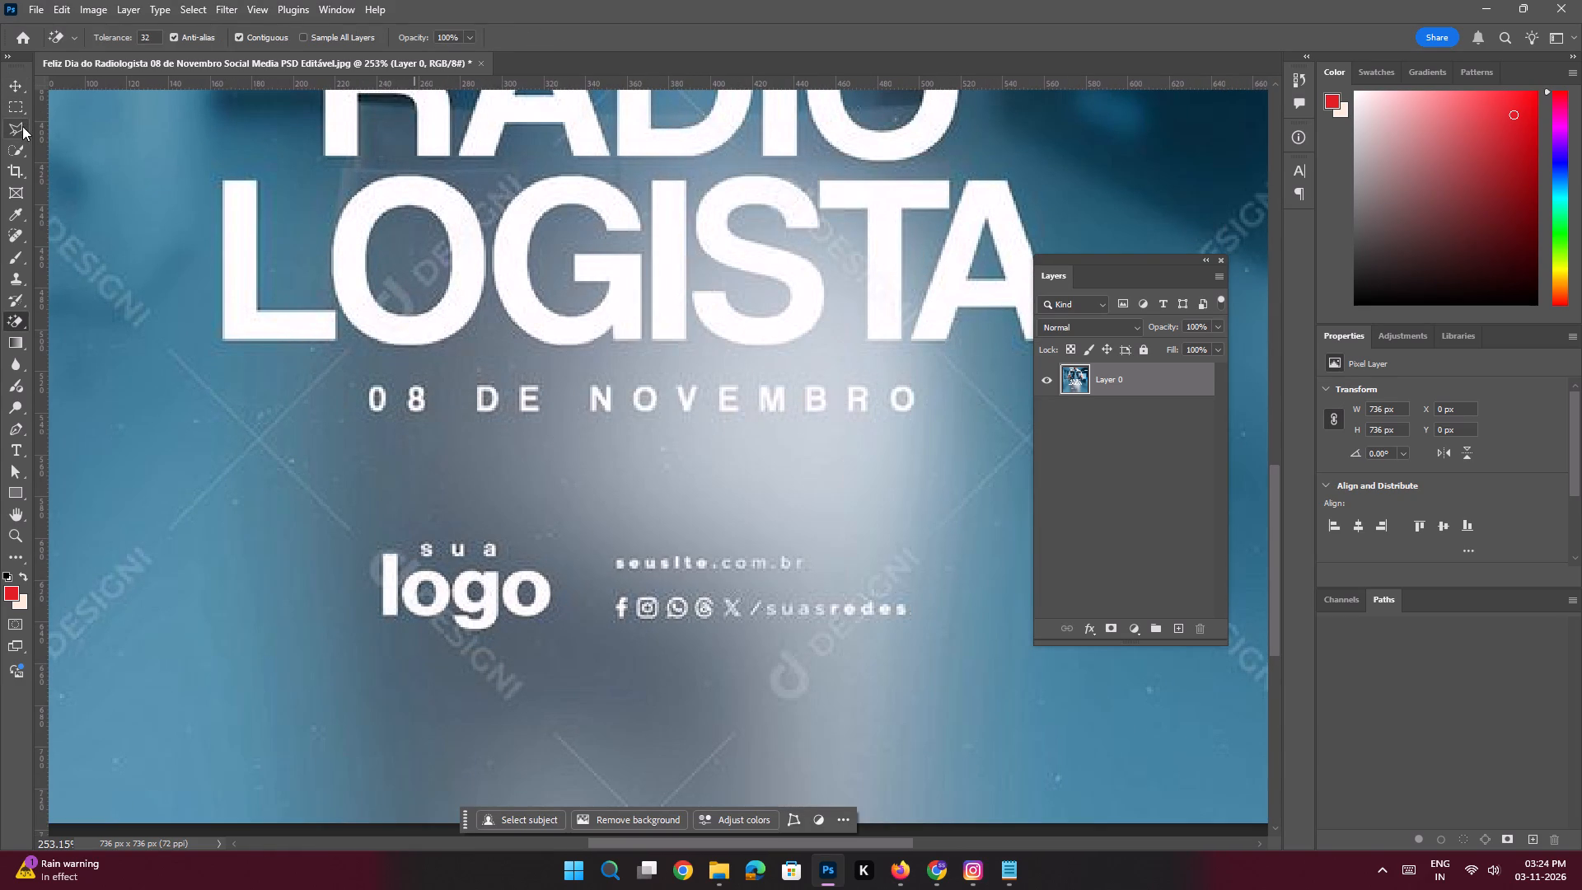
Outline the "sua logo", website and social handle text with the Polygonal Lasso and apply Generative Fill with the prompt "Remove this".
click(22, 126)
click(602, 546)
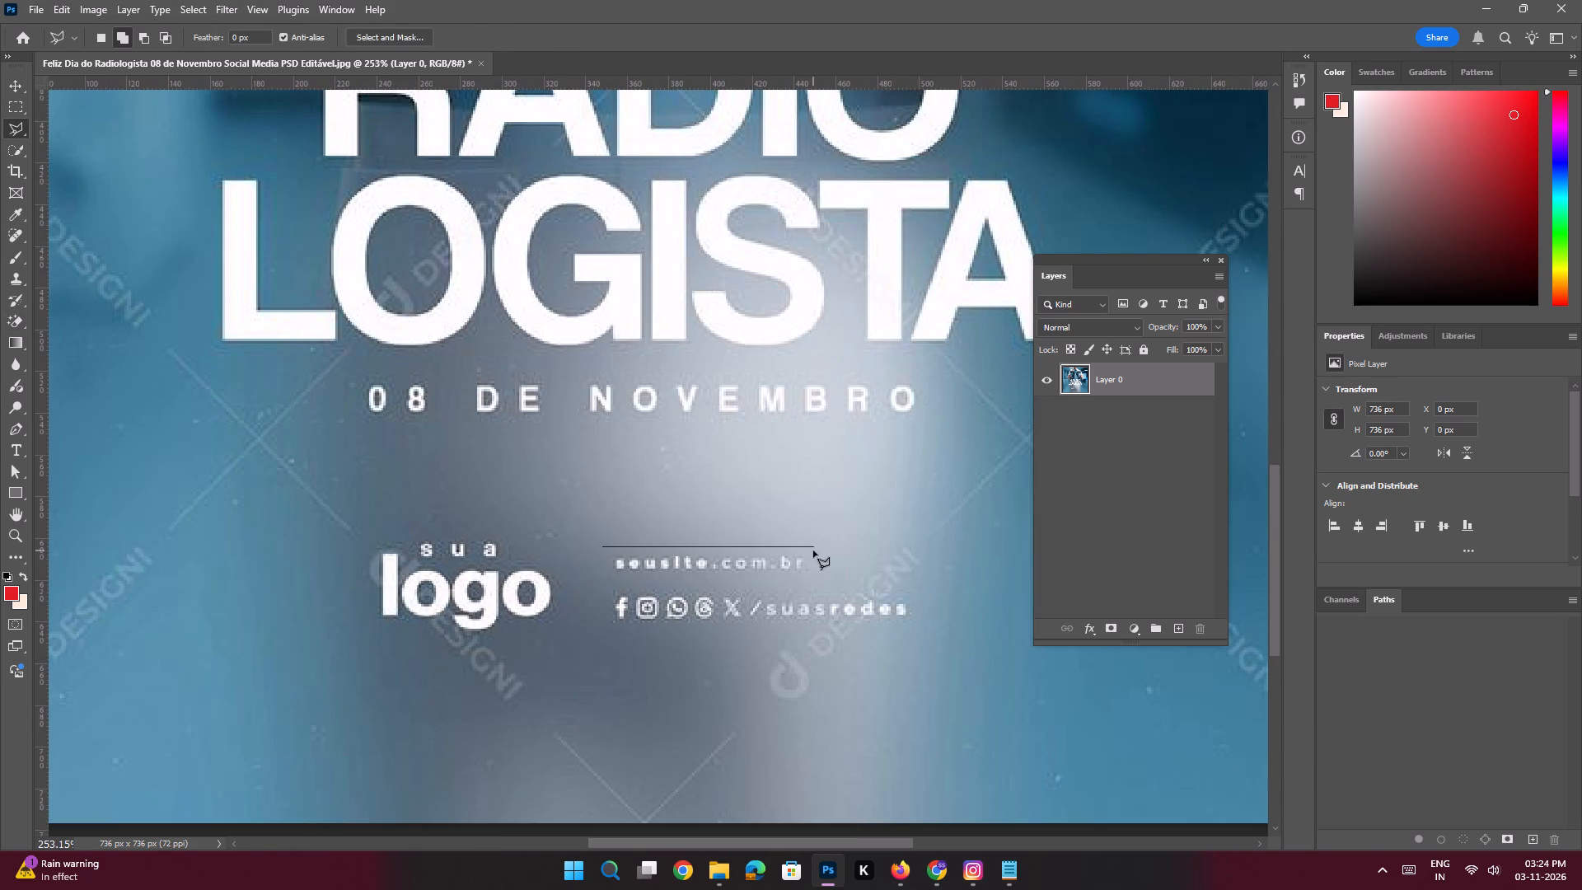
shift+click(813, 550)
click(825, 569)
click(901, 584)
click(932, 601)
click(938, 624)
drag(918, 637, 907, 637)
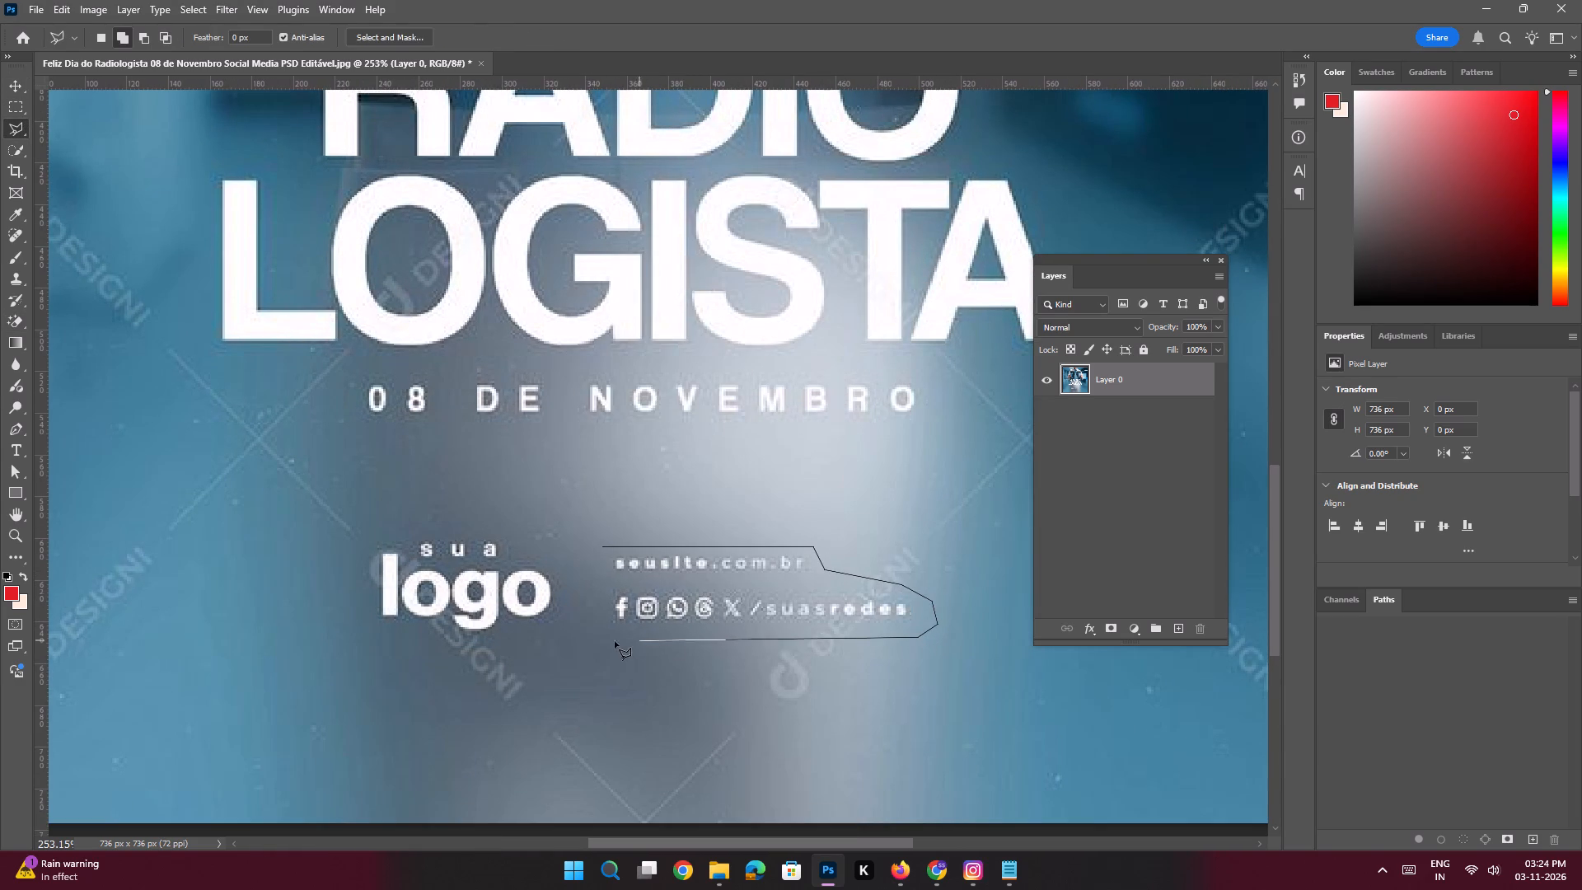
click(611, 641)
click(339, 635)
click(363, 529)
click(527, 524)
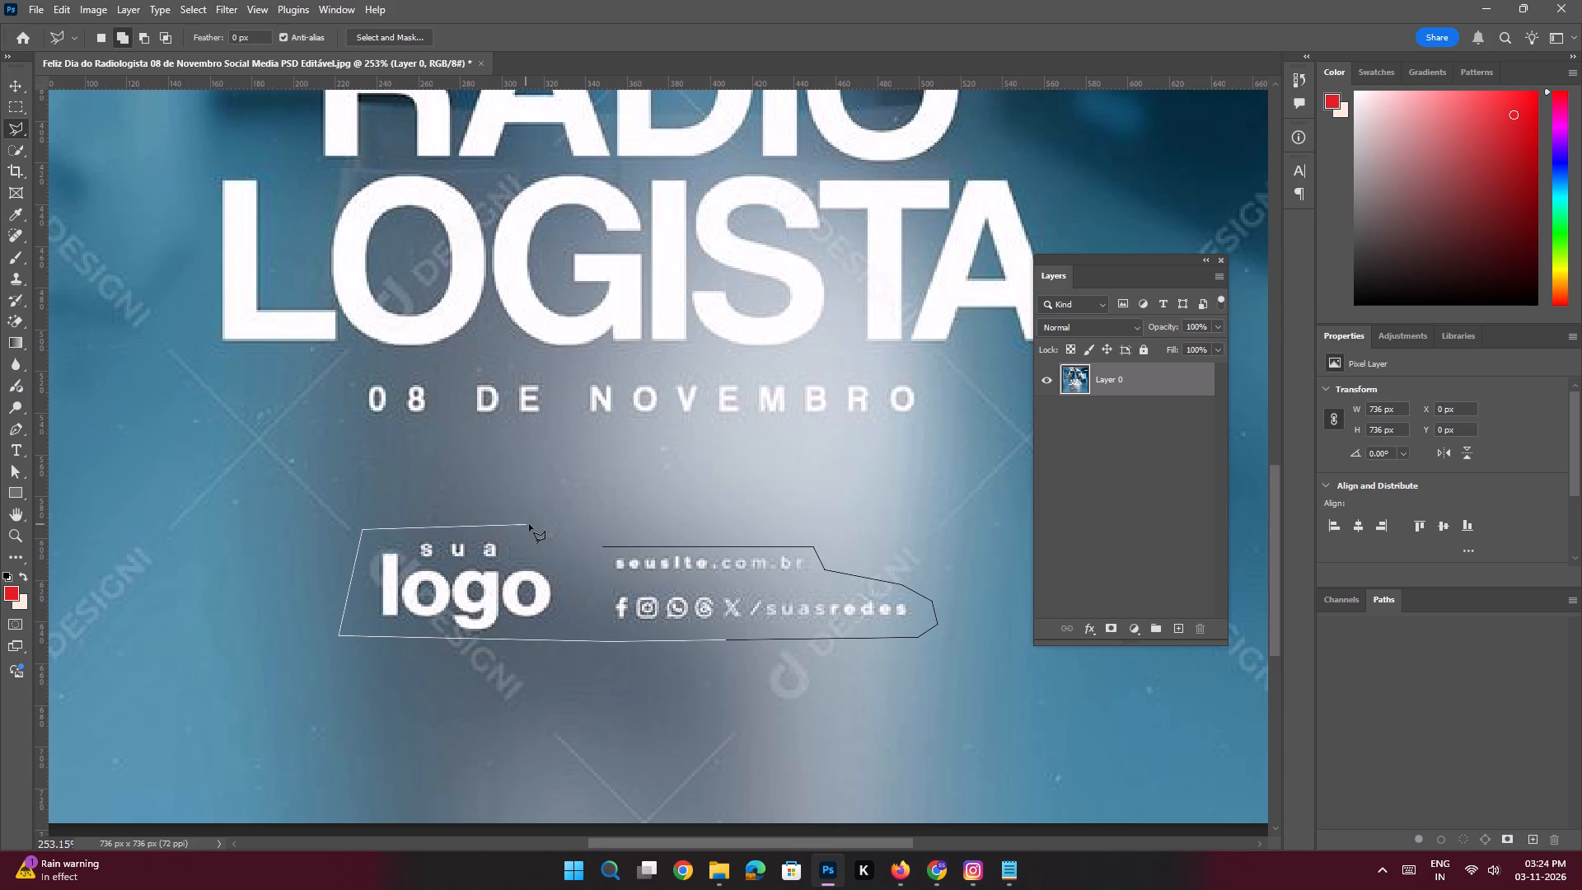
drag(577, 536, 586, 539)
double_click(611, 548)
click(531, 654)
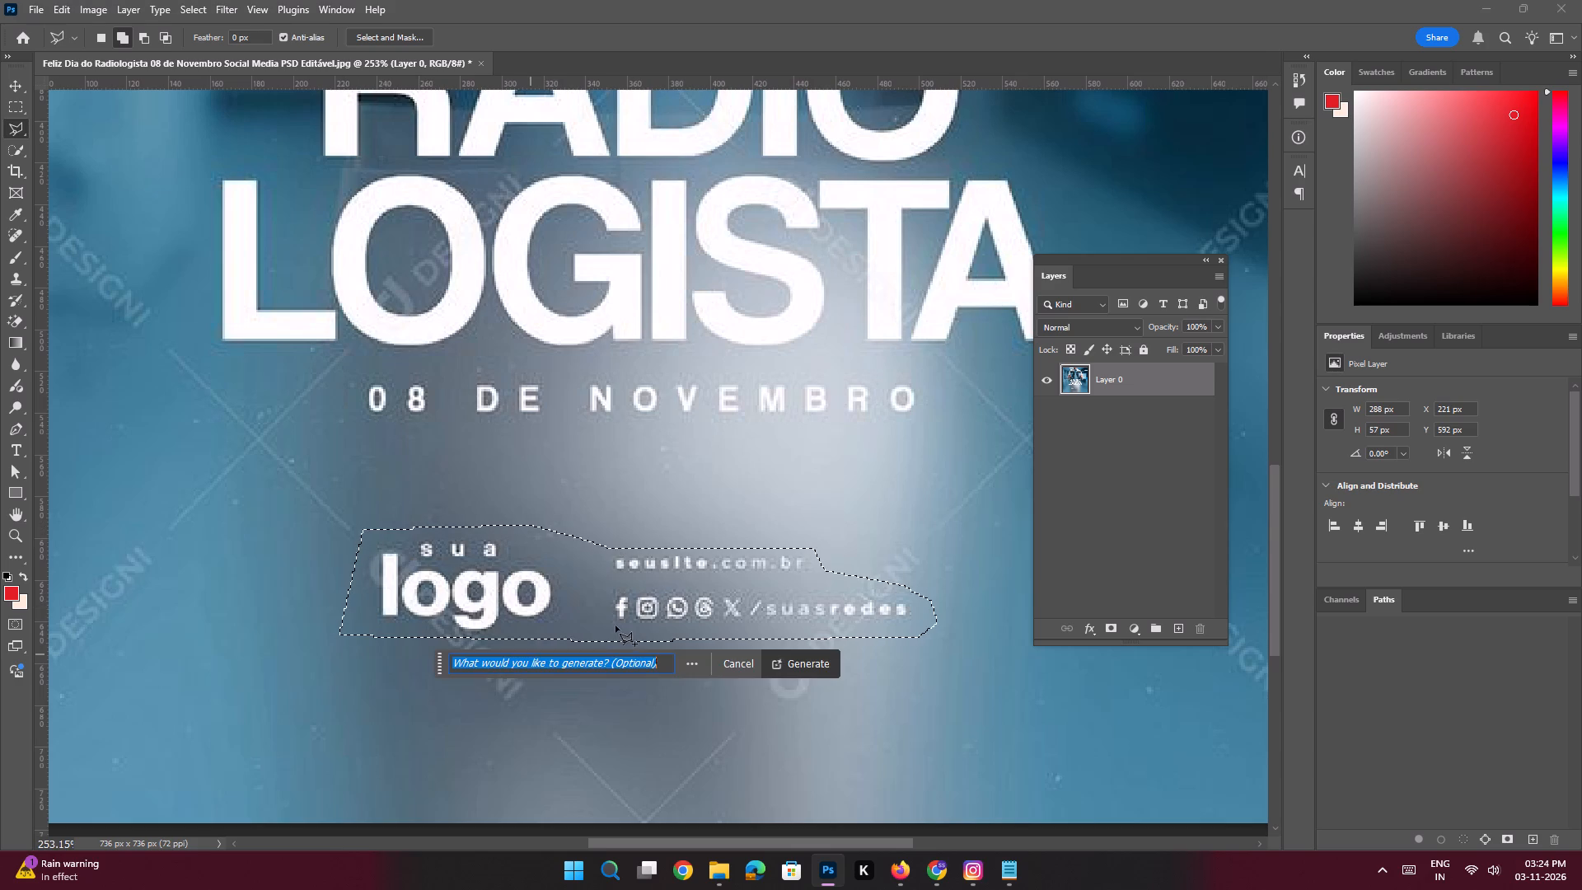
text(Remove this)
key(space)
key(Return)
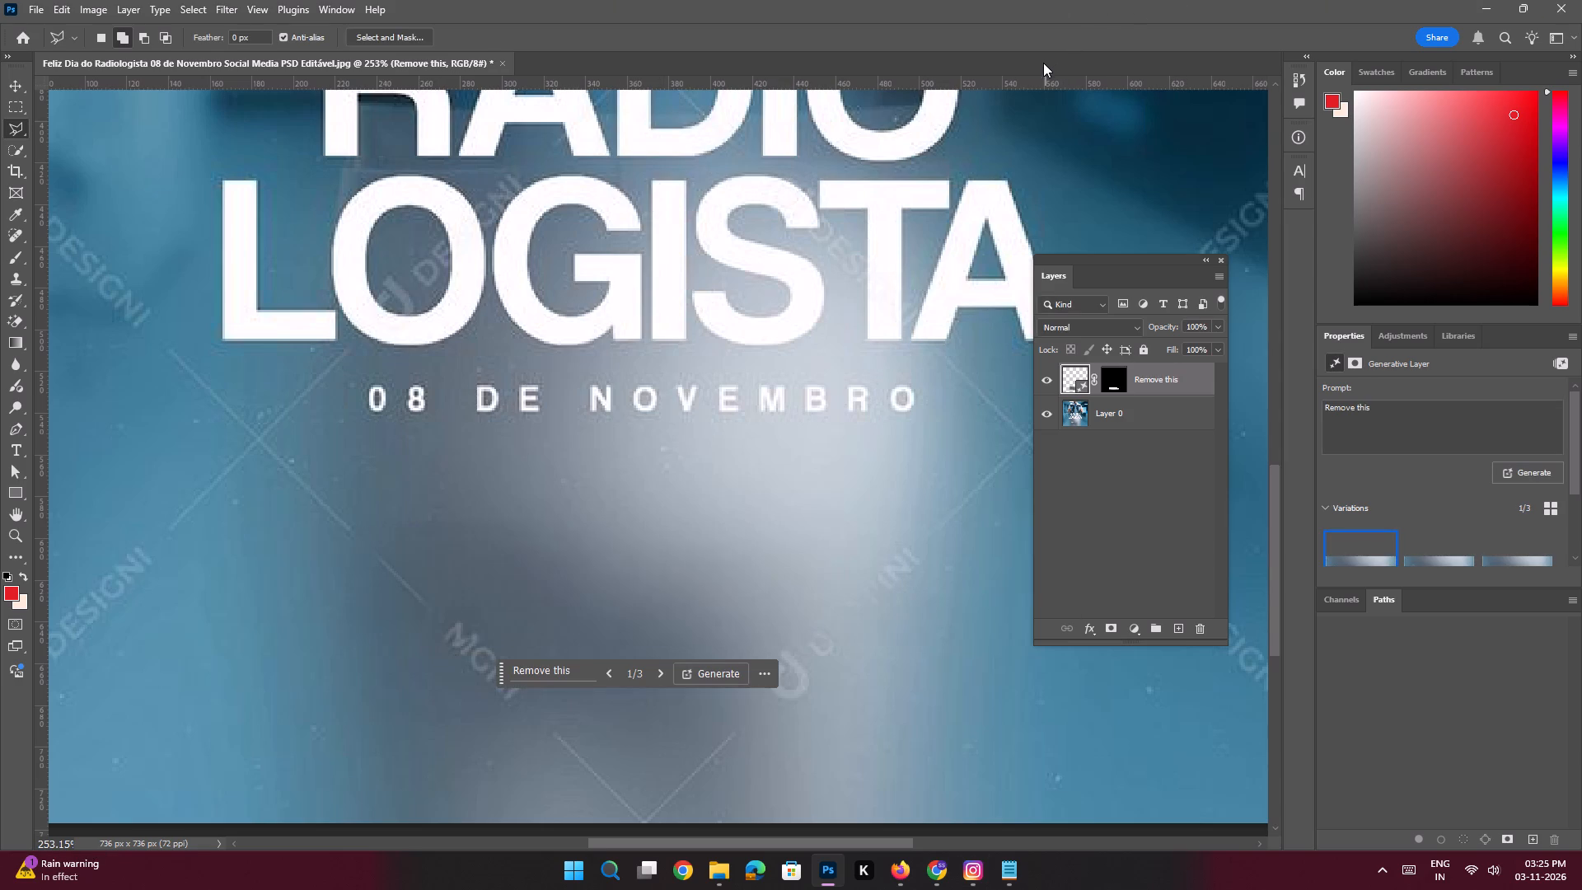
Combine the generated "Remove this" layer and Layer 0 into one smart object.
key(ctrl+0)
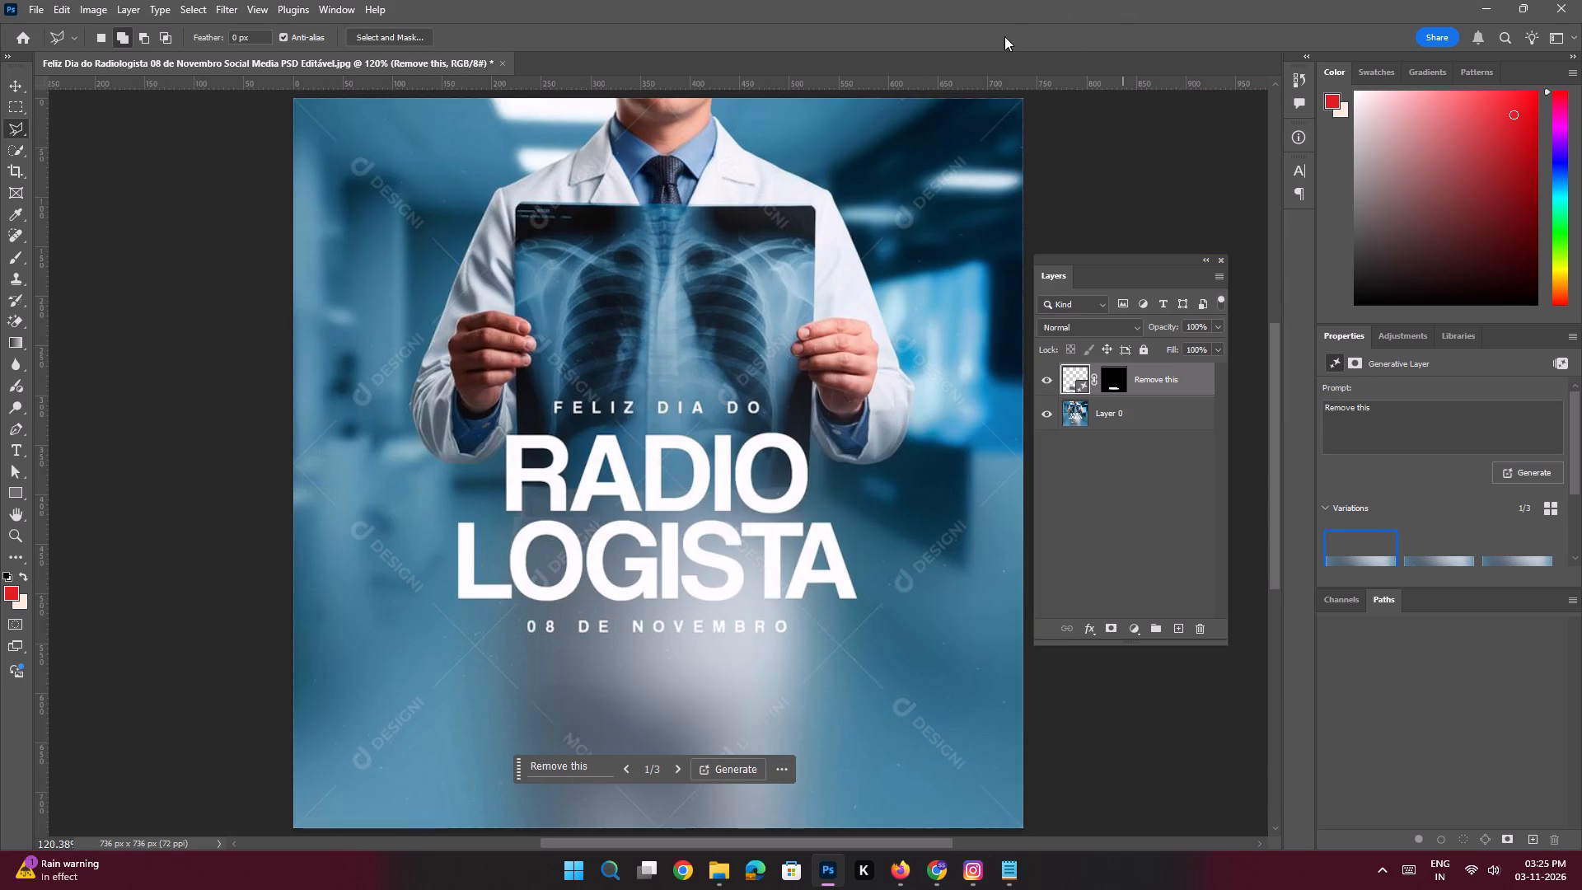
shift+click(1112, 411)
right_click(1149, 383)
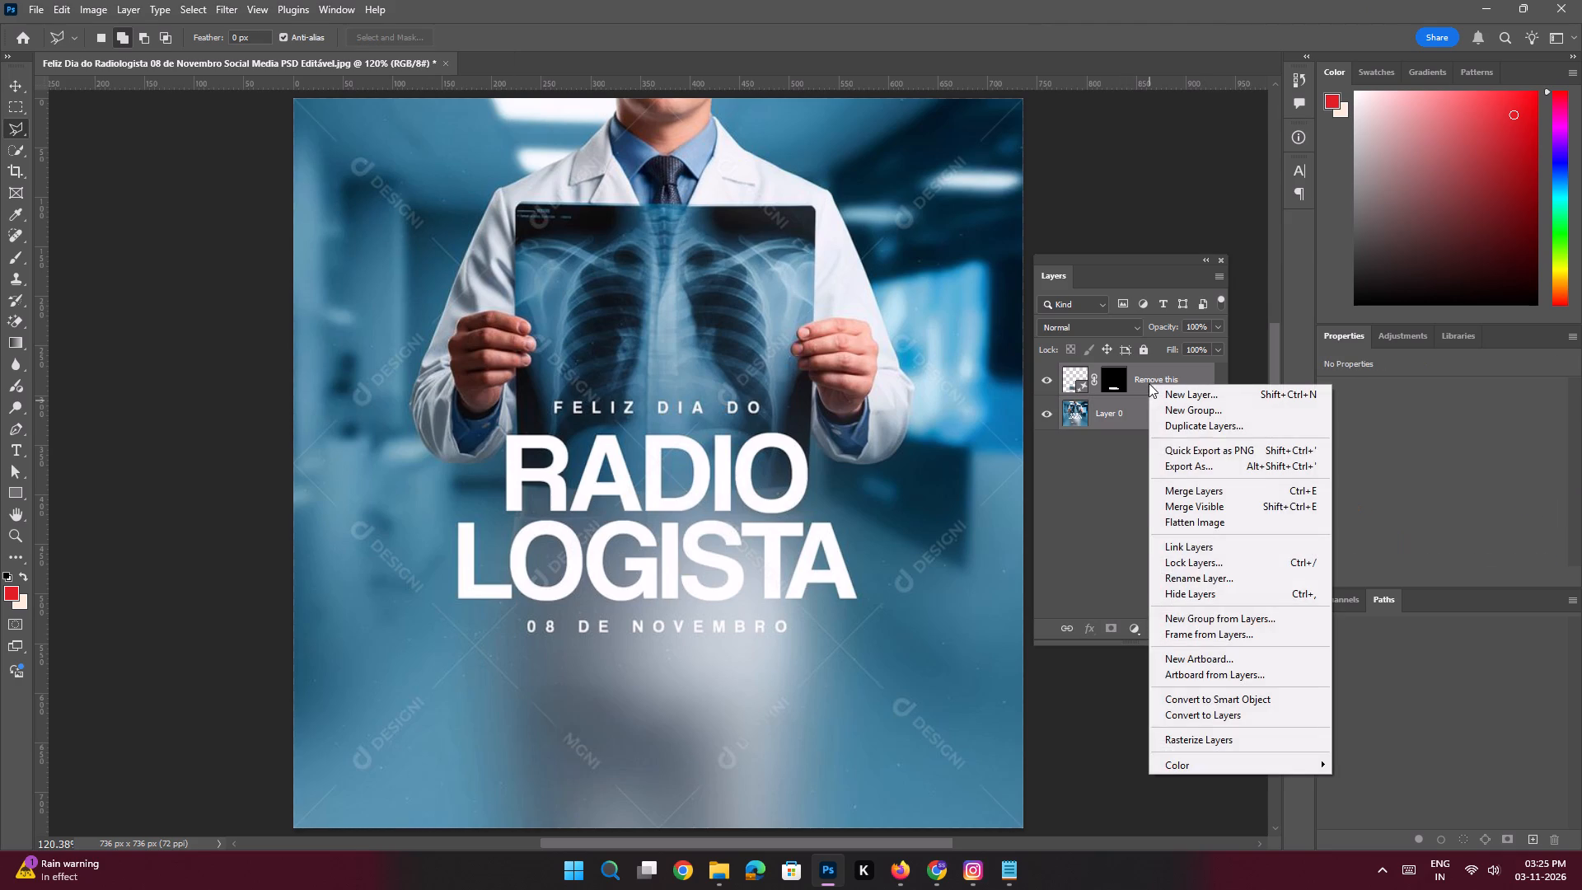
click(1216, 705)
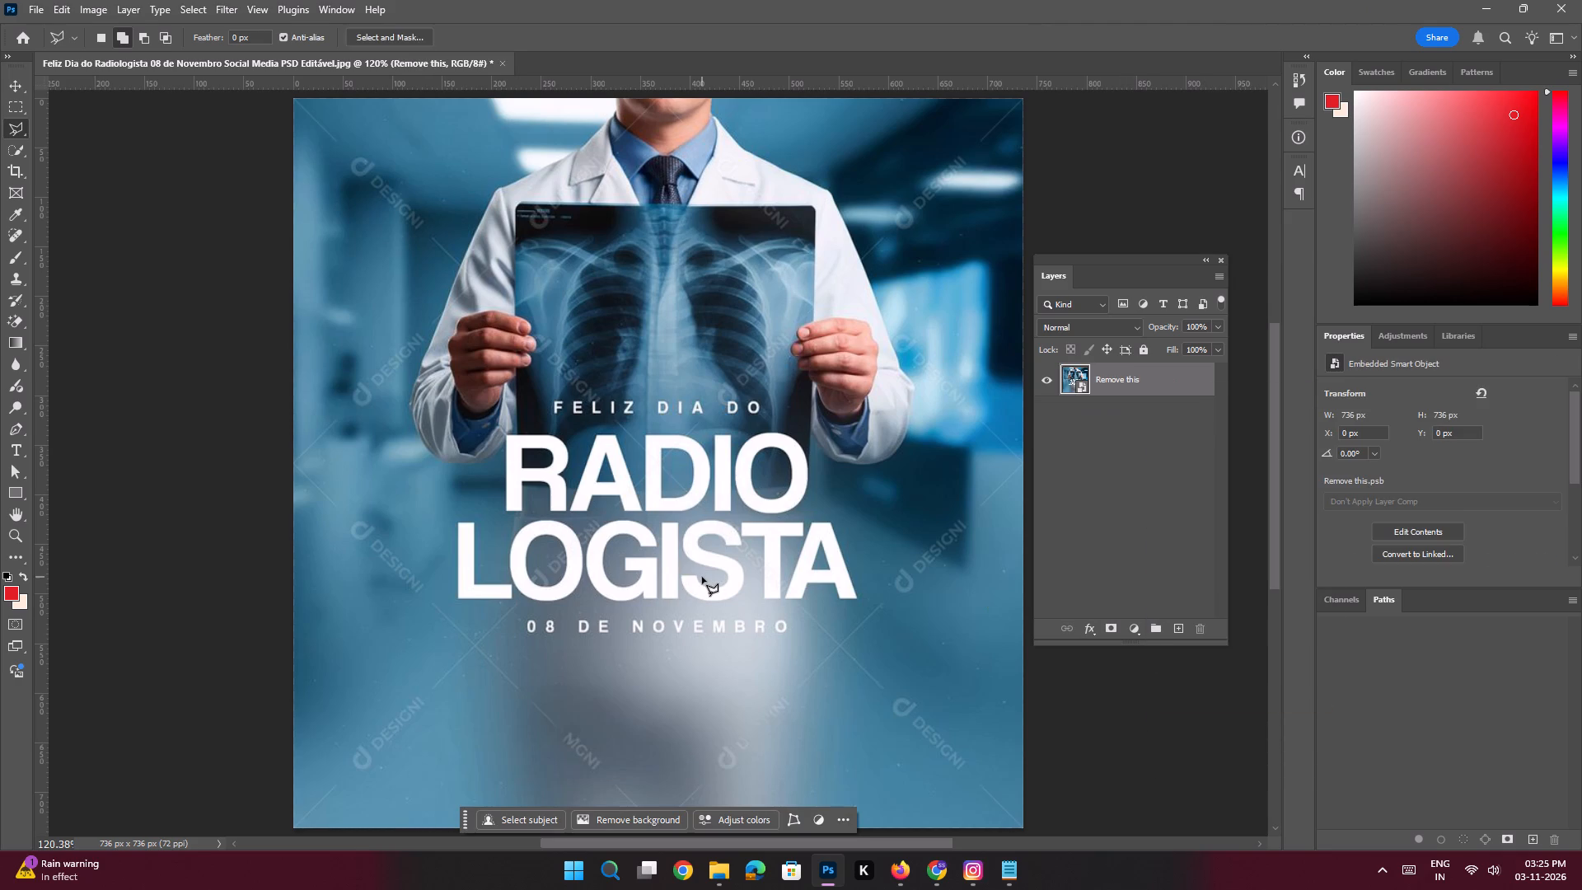
Outline the whole "FELIZ DIA DO RADIOLOGISTA 08 DE NOVEMBRO" text with the Polygonal Lasso and run Generative Fill with the prompt "Remove this".
key(space)
ctrl+drag(662, 481, 686, 532)
ctrl+drag(686, 532, 651, 521)
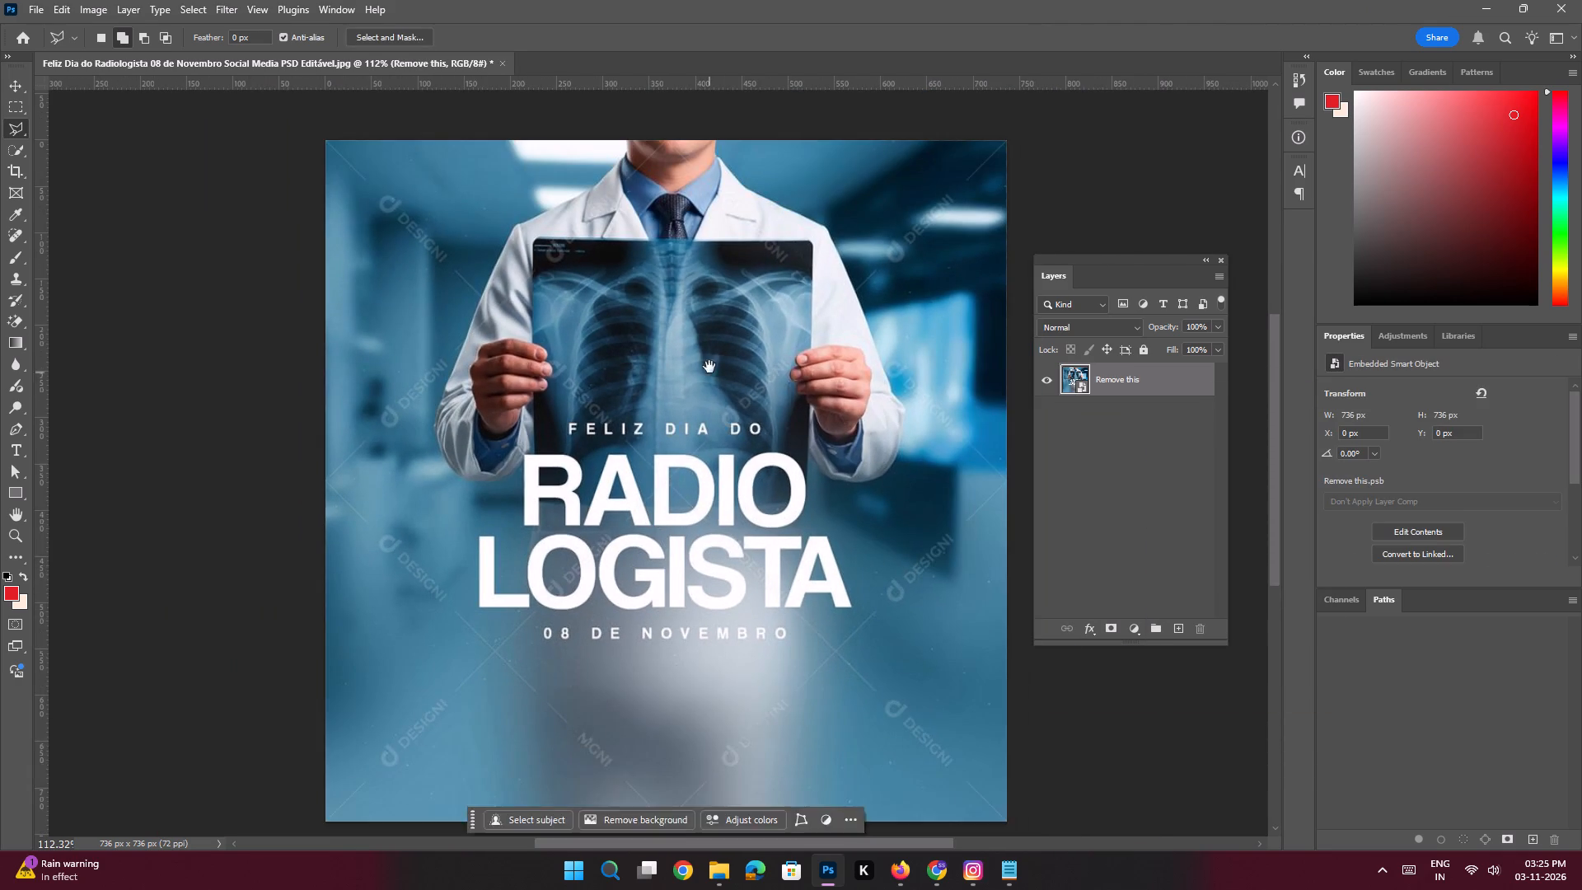
drag(709, 367, 708, 399)
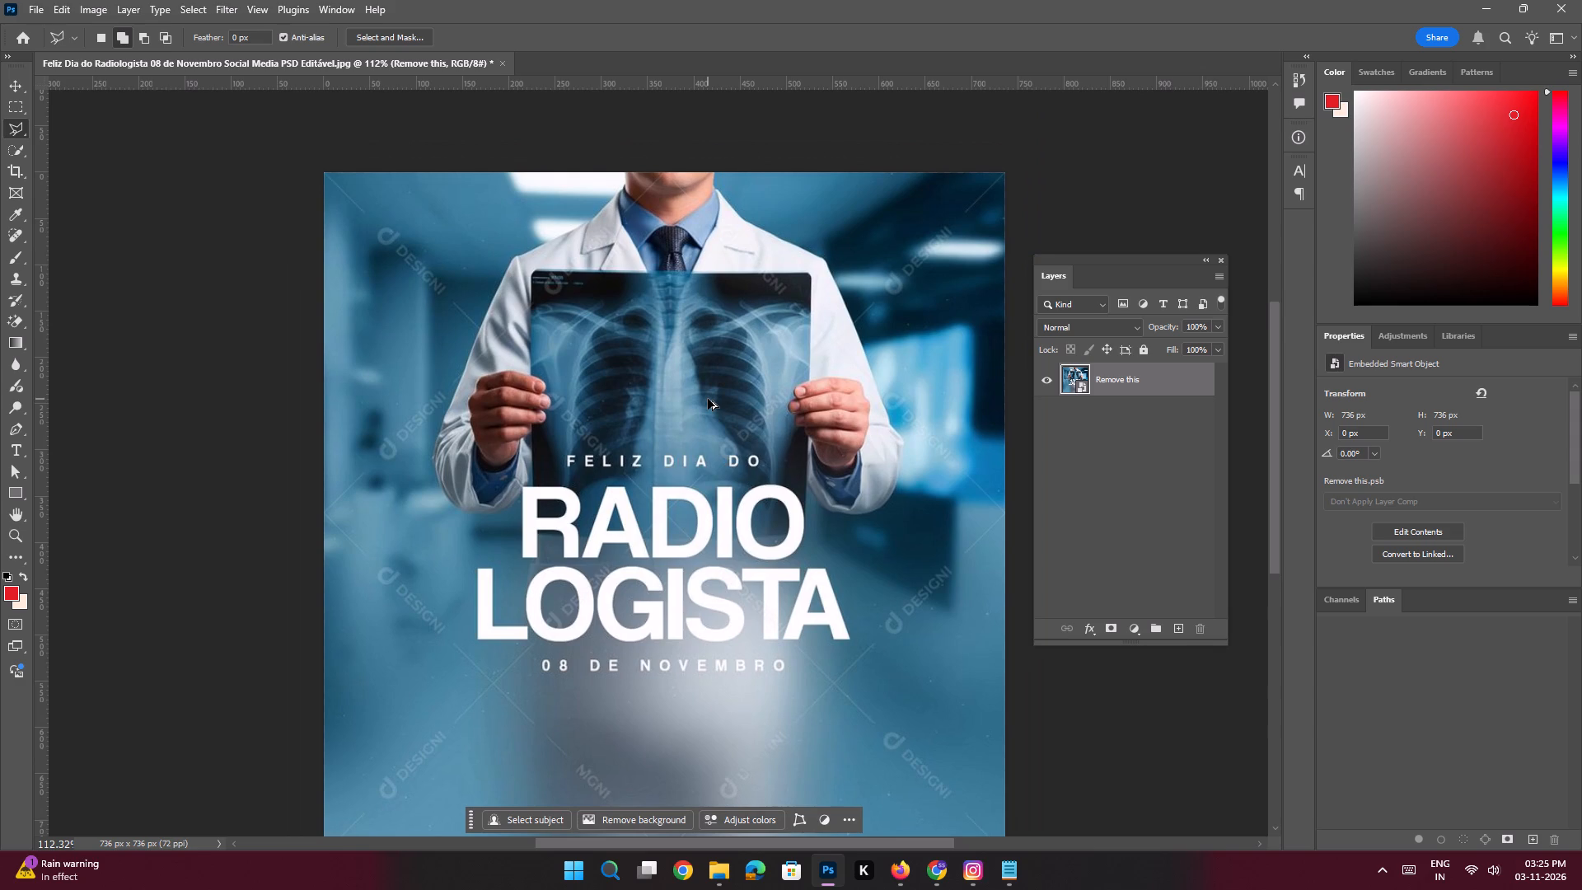
key(ctrl+space)
key(ctrl+space)
key(ctrl+space)
key(ctrl+space)
key(ctrl+space)
key(ctrl+space)
key(ctrl+space)
key(ctrl+space)
key(ctrl+space)
key(ctrl+space)
key(ctrl+space)
key(ctrl+space)
key(ctrl+space)
key(ctrl+space)
key(ctrl+space)
key(ctrl+space)
key(ctrl+space)
key(ctrl+space)
key(ctrl+space)
key(ctrl+space)
ctrl+drag(672, 616, 723, 660)
drag(732, 452, 694, 504)
click(415, 342)
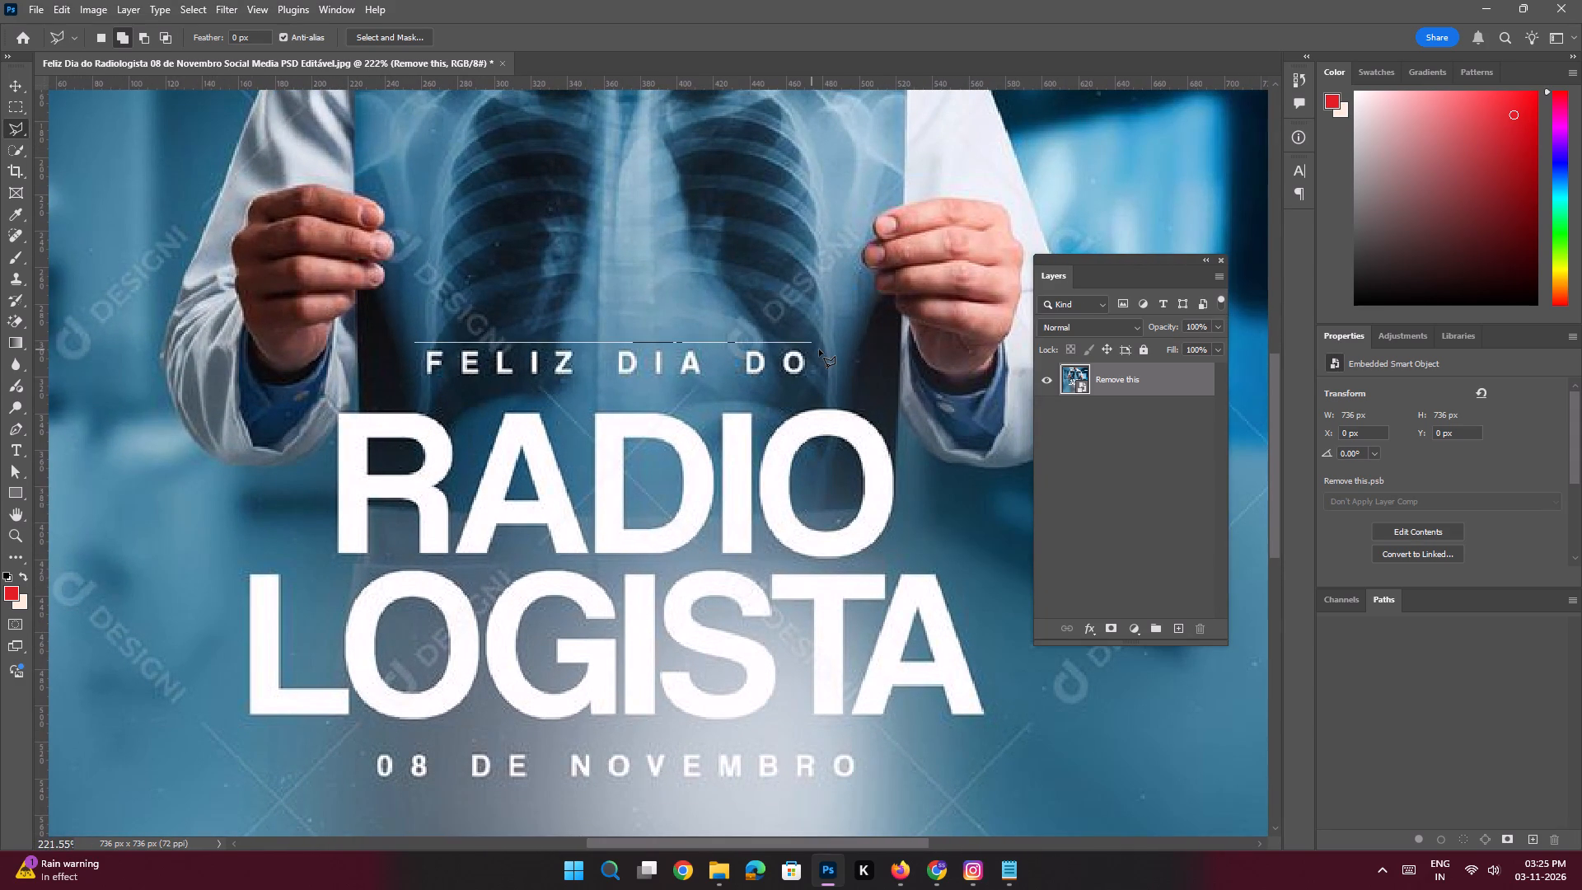
shift+click(819, 349)
click(823, 390)
click(890, 431)
click(919, 489)
drag(970, 599, 975, 614)
drag(999, 664, 999, 680)
click(998, 733)
click(967, 771)
click(851, 799)
click(783, 797)
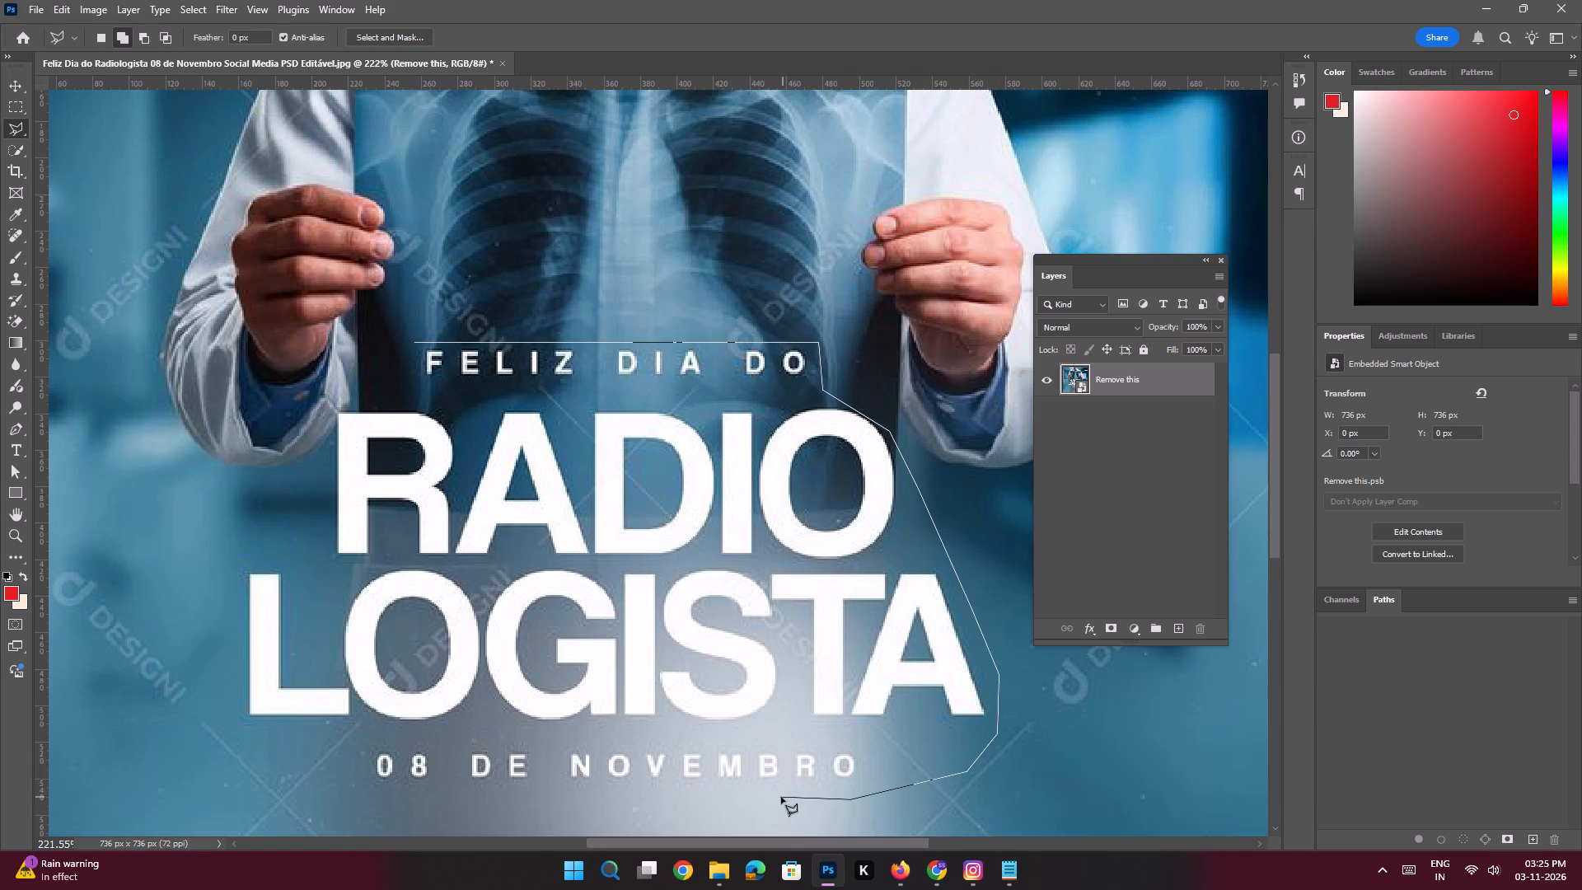
click(370, 791)
drag(273, 759, 269, 752)
drag(218, 722, 219, 702)
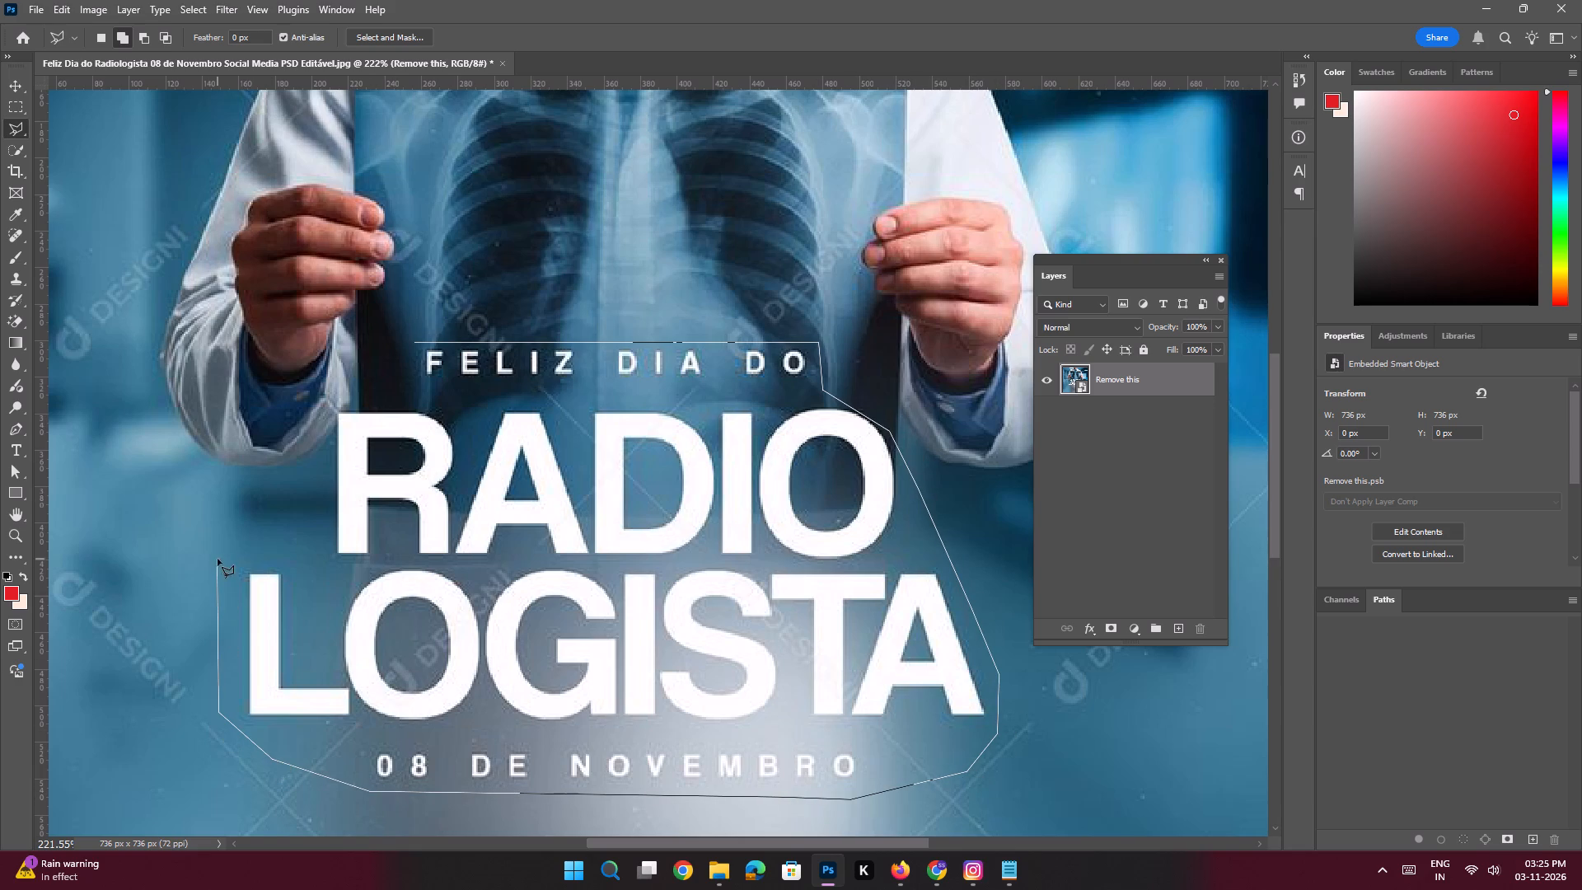
click(218, 558)
drag(291, 498, 307, 476)
click(337, 404)
drag(372, 364, 379, 358)
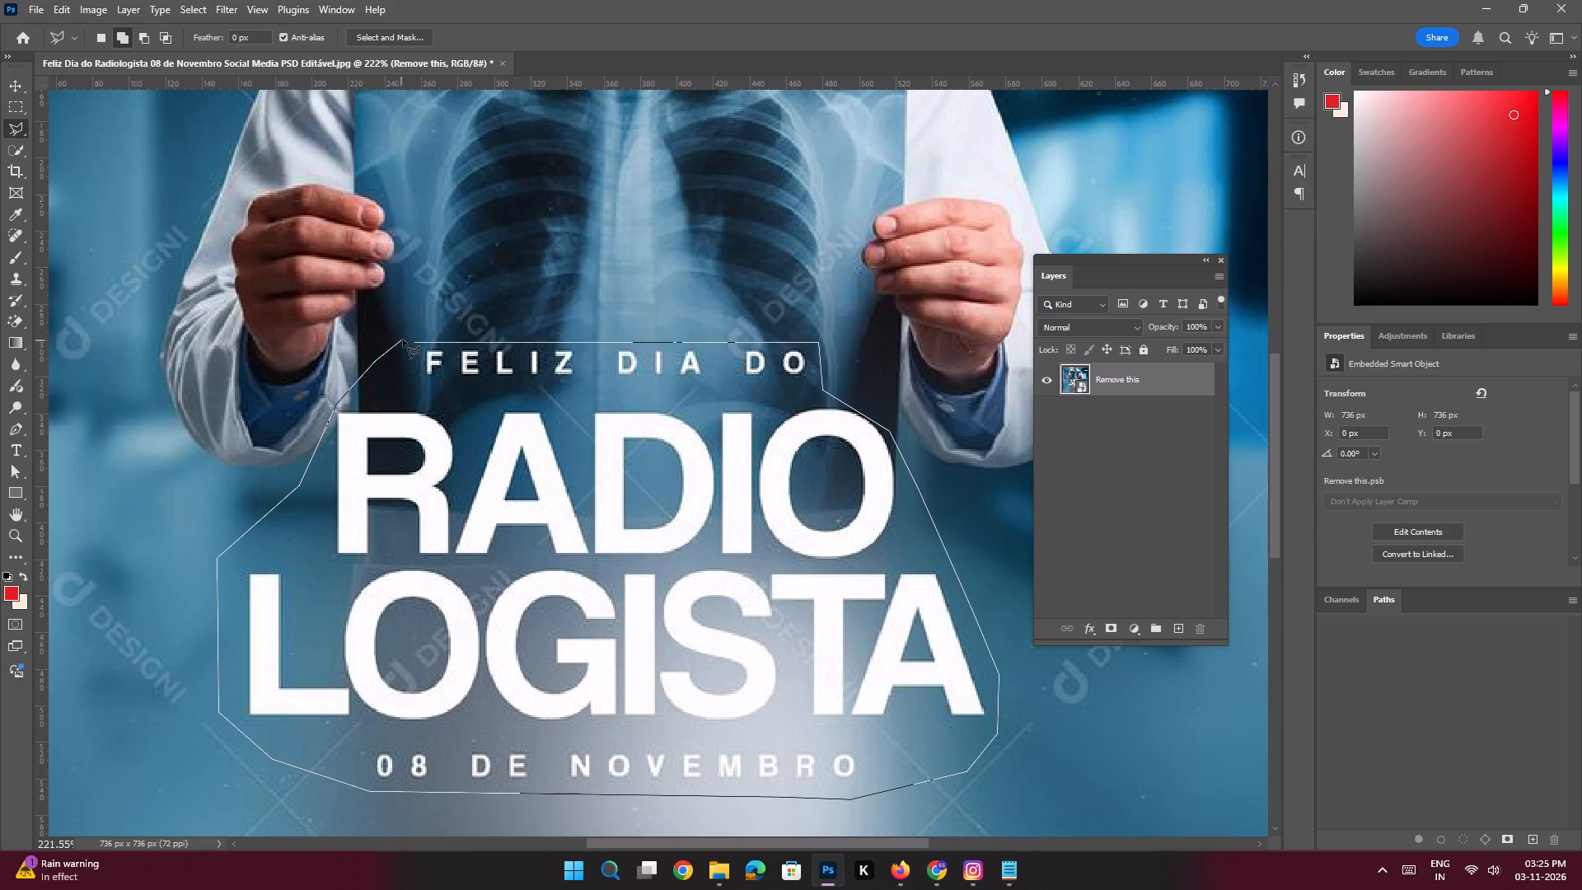
double_click(411, 341)
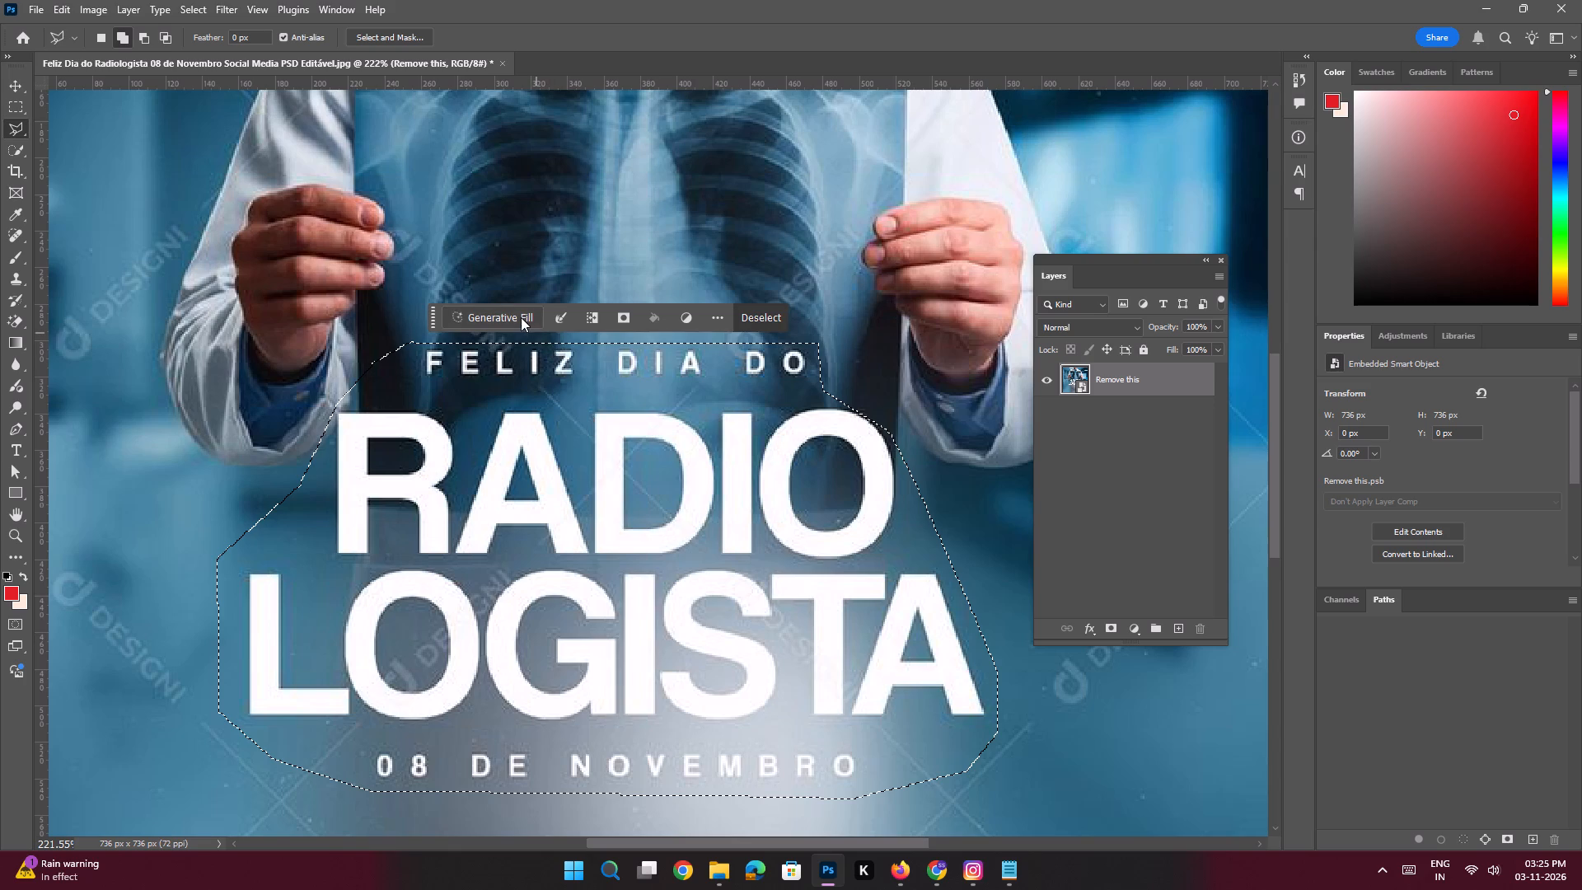
click(521, 317)
text(Remove)
key(space)
text(this)
key(space)
key(Return)
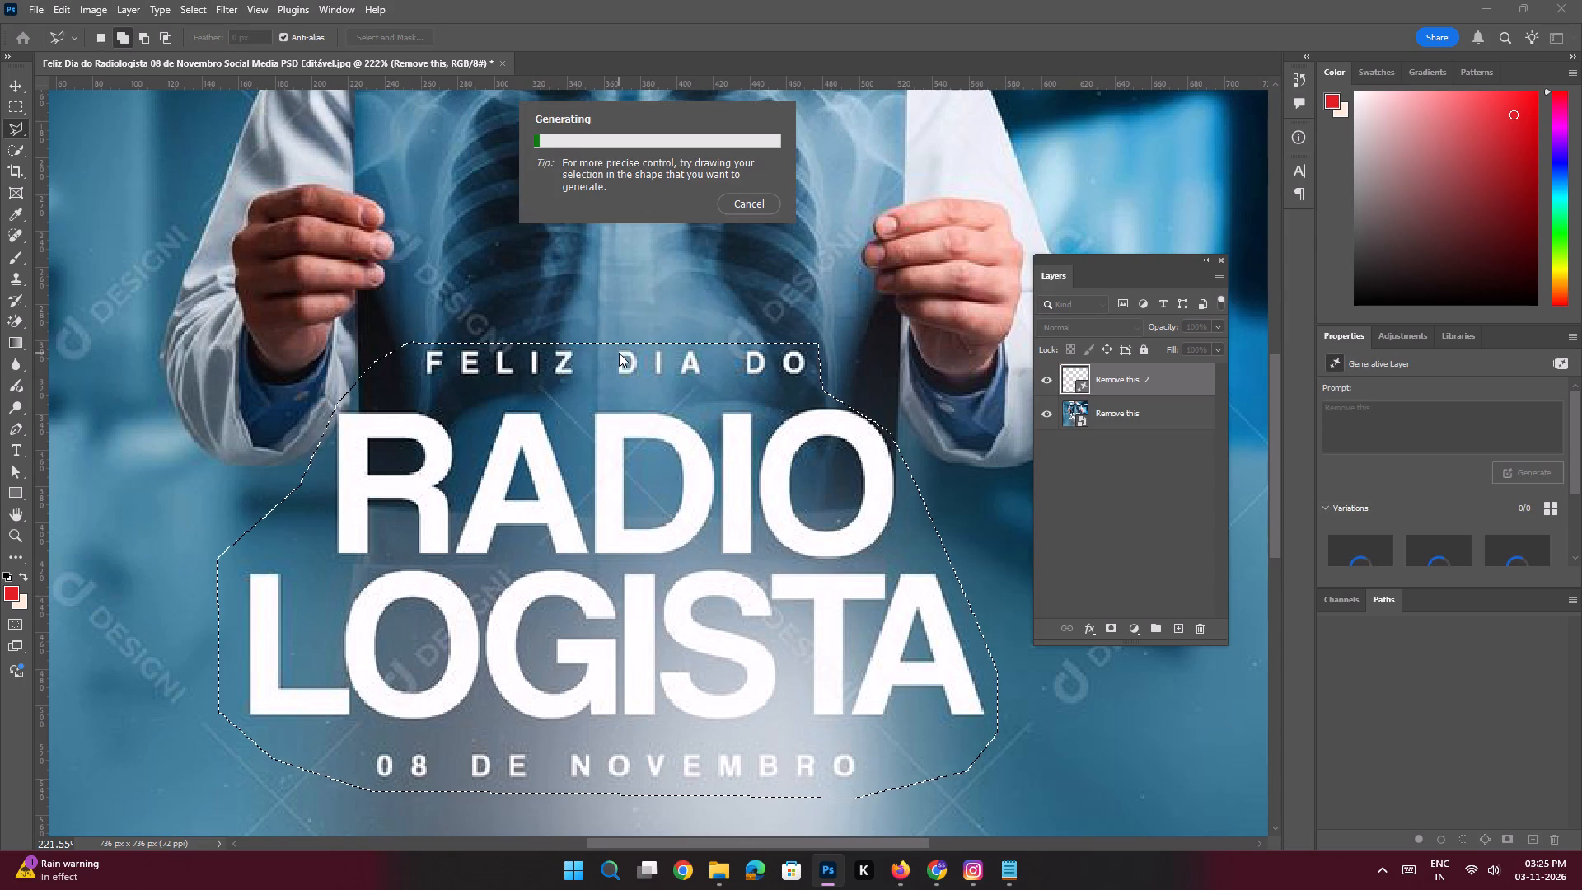
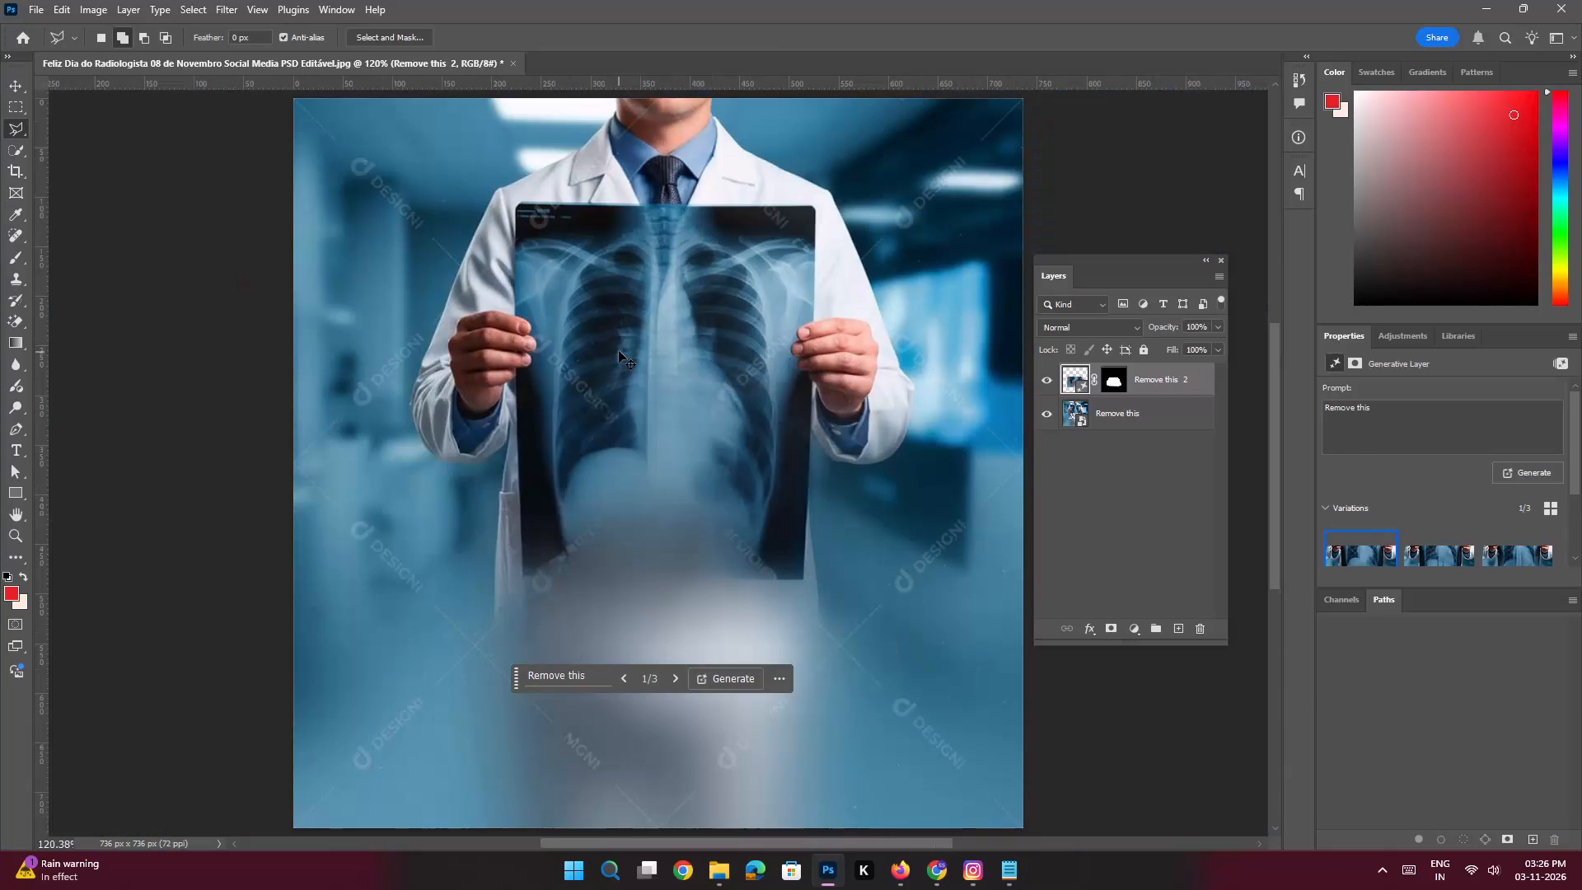
Undo the Generative Fill that removed the "FELIZ DIA DO RADIOLOGISTA 08 DE NOVEMBRO" text.
key(ctrl+z)
key(ctrl+z)
key(ctrl+0)
key(ctrl+0)
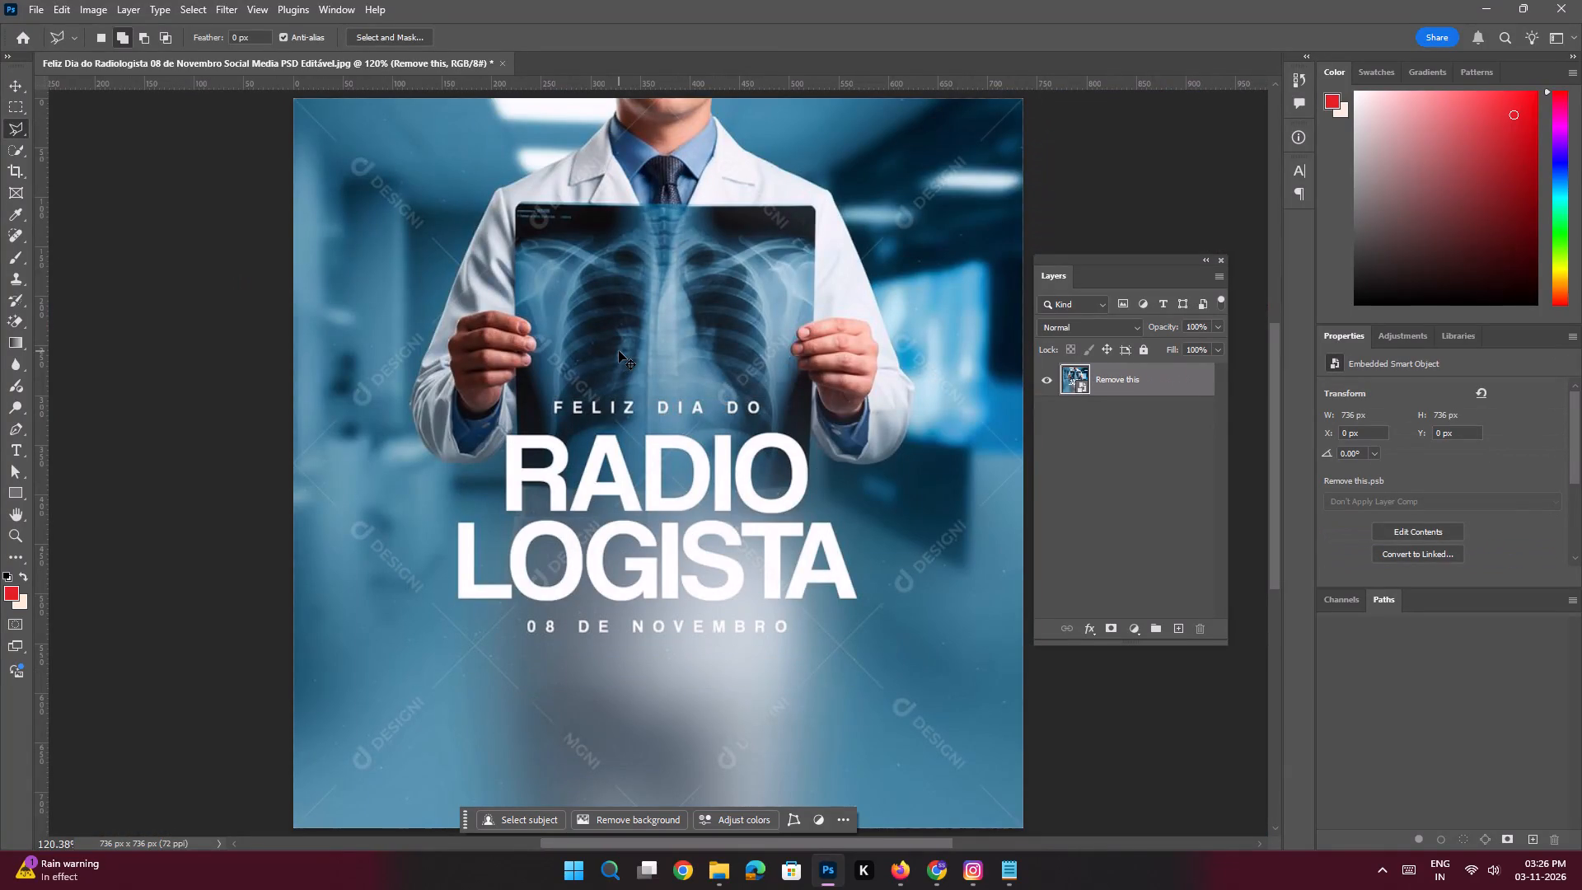
key(ctrl+alt+shift+w)
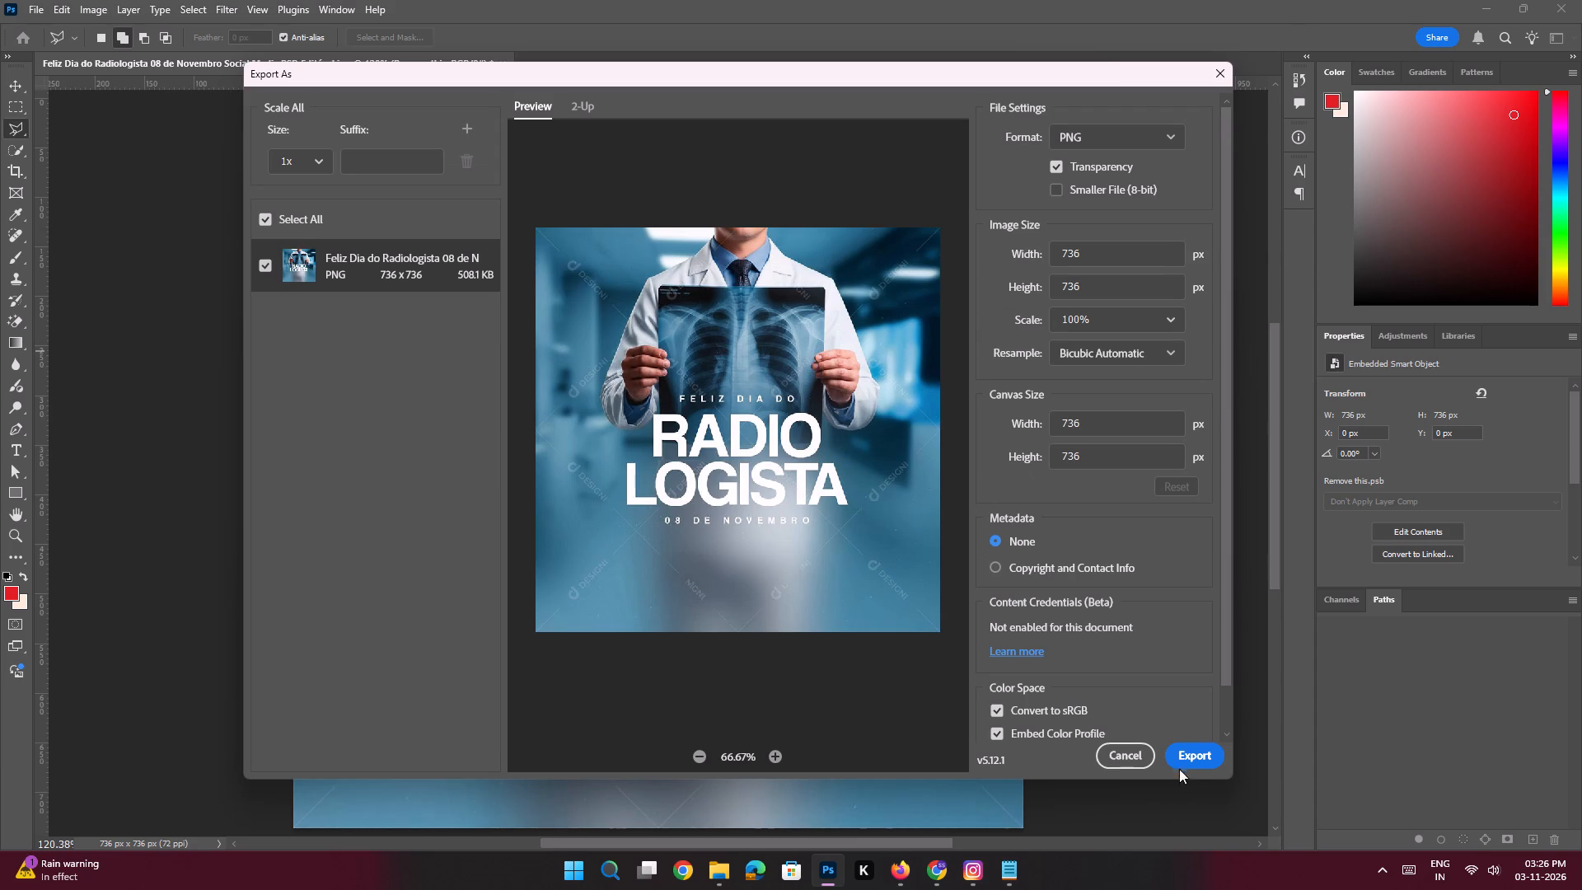
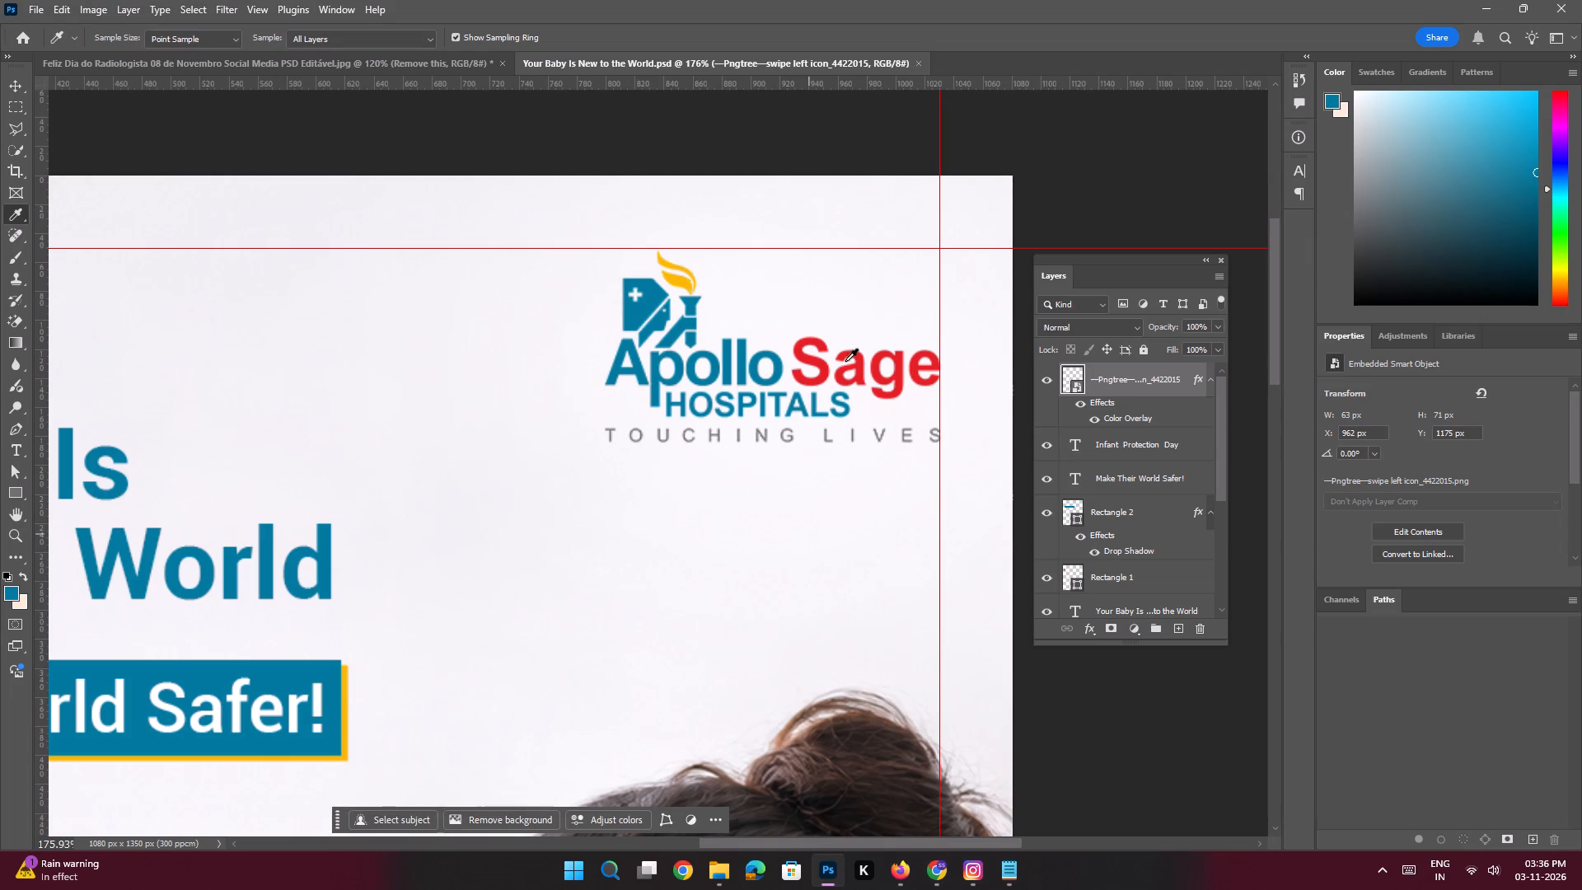
click(917, 59)
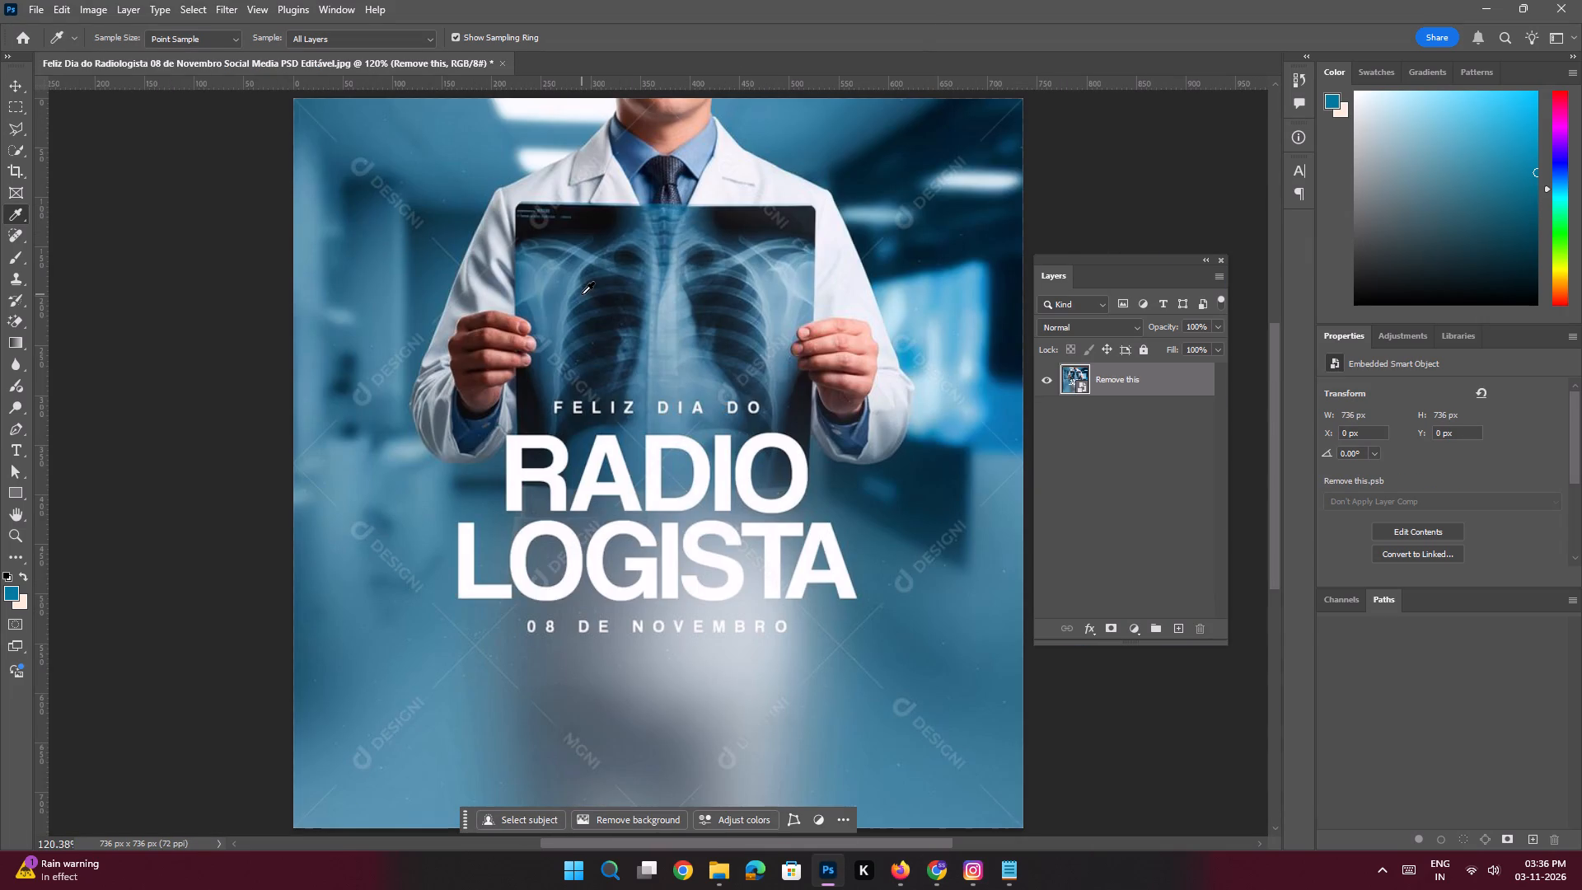
click(506, 59)
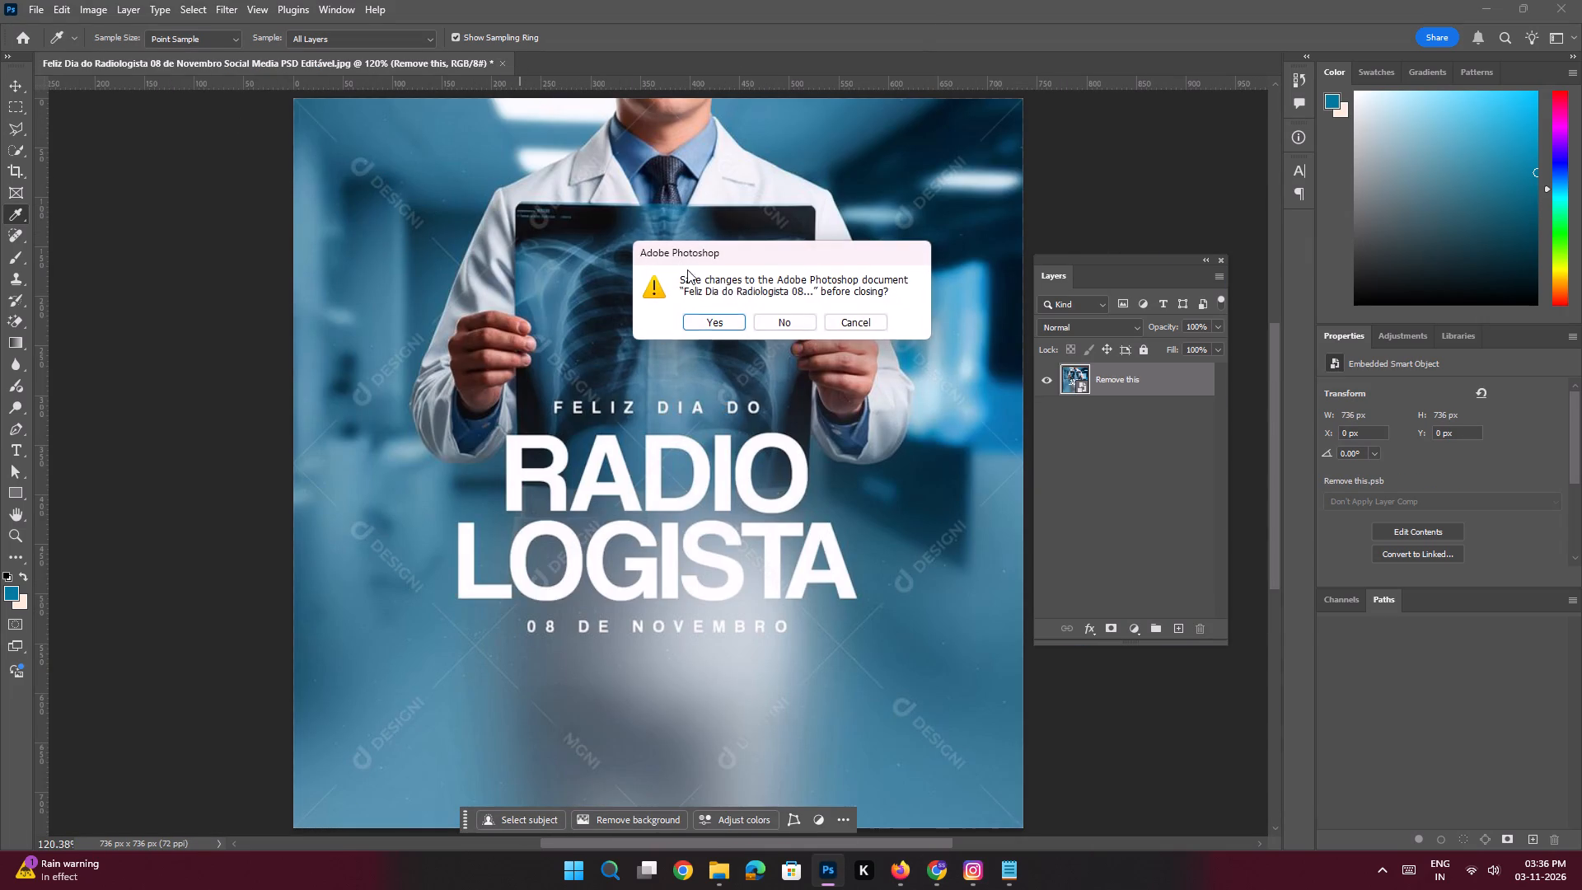
click(788, 317)
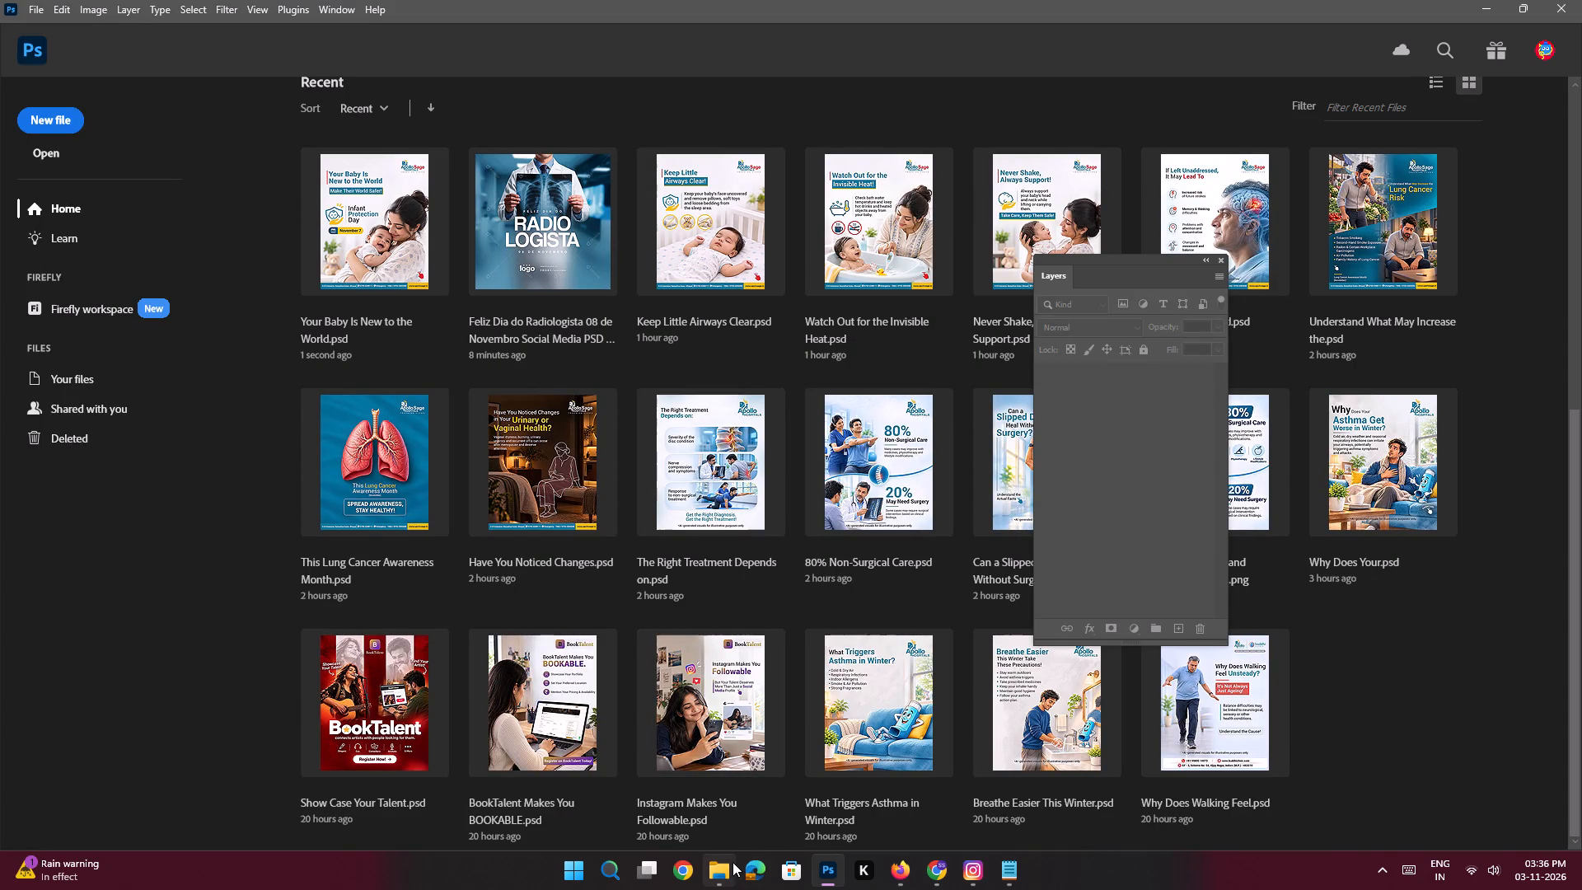
Look through Keep Little Airways Clear.psd and Your Brain & Gut Are More Connected.psd from the apollo sage folder, closing each one.
click(723, 808)
click(58, 207)
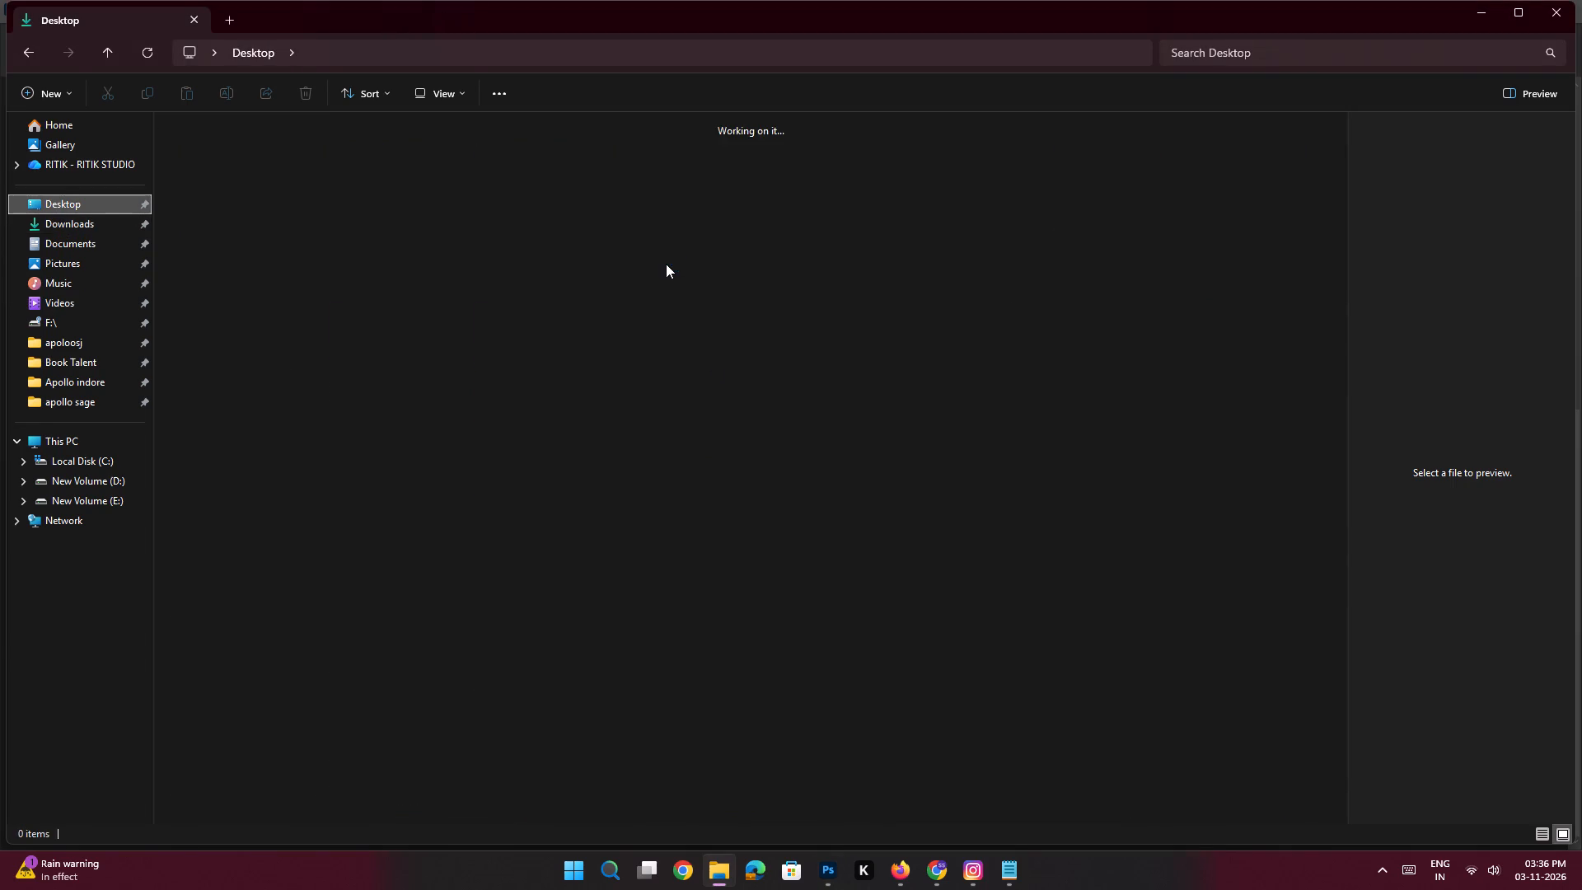
double_click(671, 467)
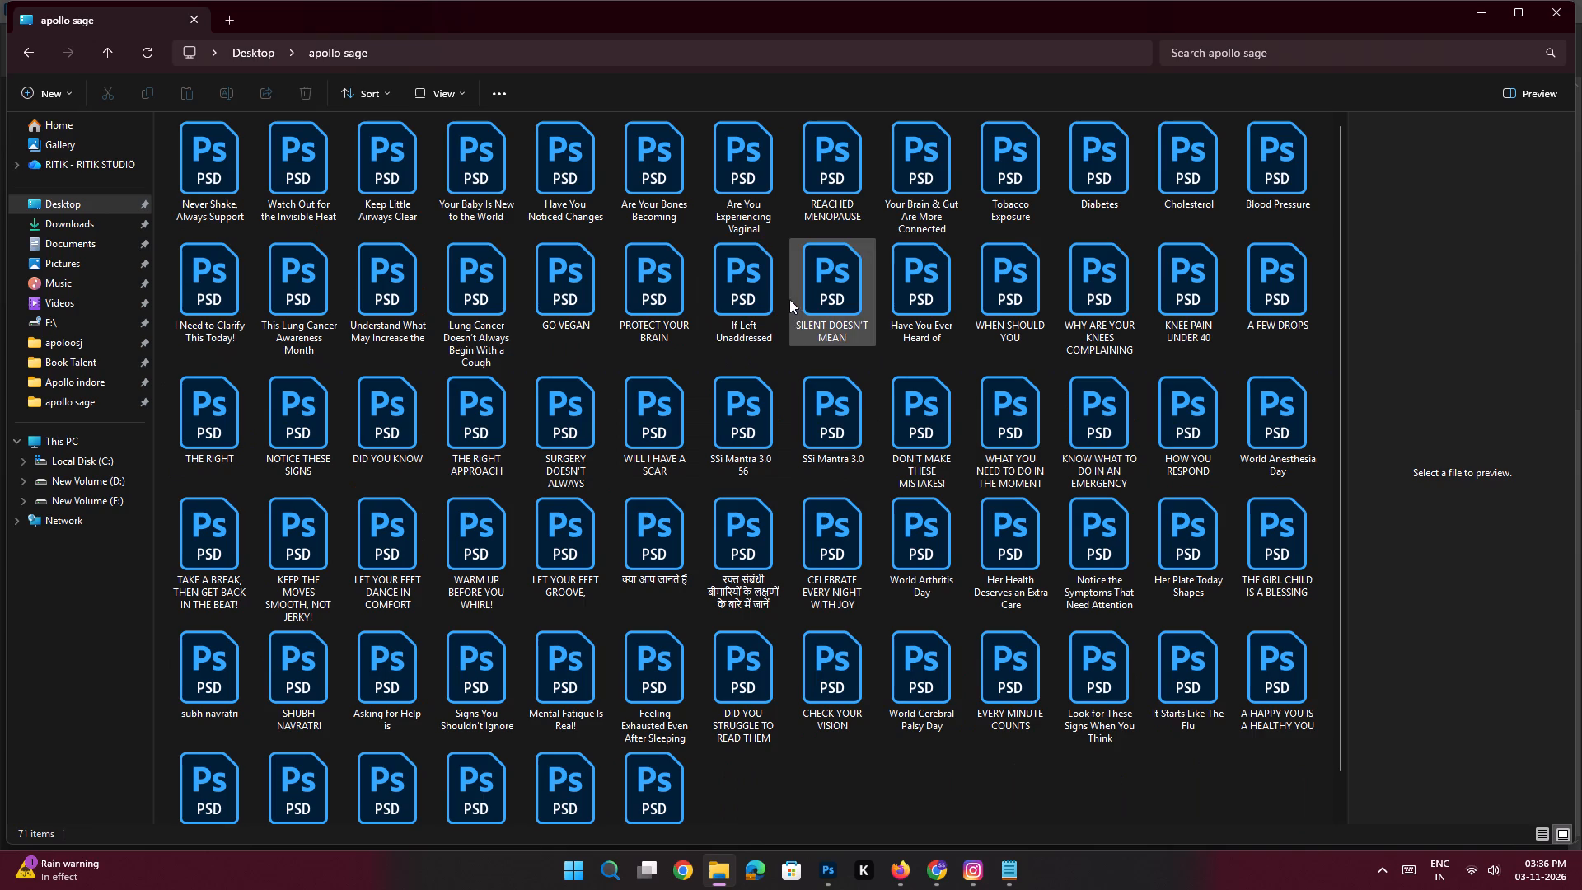
double_click(410, 180)
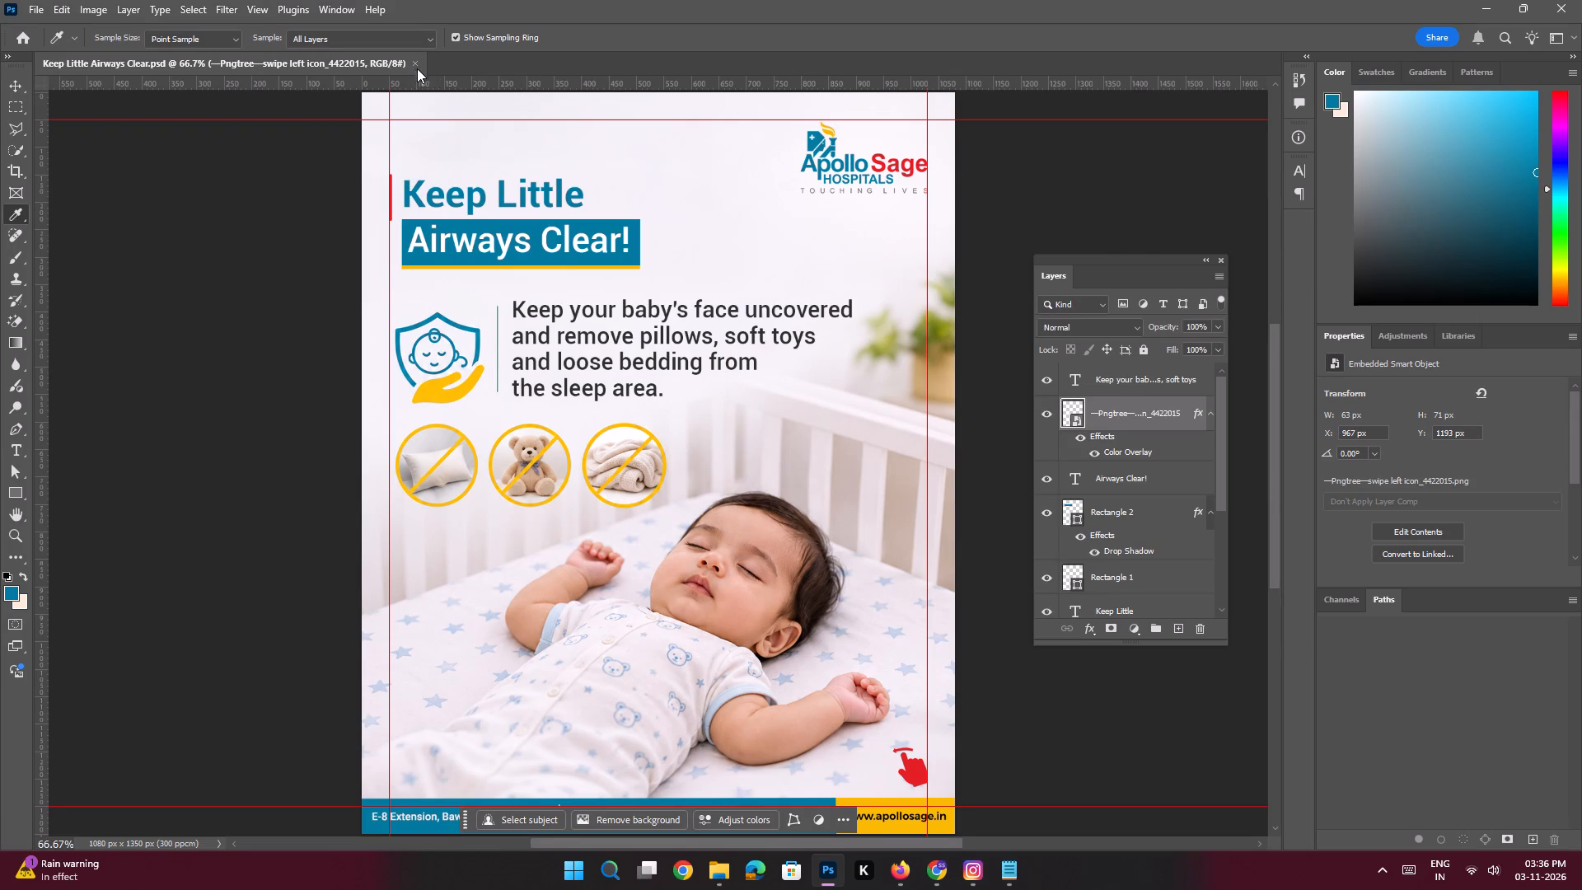
click(417, 63)
key(alt+Tab)
double_click(928, 194)
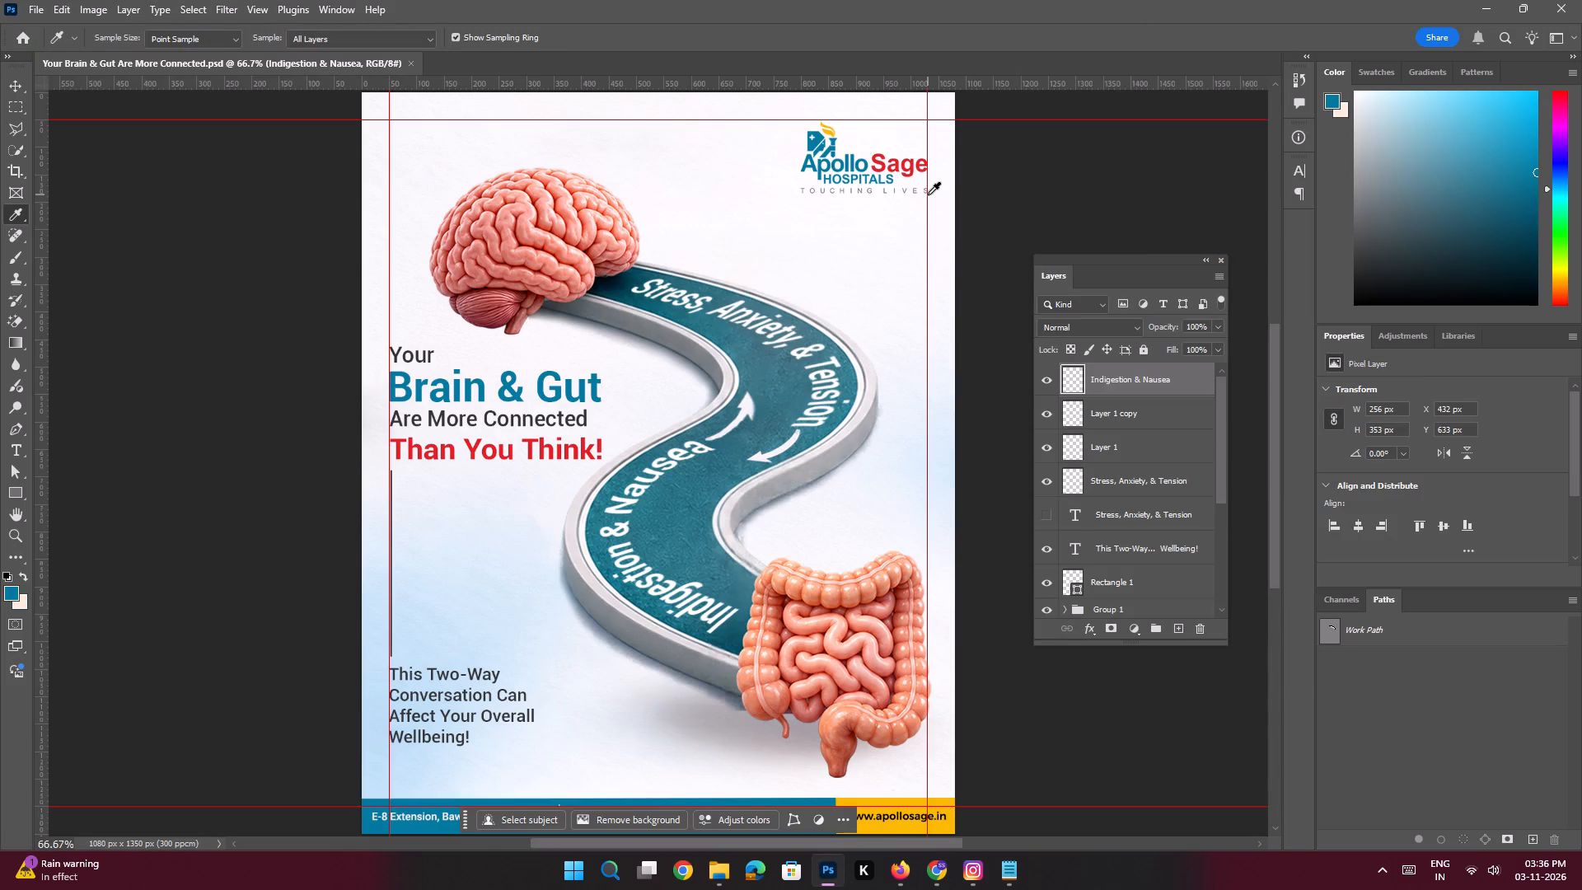
click(410, 63)
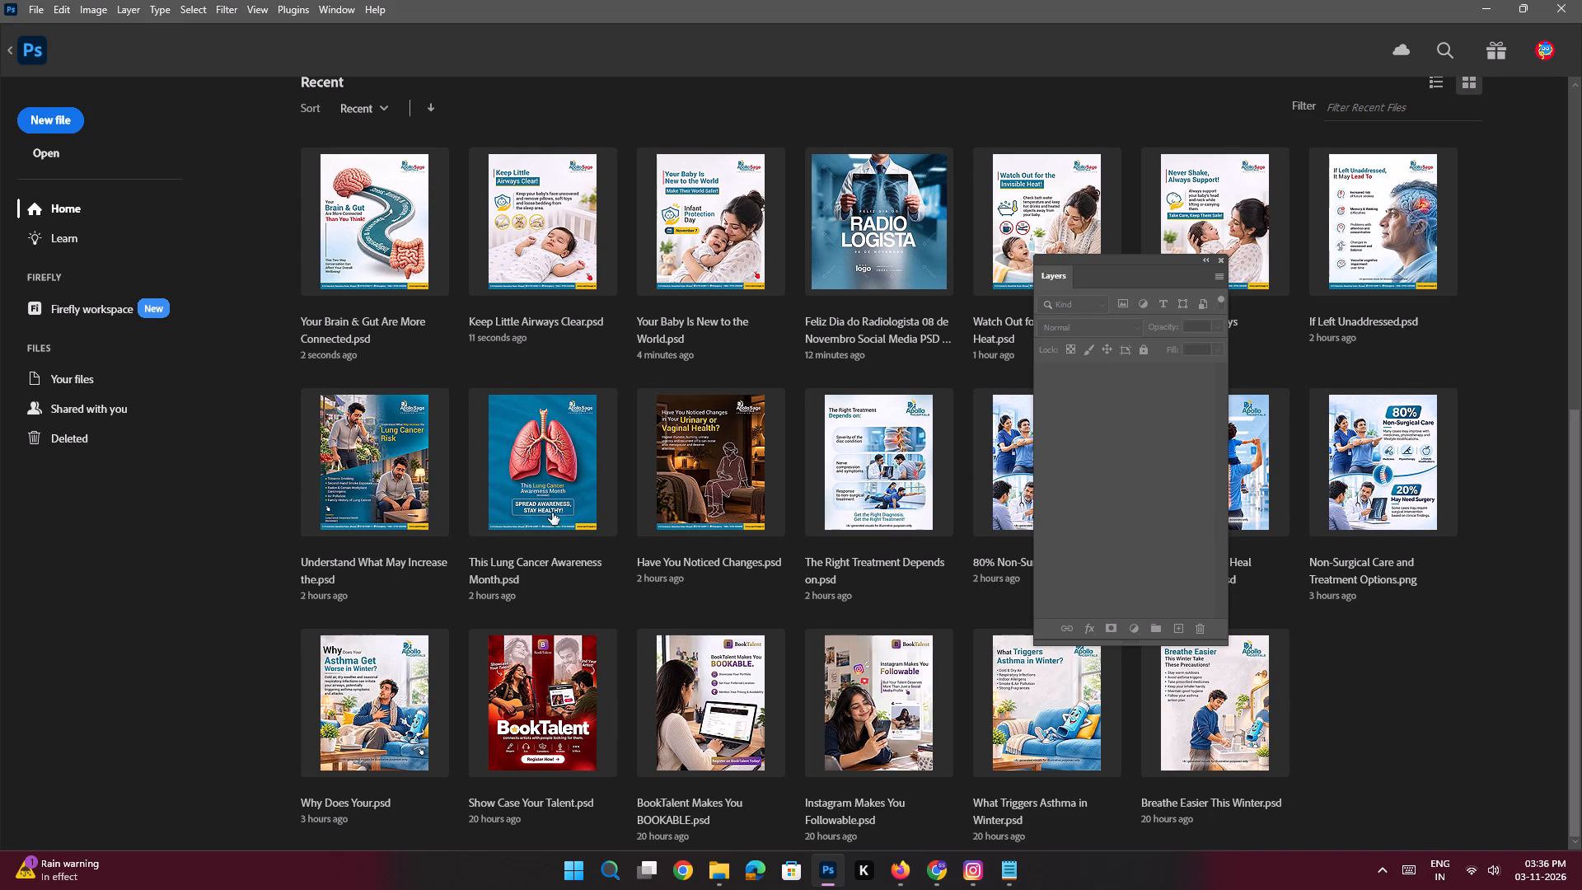
Open the recent file This Lung Cancer Awareness Month.psd and leave it with the Move tool active and no layer selected.
click(543, 503)
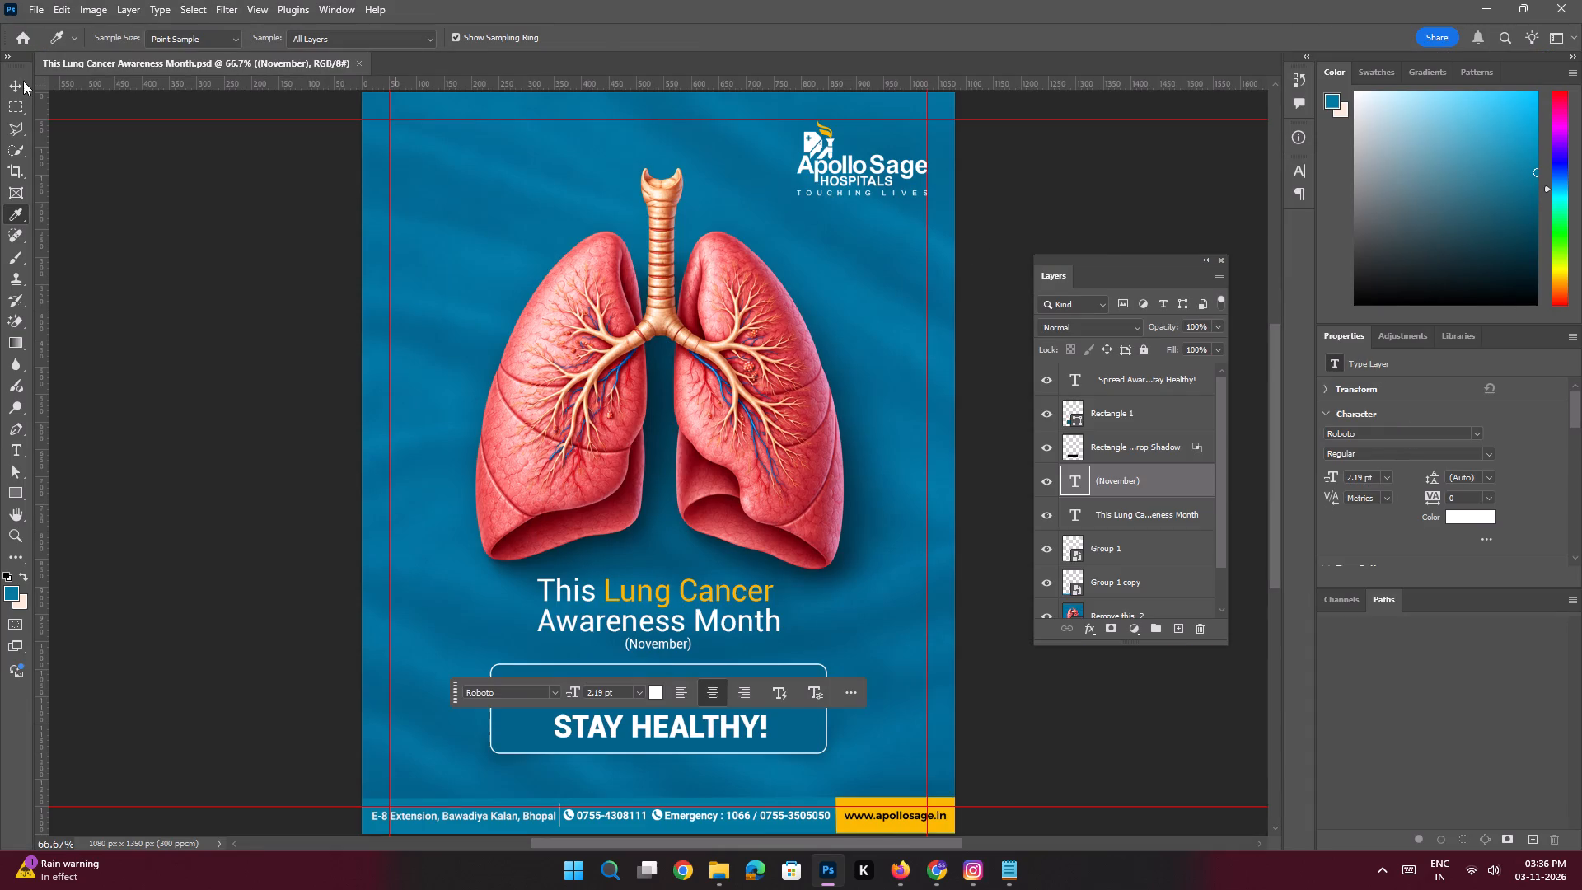
click(23, 81)
click(120, 225)
key(space)
ctrl+drag(342, 349, 321, 345)
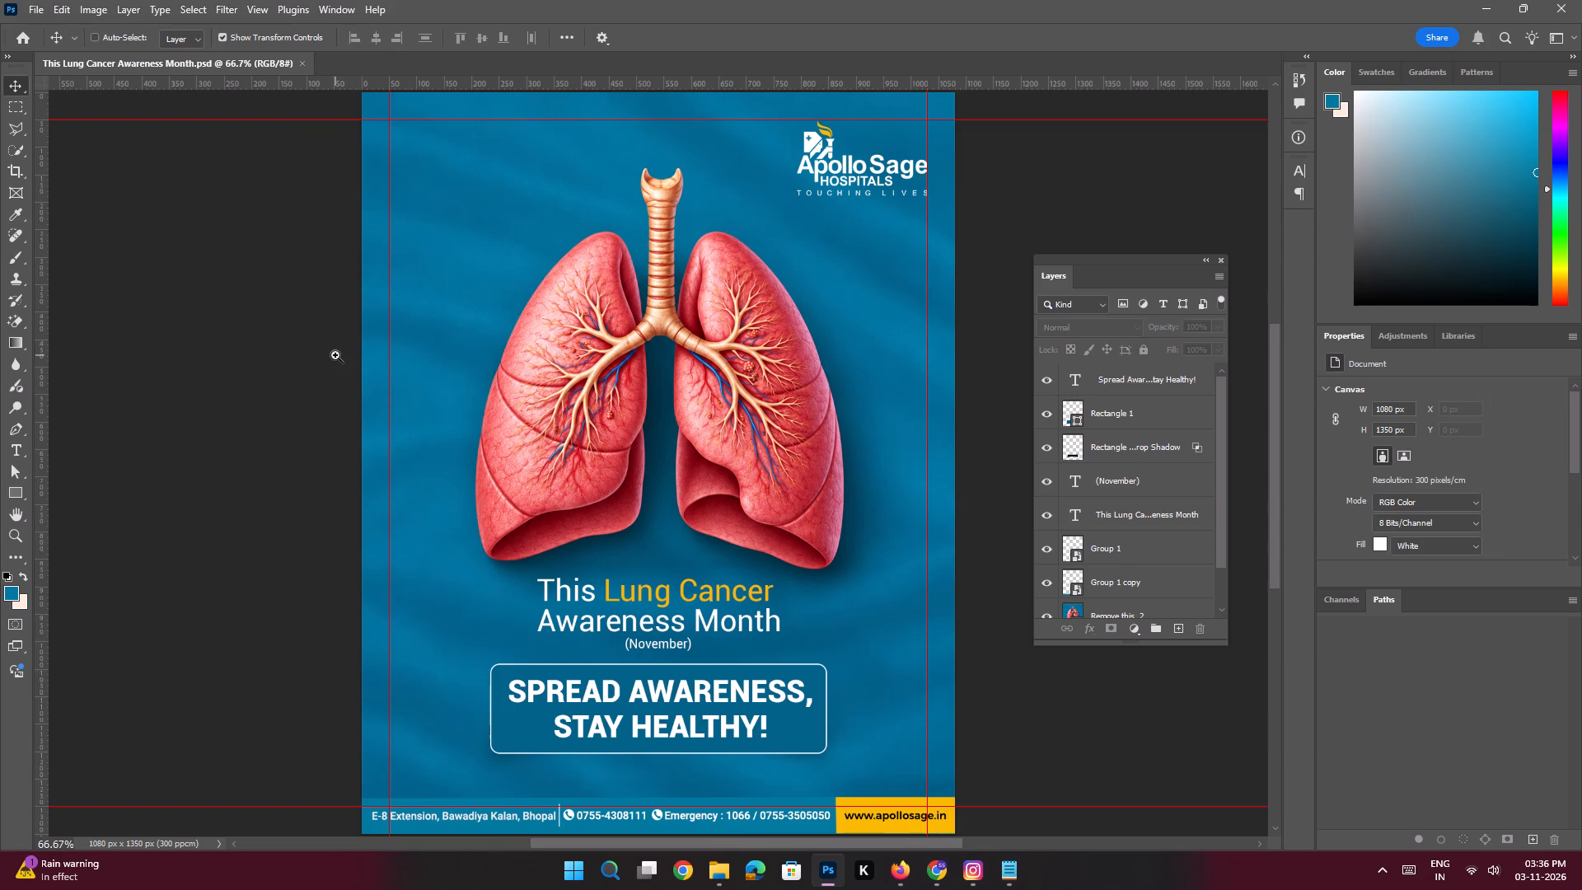
ctrl+drag(335, 355, 314, 350)
drag(575, 344, 434, 343)
click(769, 330)
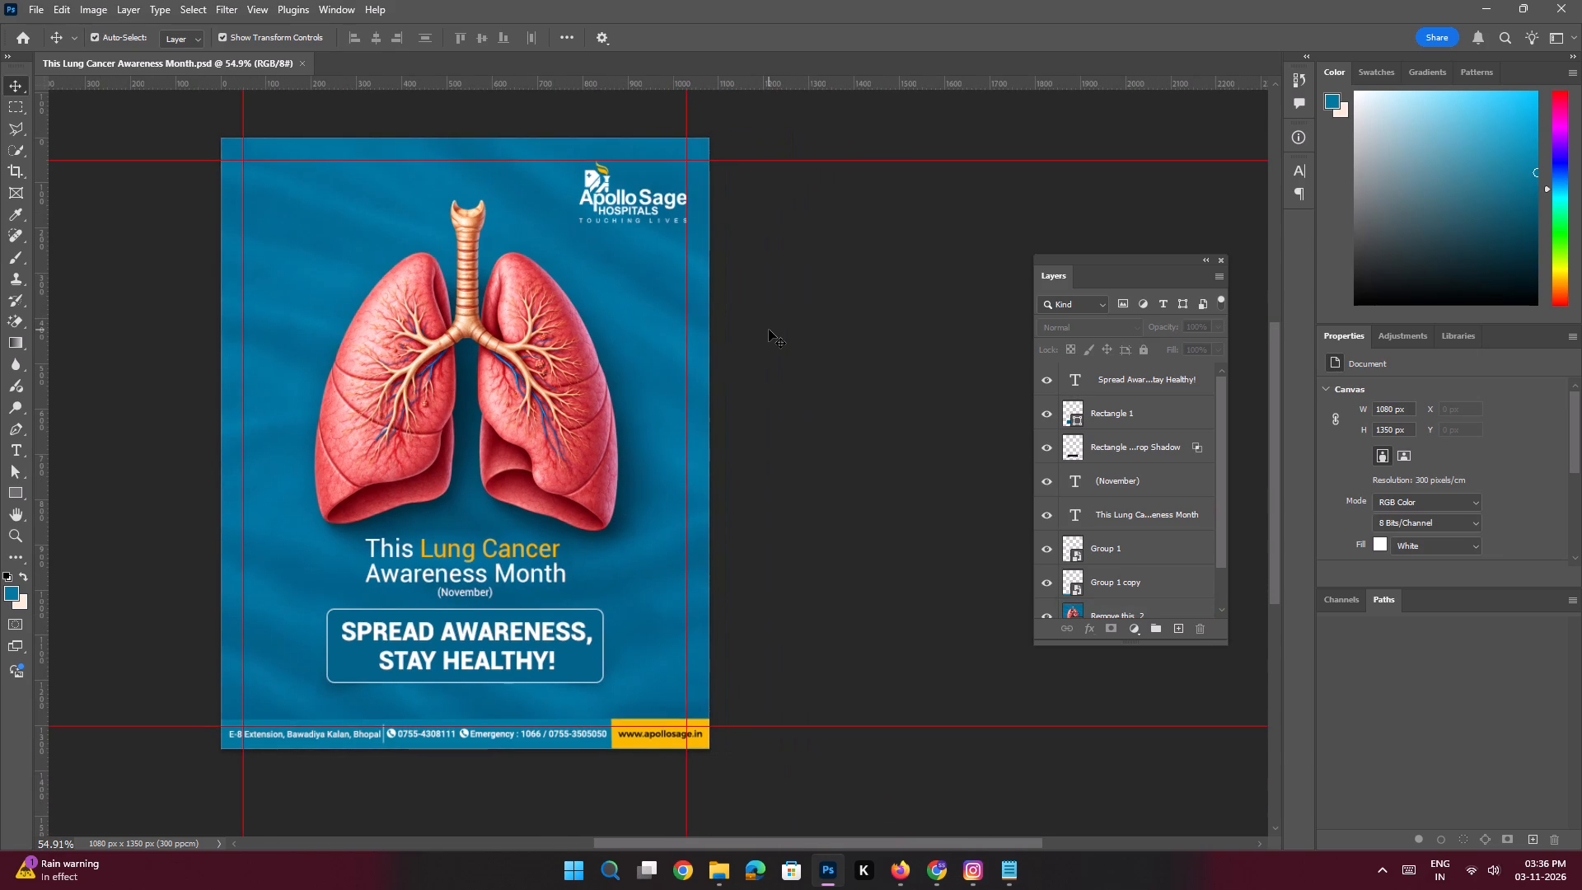
Create a new blank 1080 x 1350 px RGB document with a white background.
key(ctrl+n)
double_click(452, 294)
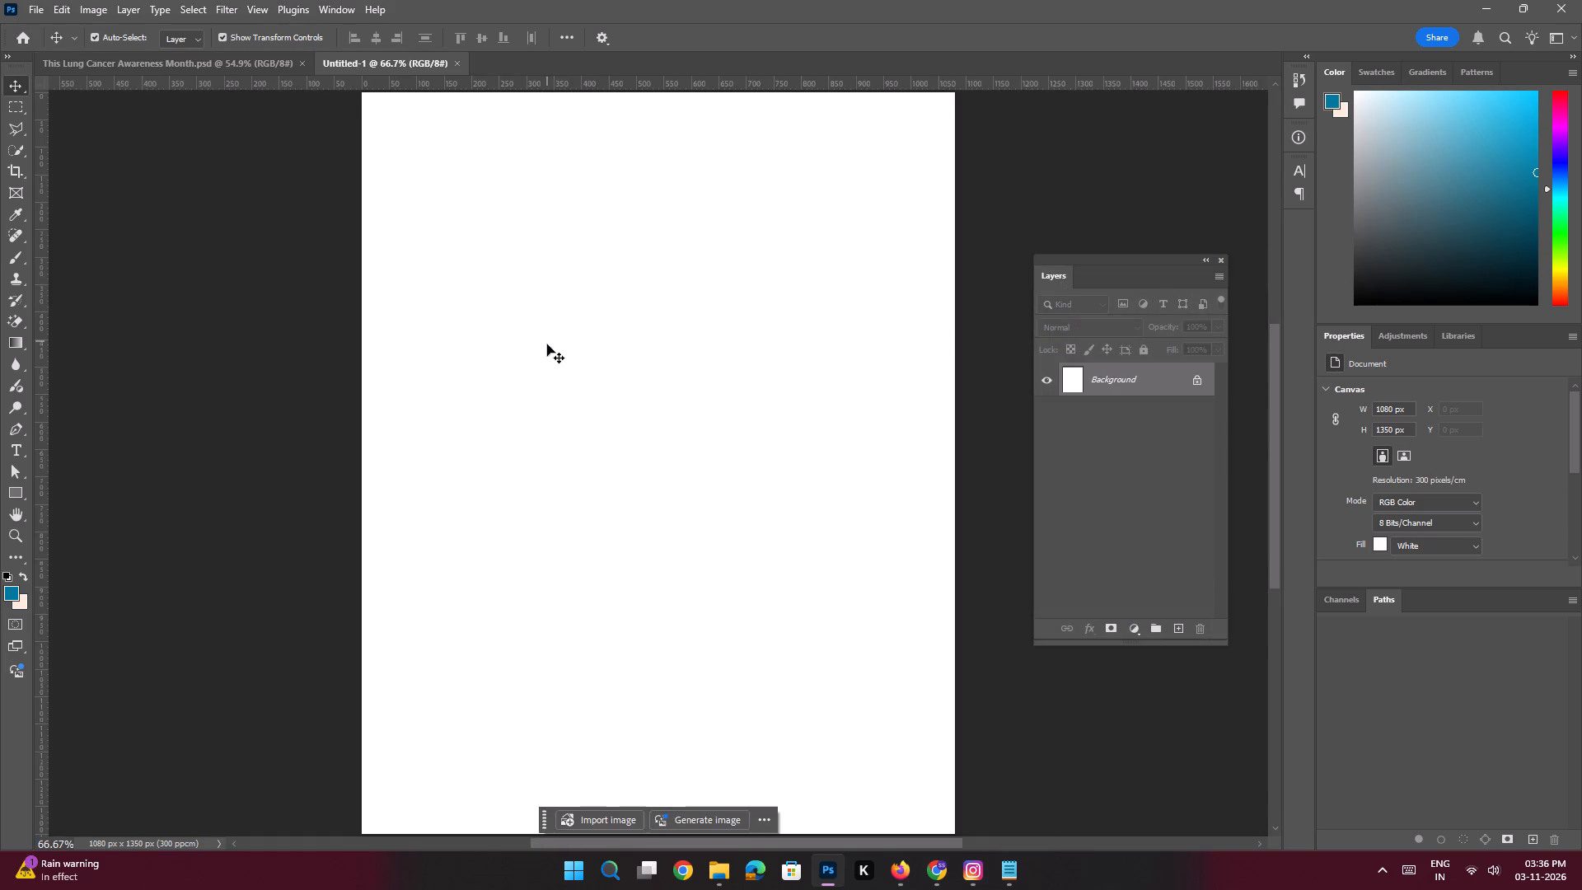
Add a red guide layout to the new document with 50 px margins on all four sides.
key(space)
ctrl+drag(669, 438, 648, 433)
drag(772, 380, 757, 380)
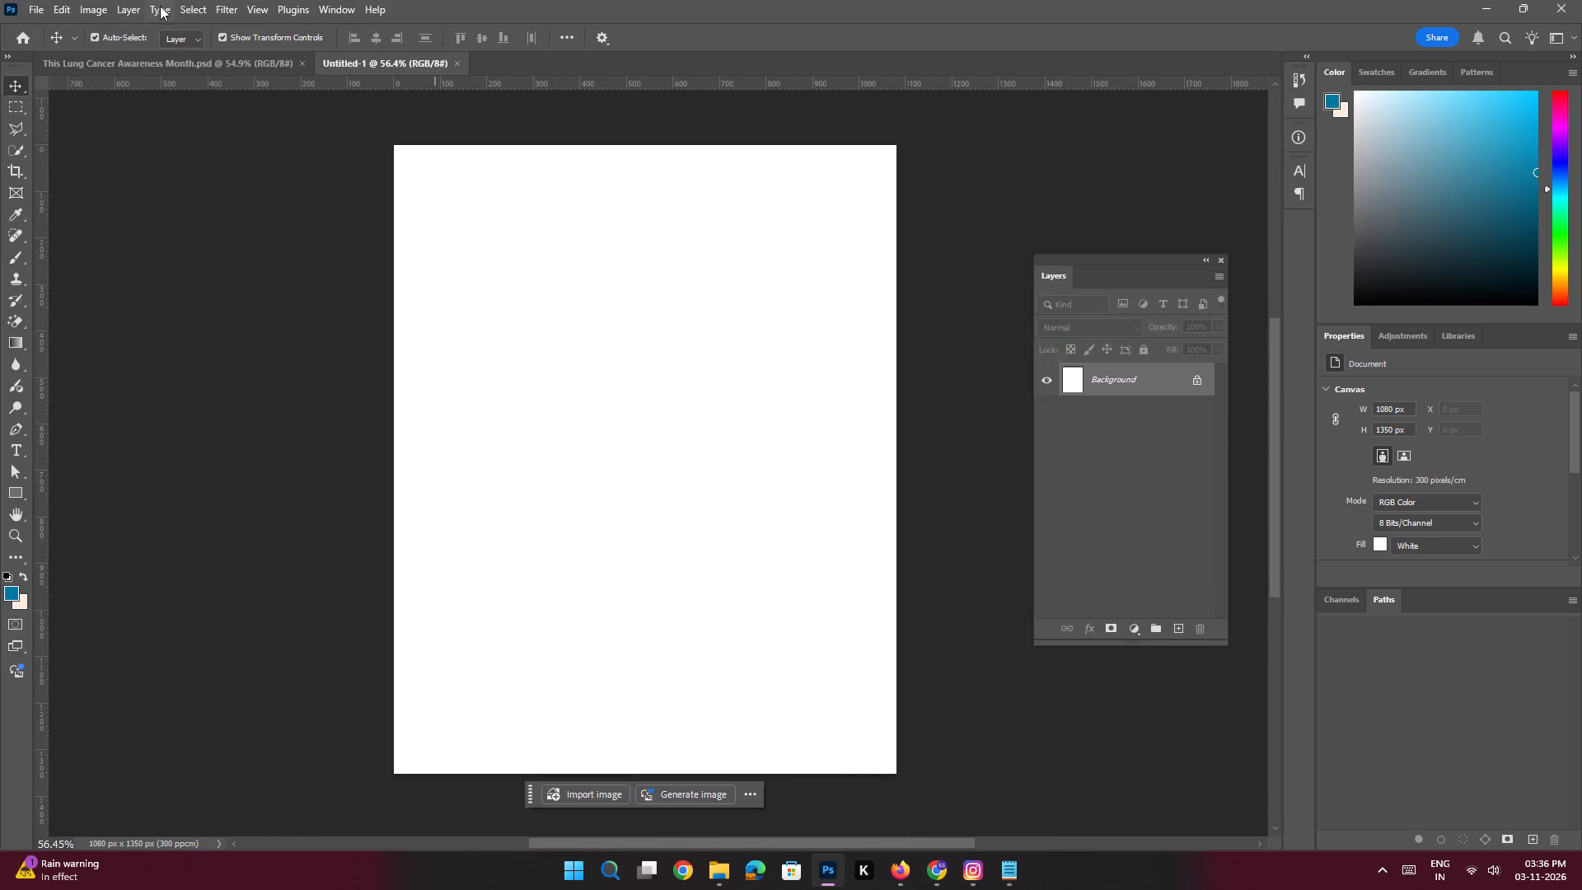
click(268, 8)
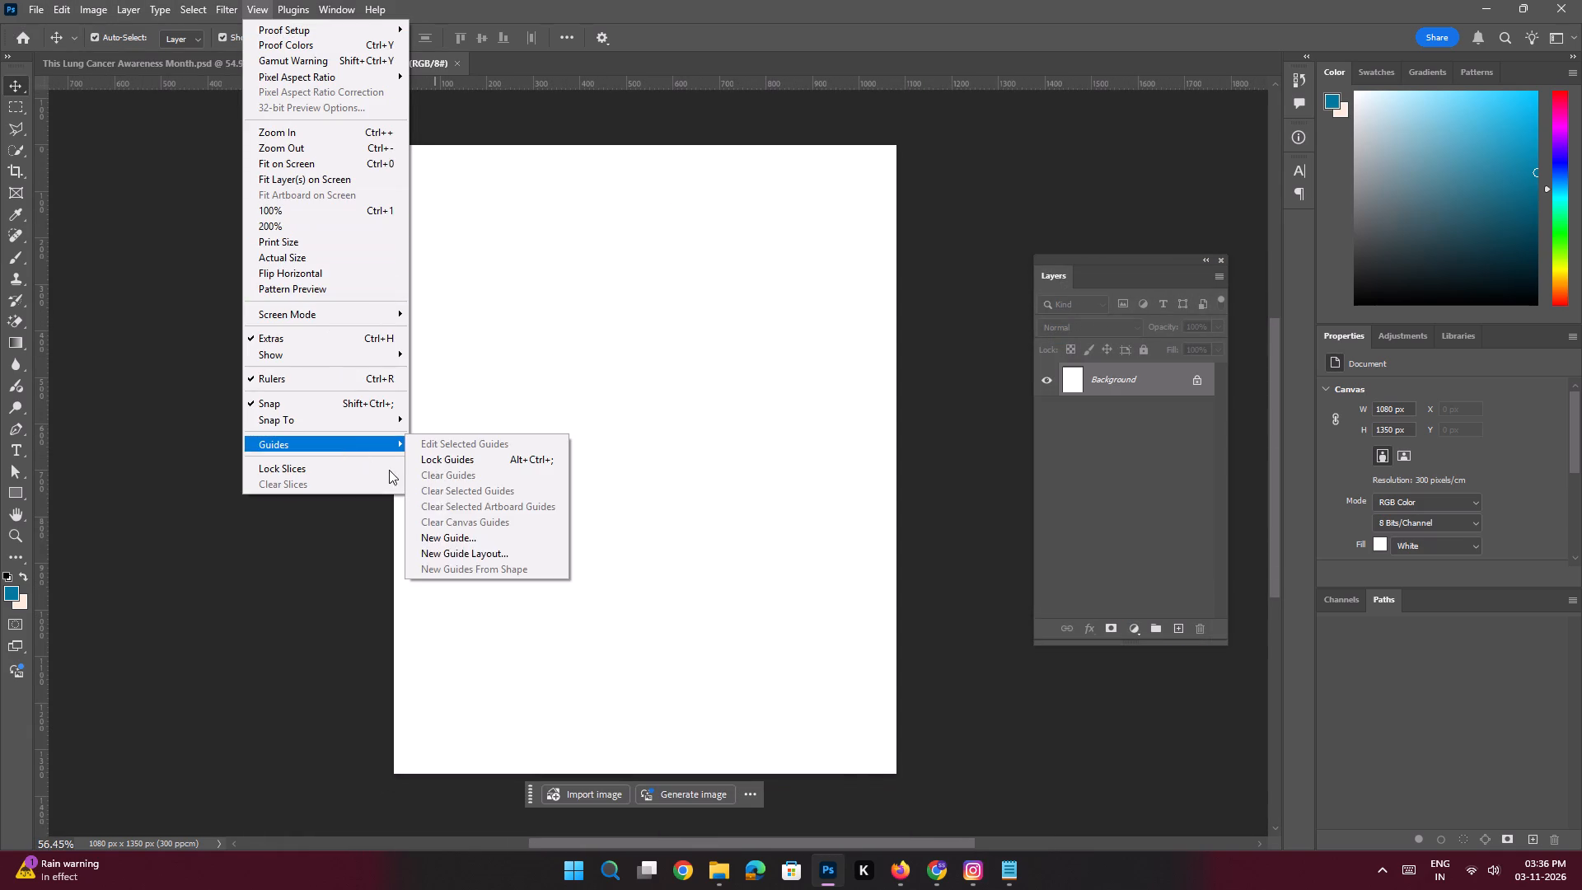
click(466, 555)
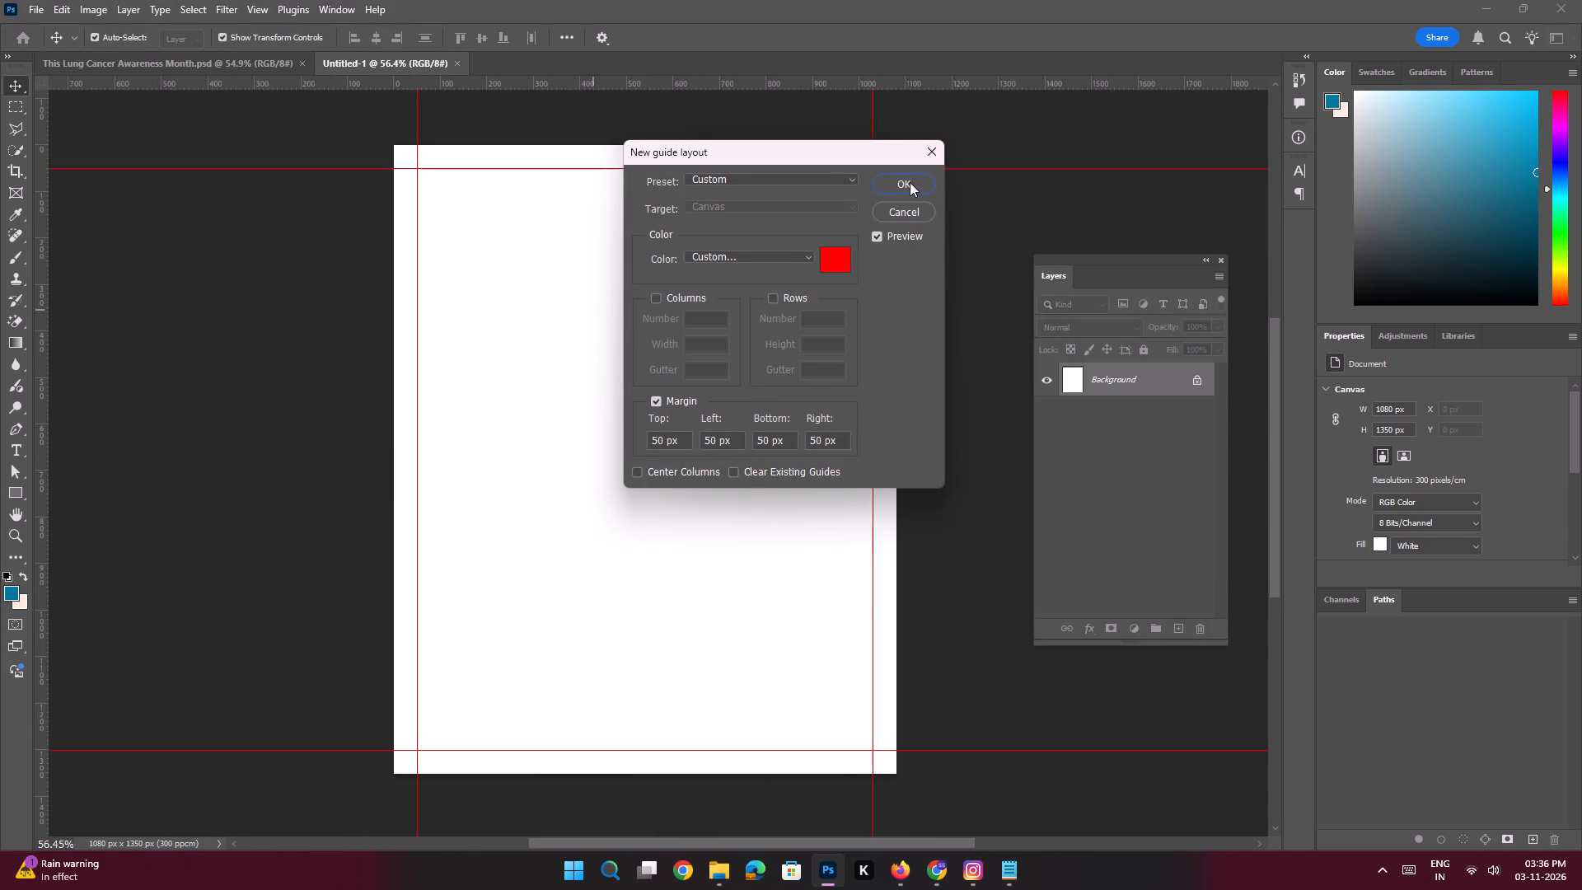
click(910, 182)
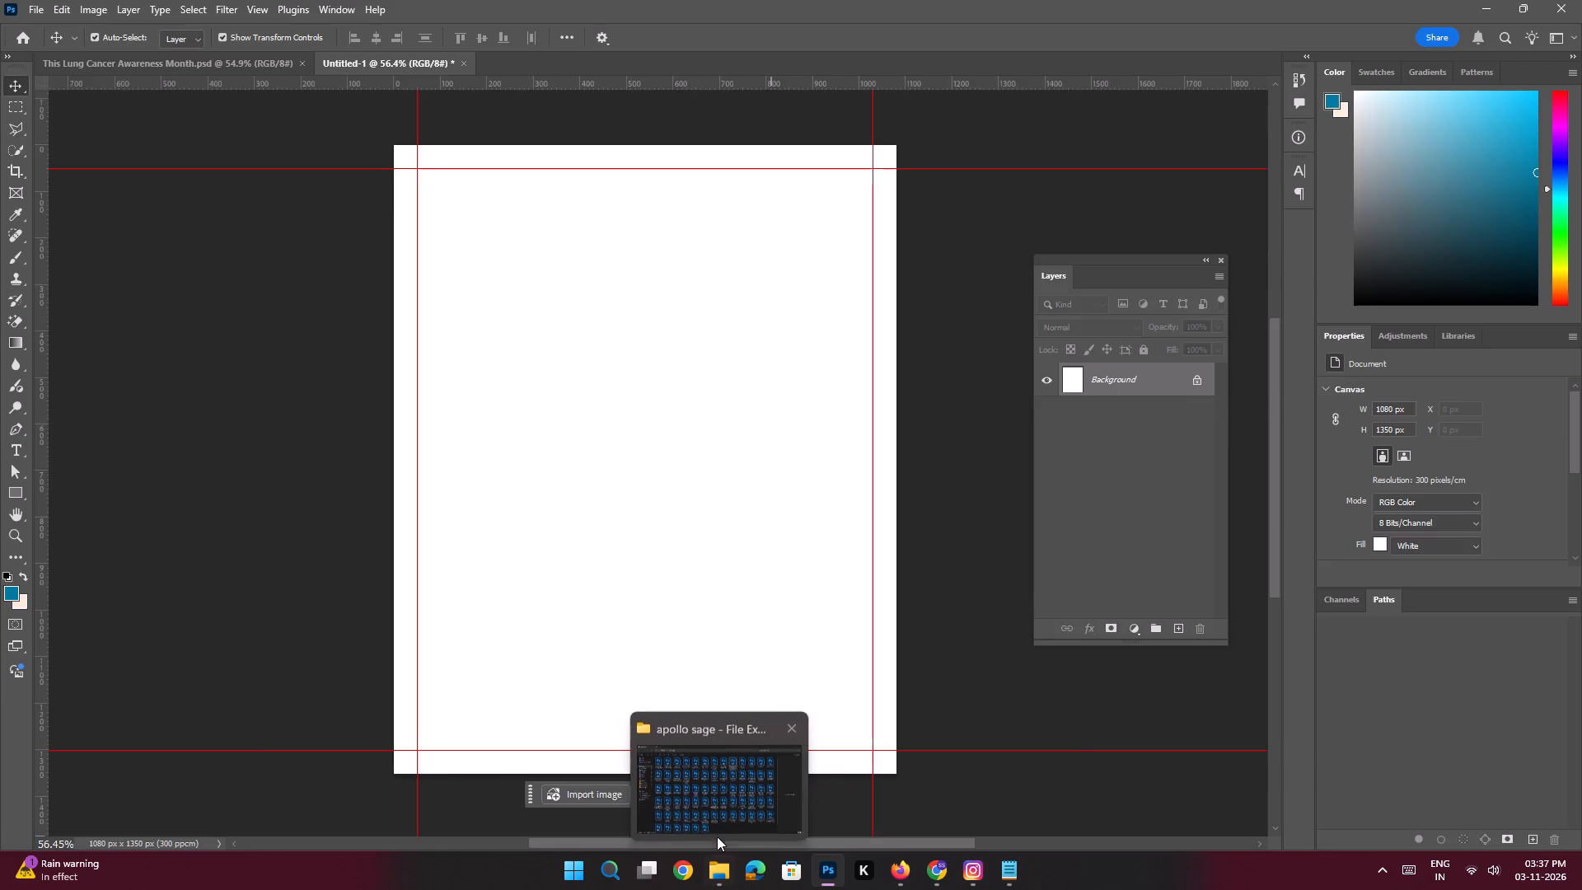
Place the Beyond What Eyes Can See image from Downloads into the new document, filling the canvas.
click(717, 836)
click(70, 232)
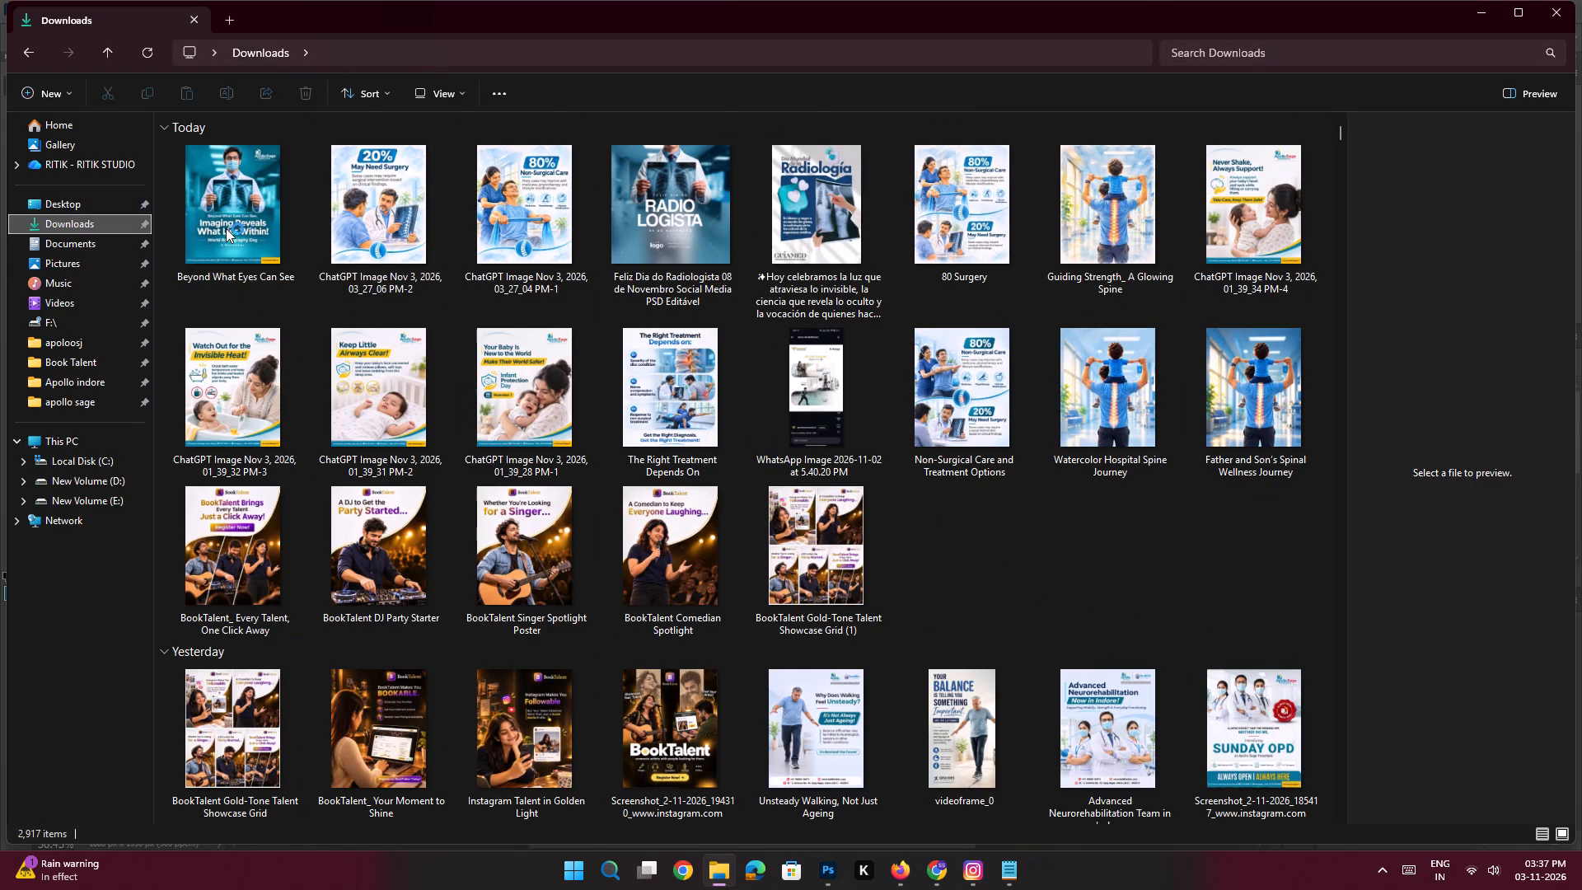
click(226, 228)
drag(234, 247, 490, 438)
key(alt+Tab)
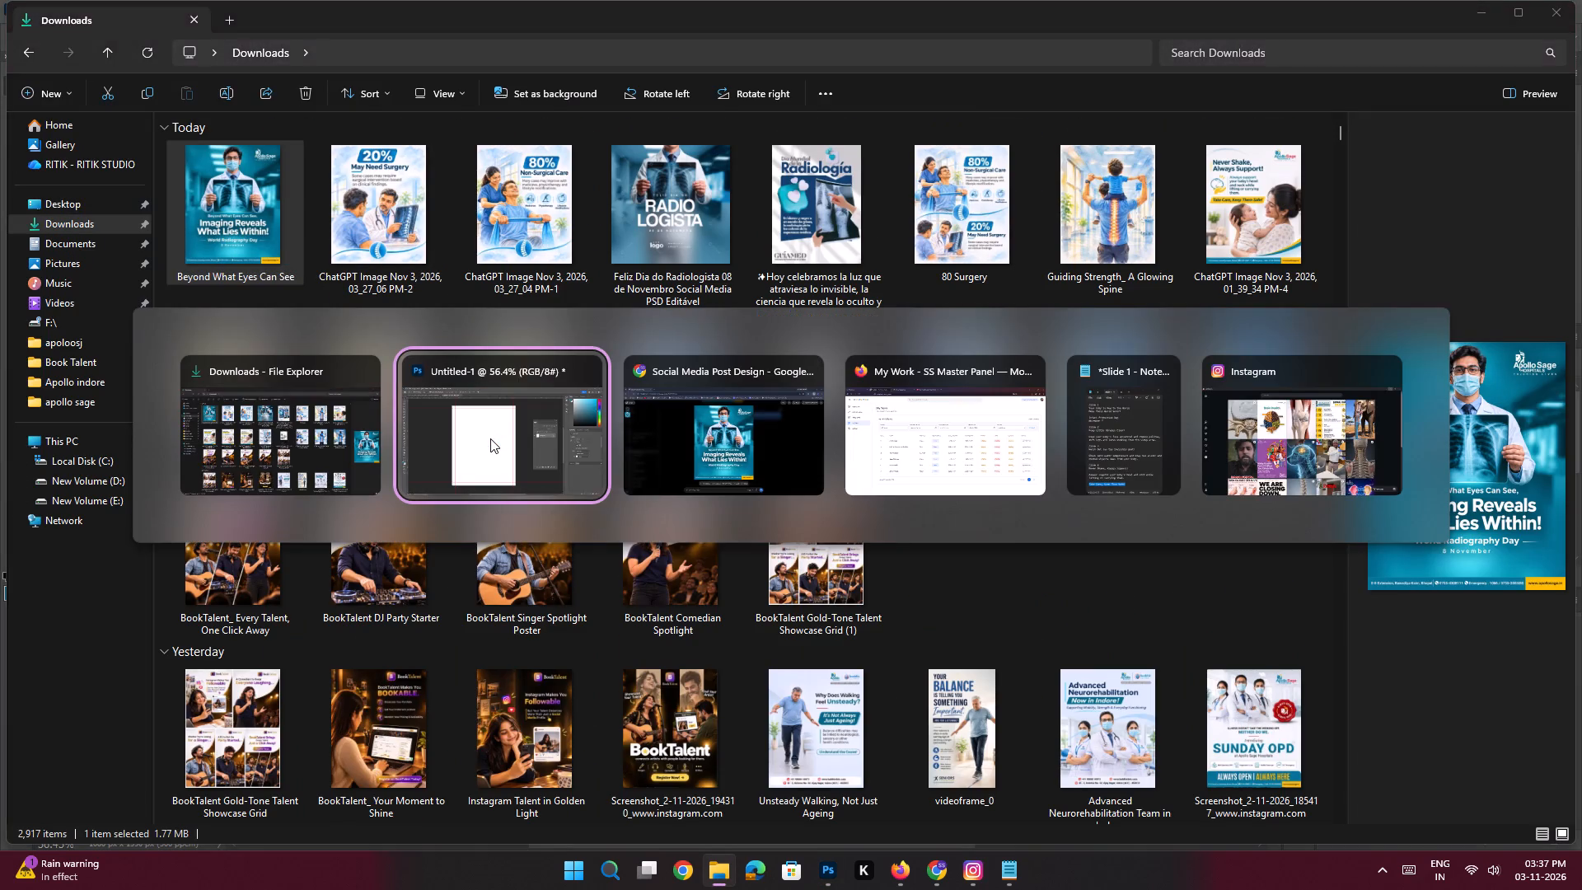
drag(490, 438, 660, 616)
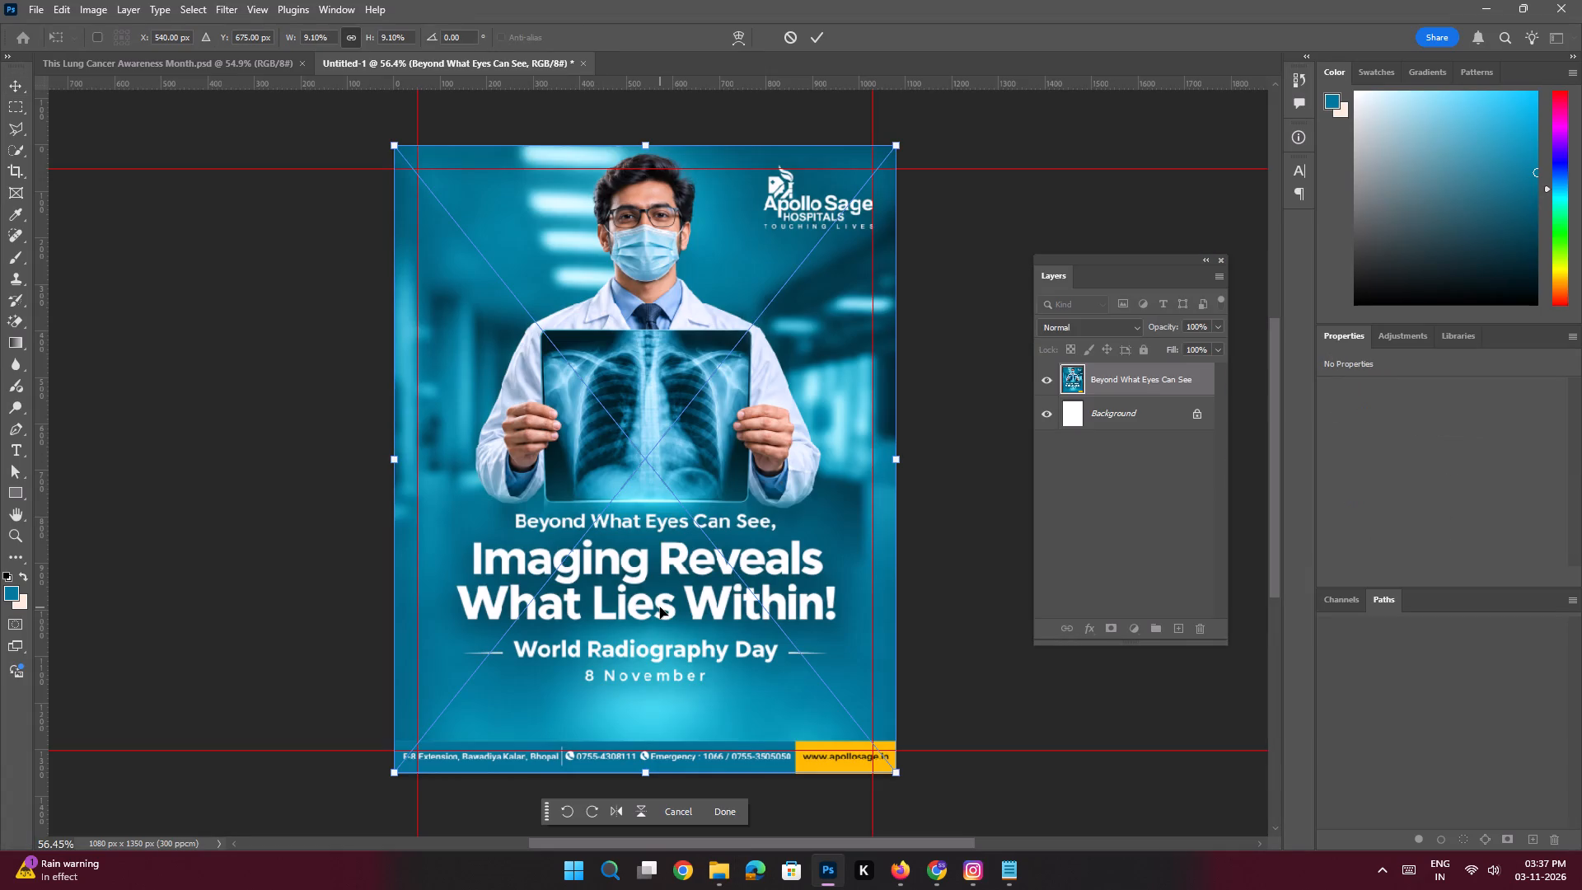
key(Return)
key(Return)
Rasterize the placed Beyond What Eyes Can See smart object so its pixels around the logo can be edited.
key(space)
key(space)
key(space)
key(space)
key(space)
key(space)
key(space)
key(space)
key(space)
key(space)
key(space)
key(space)
key(space)
key(space)
drag(728, 330, 659, 381)
ctrl+drag(718, 262, 778, 394)
drag(777, 255, 694, 335)
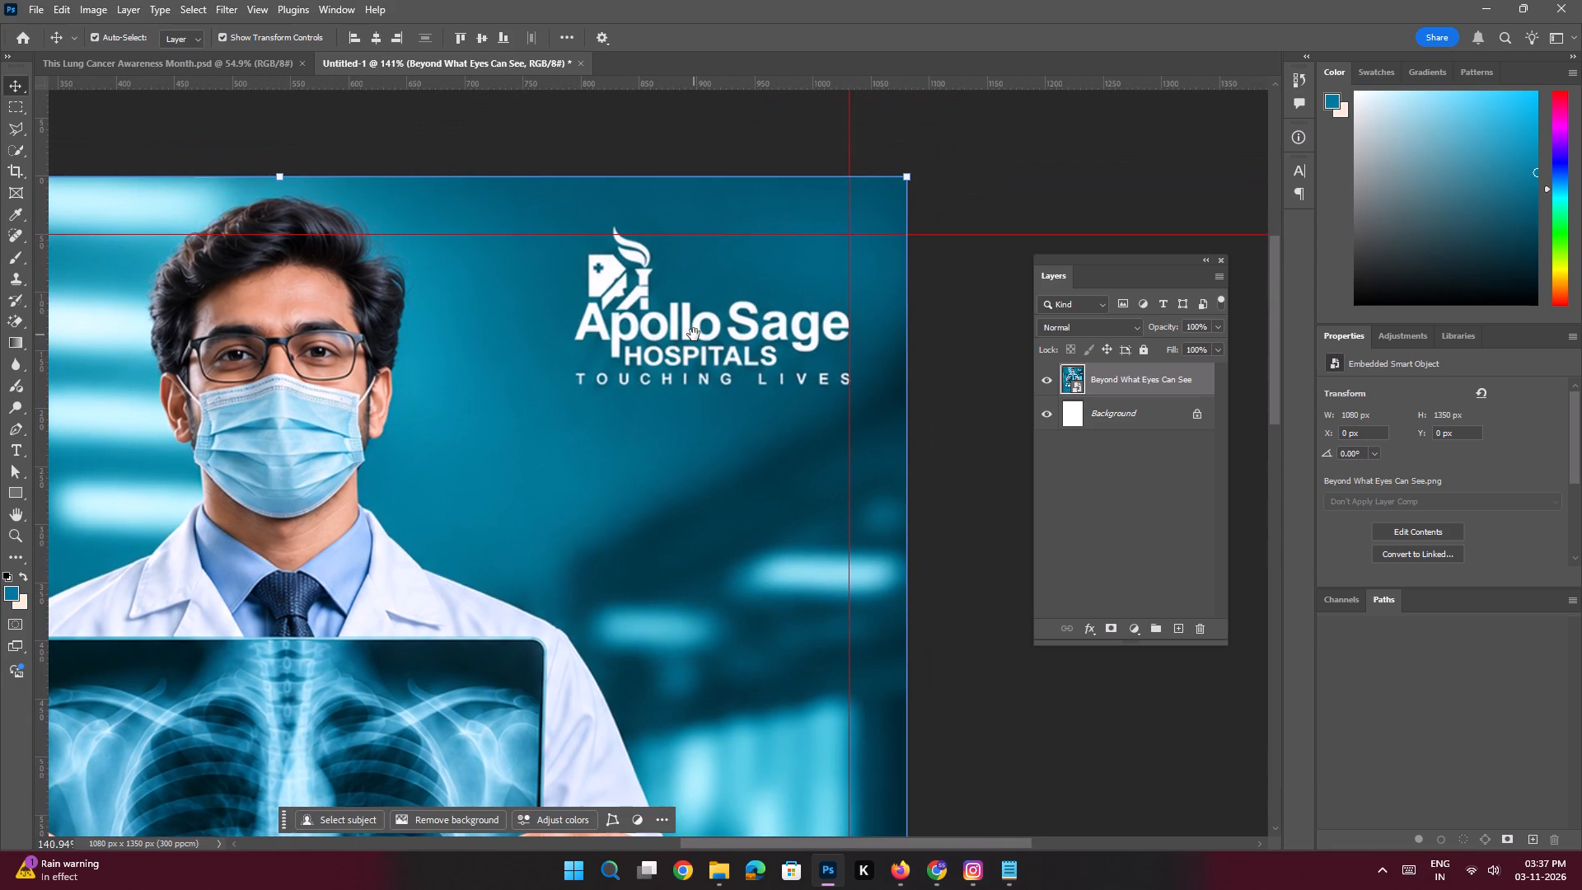
ctrl+drag(693, 335, 712, 358)
drag(730, 342, 728, 378)
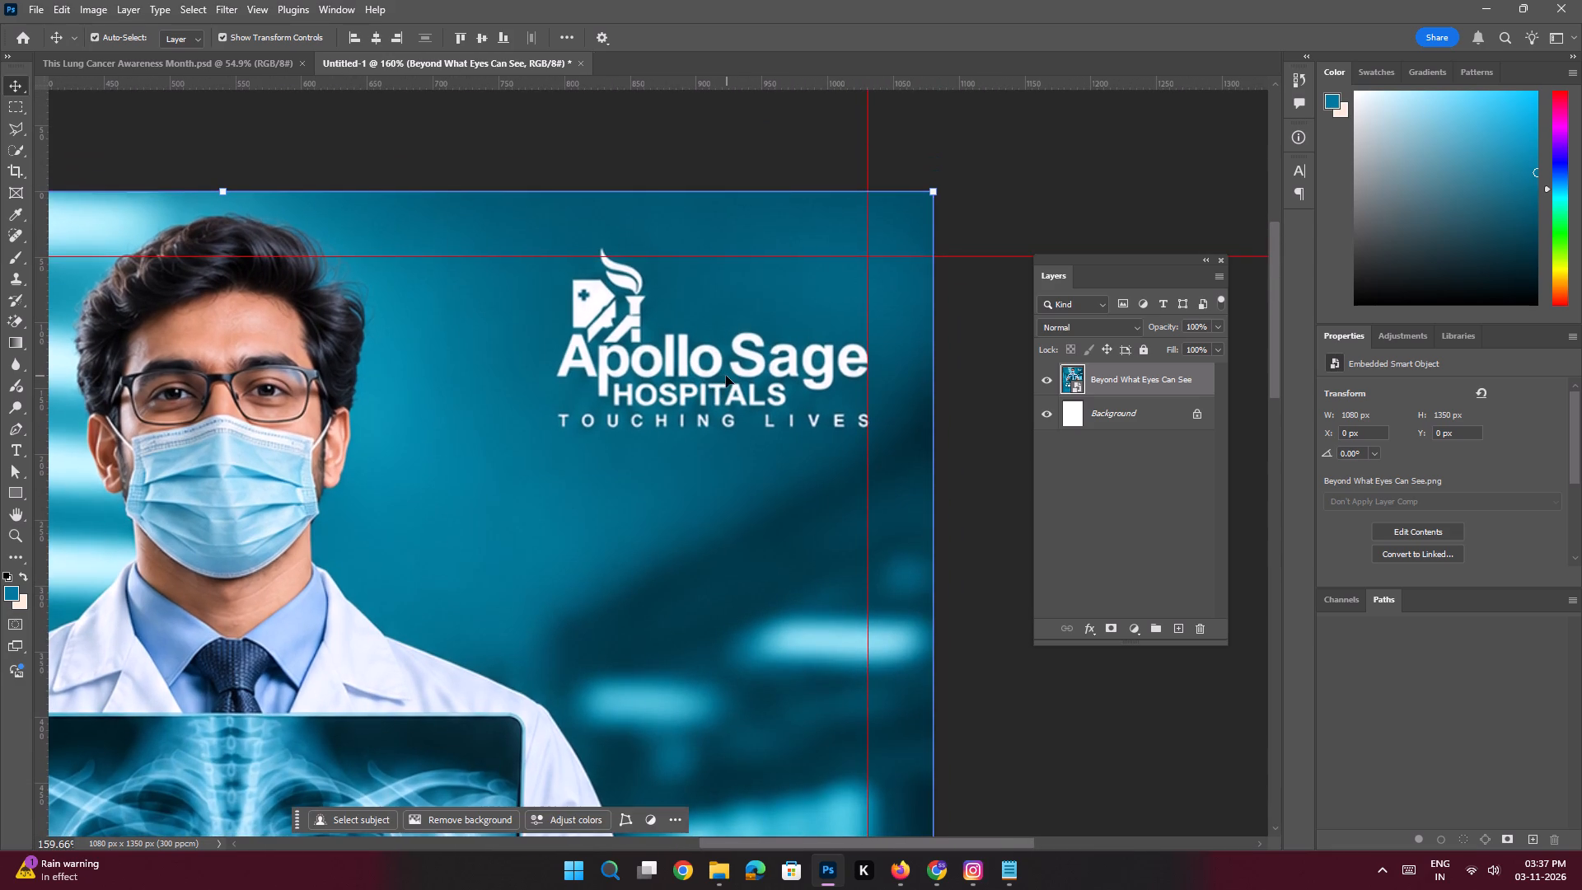
key(e)
click(724, 294)
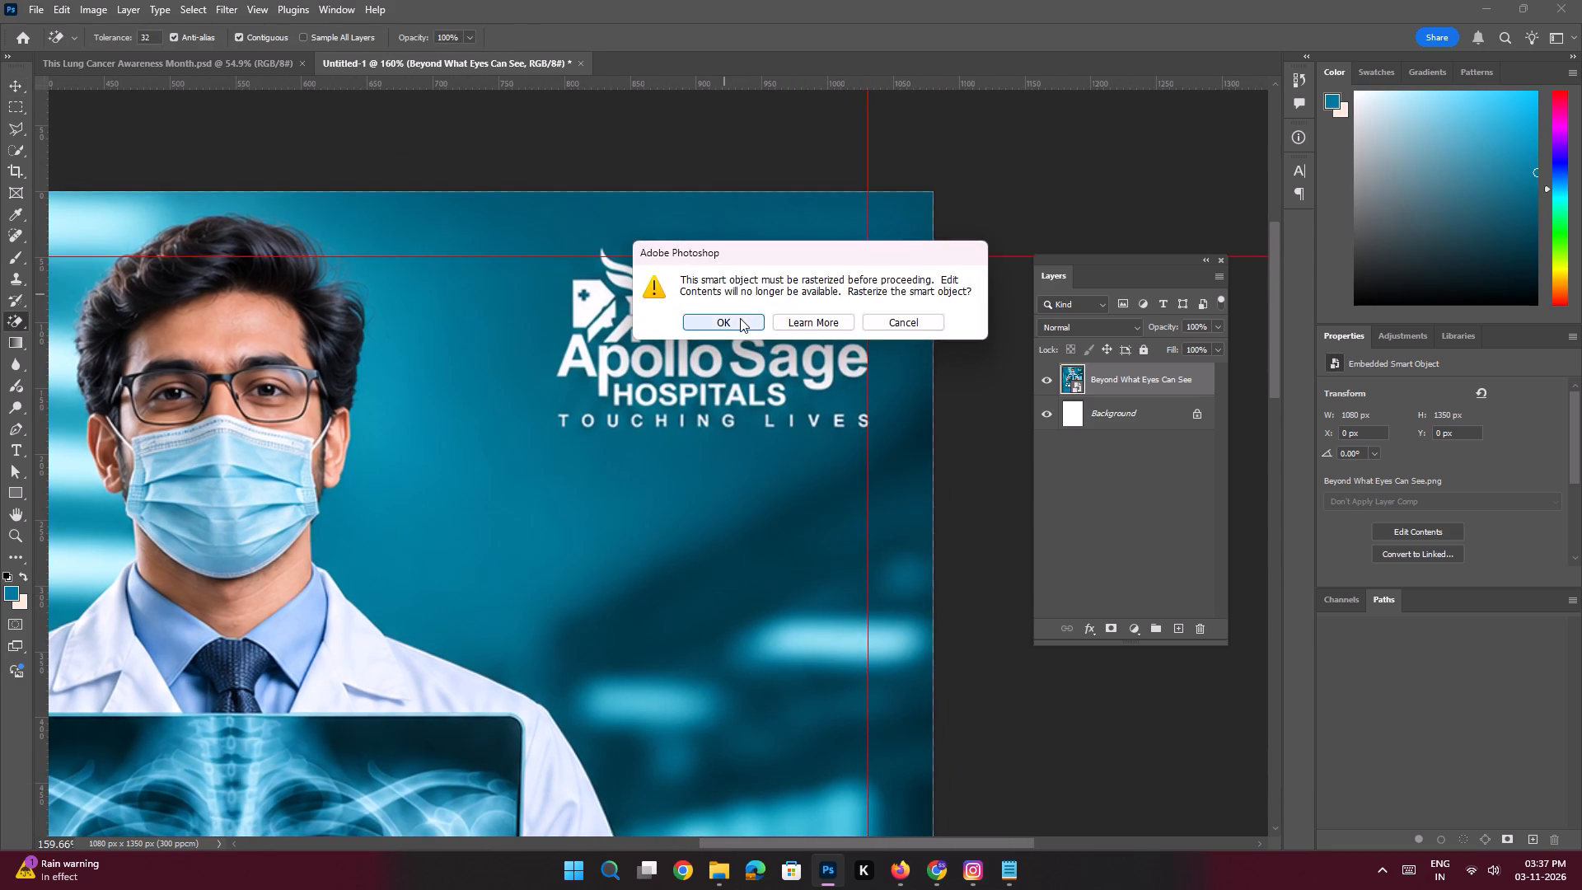
click(740, 318)
Outline the white Apollo Sage Hospitals logo and its tagline with the Polygonal Lasso and remove them with a Content-Aware fill.
click(13, 134)
key(space)
ctrl+drag(654, 332, 667, 358)
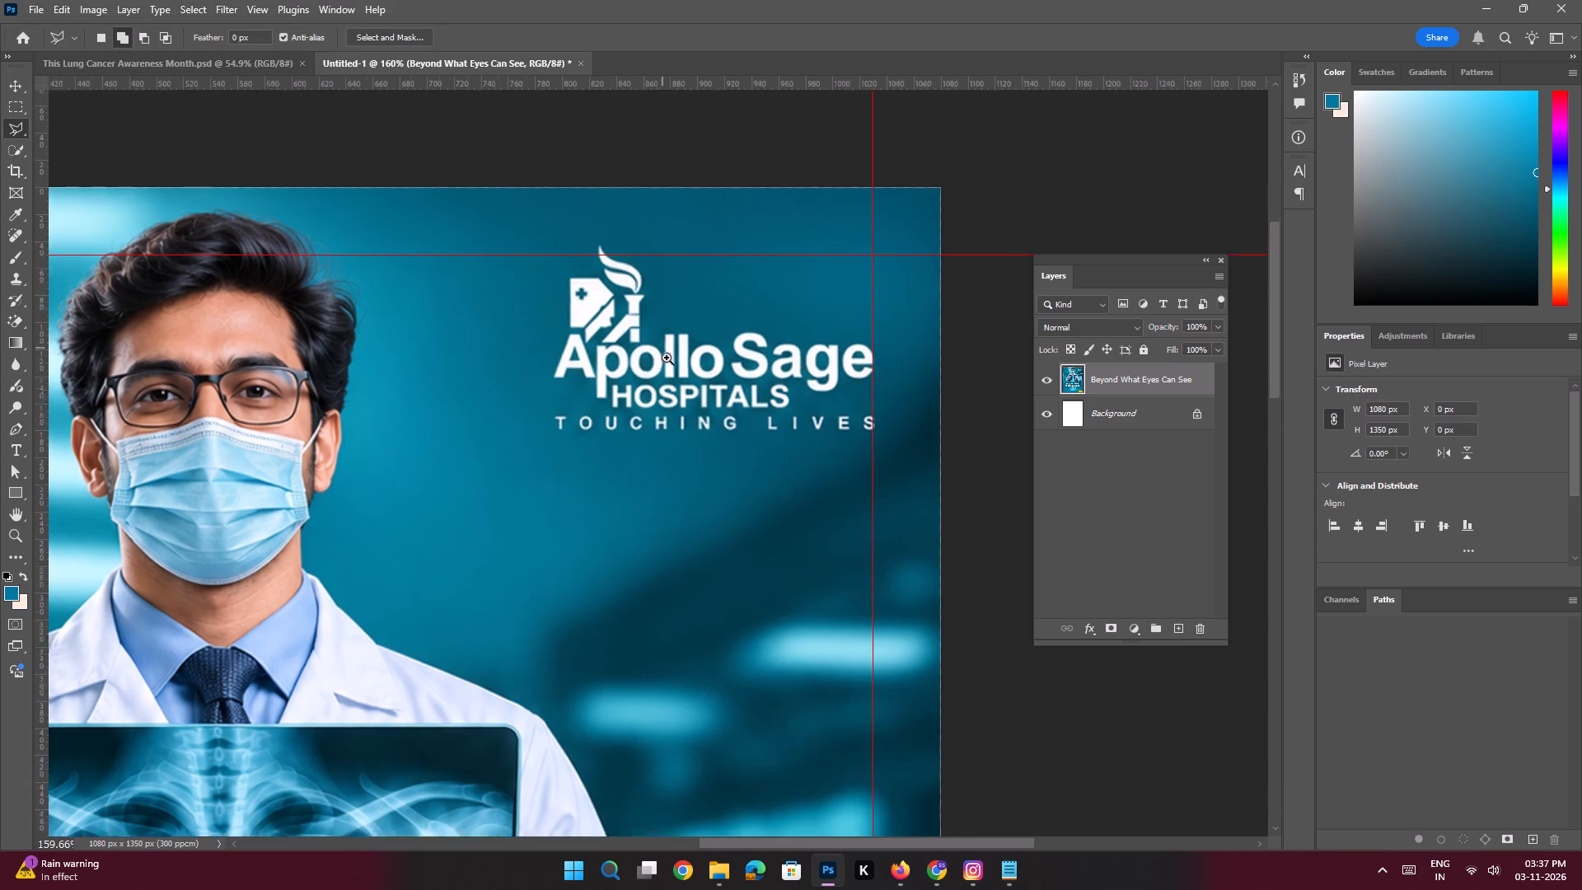
ctrl+drag(667, 358, 667, 354)
click(553, 307)
click(576, 222)
click(661, 240)
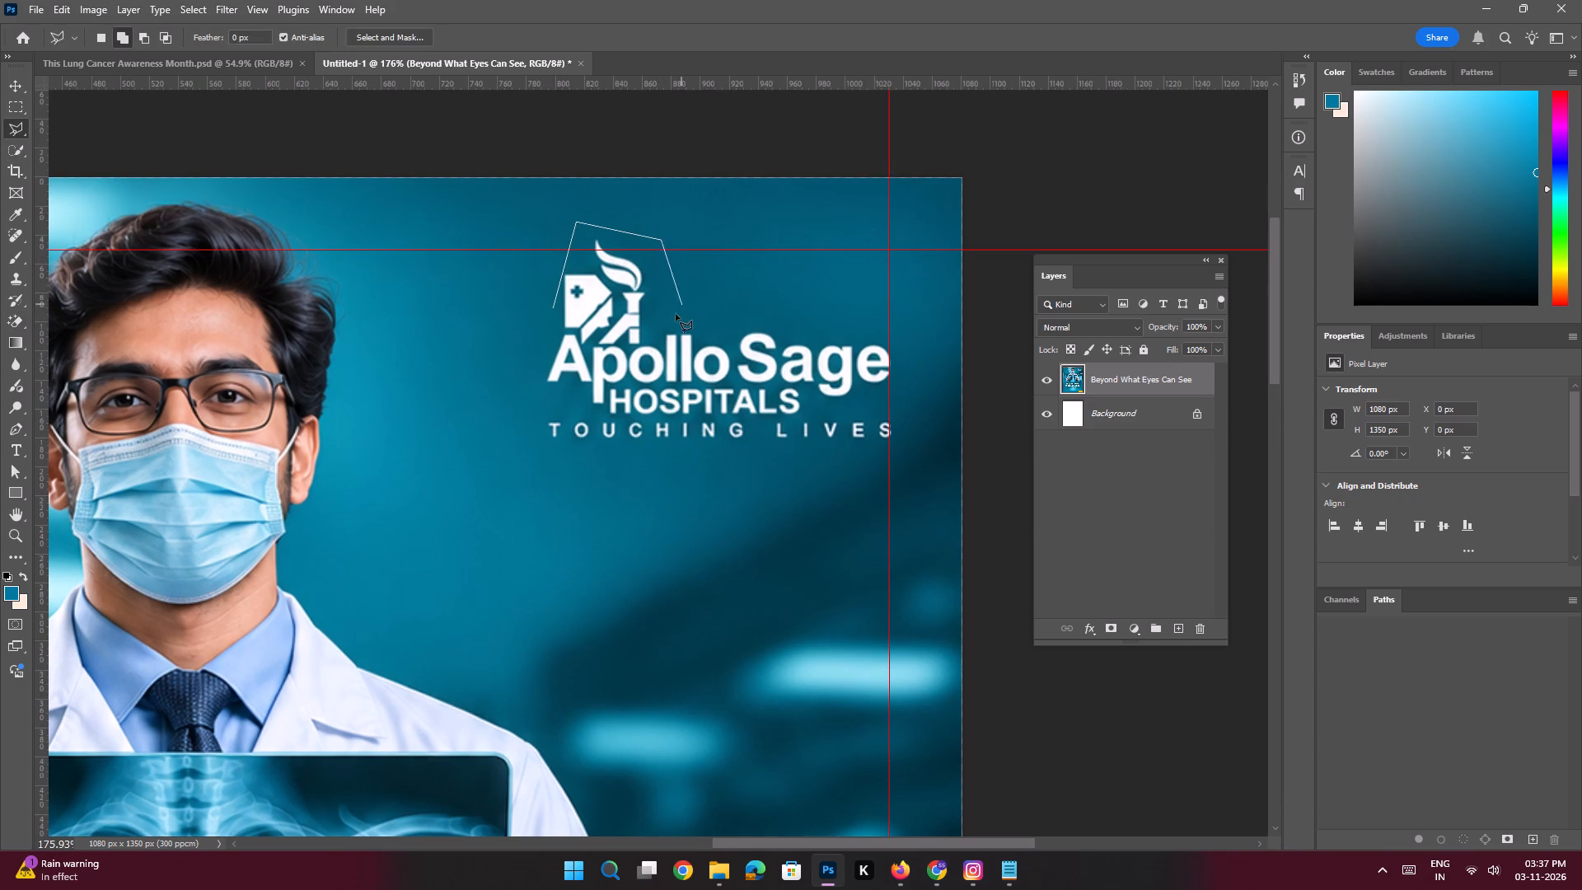
click(658, 317)
shift+click(903, 325)
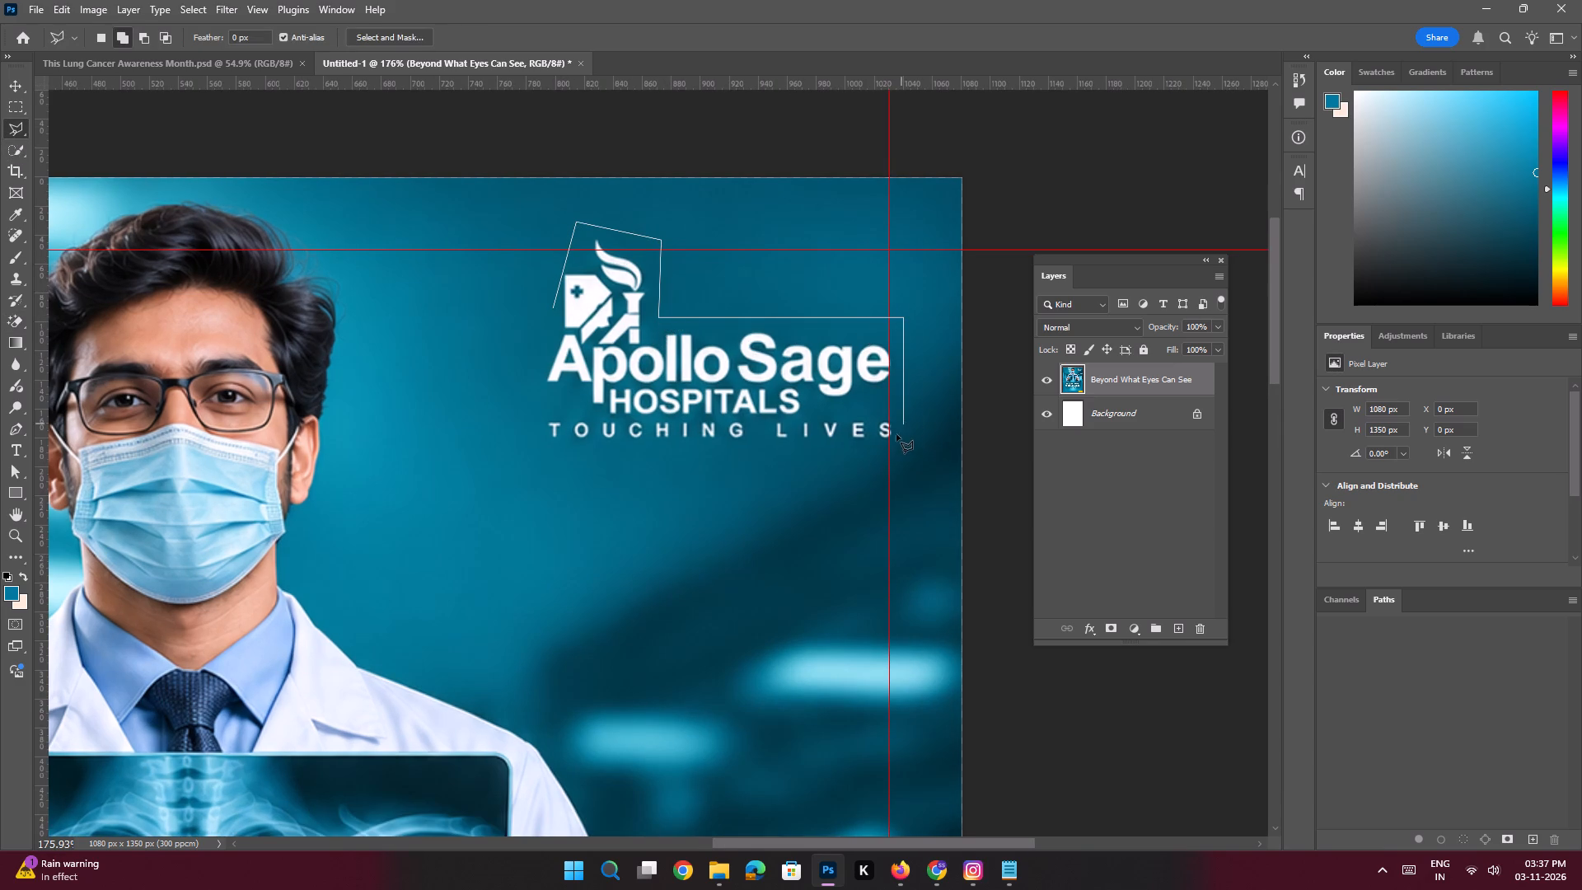
shift+click(892, 445)
shift+click(530, 443)
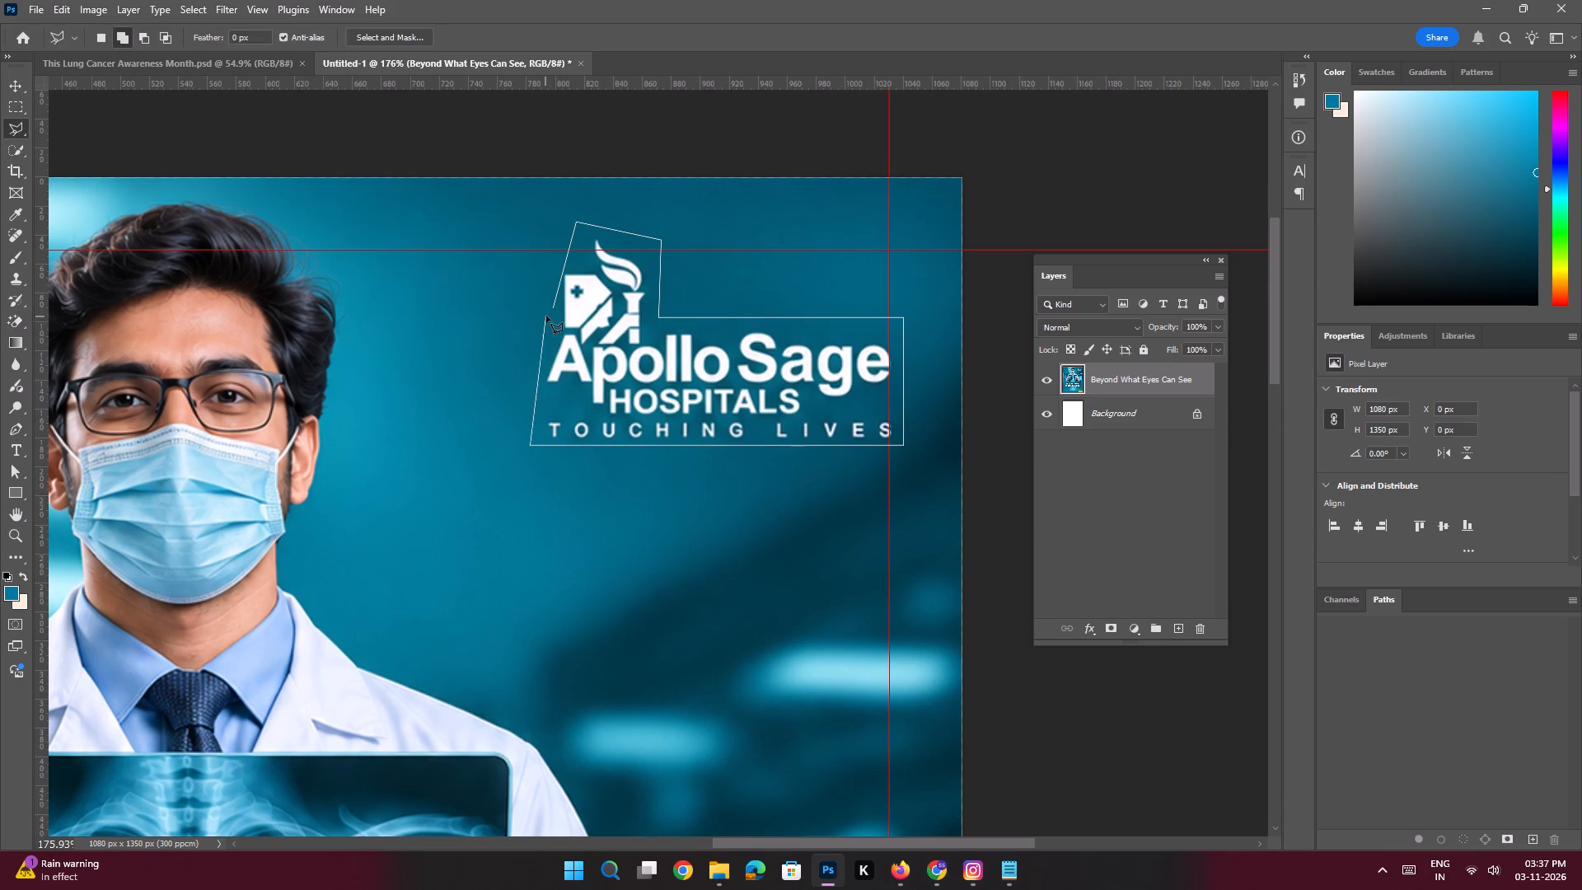
double_click(552, 311)
key(shift+BackSpace)
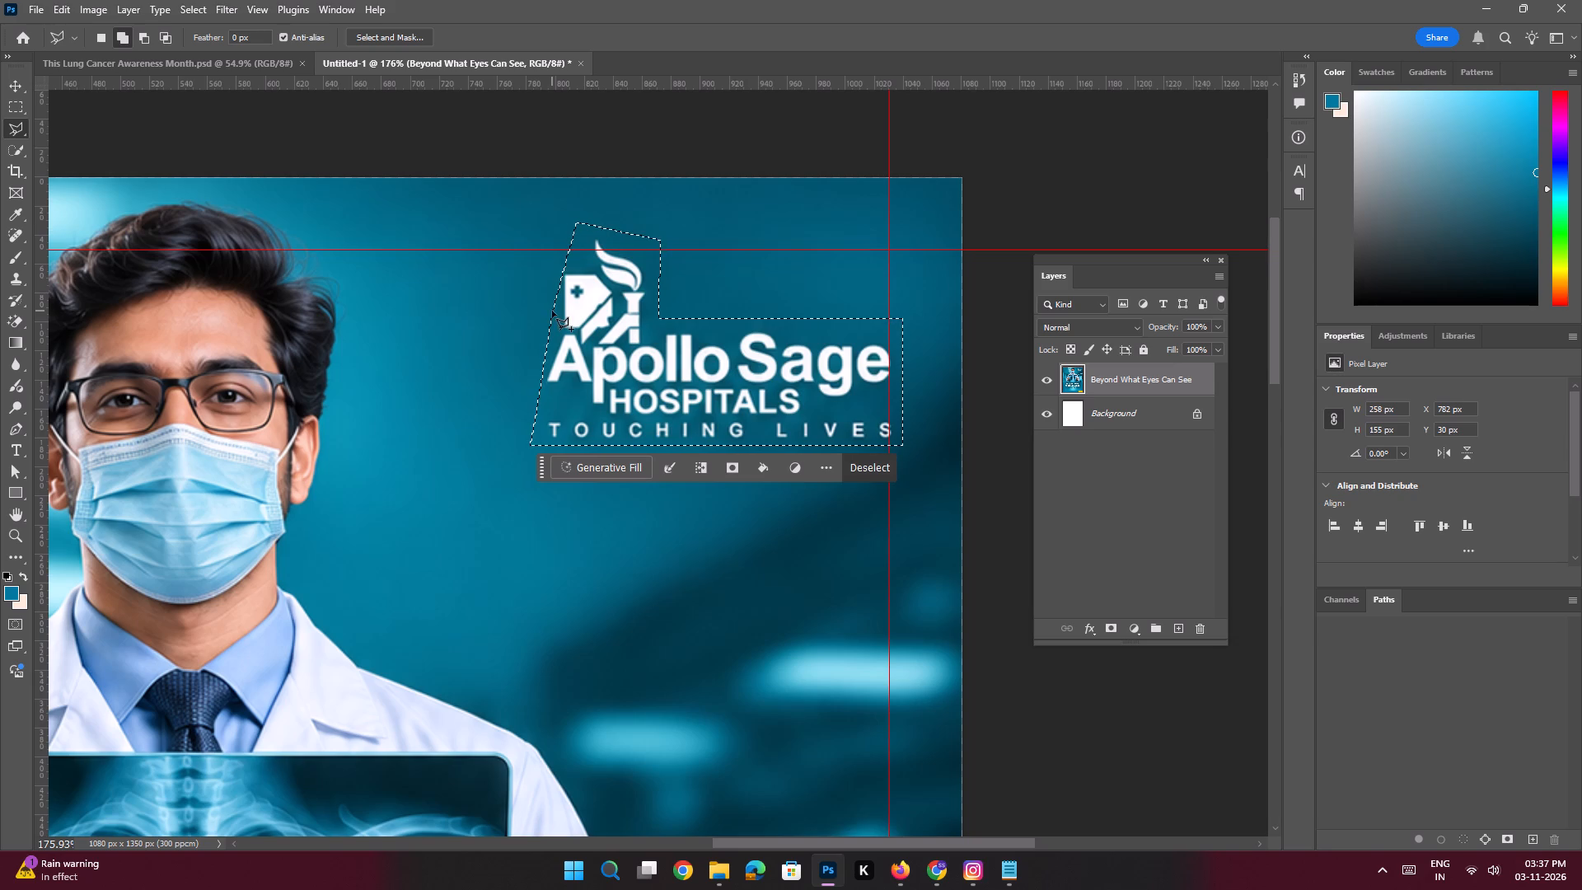
click(805, 221)
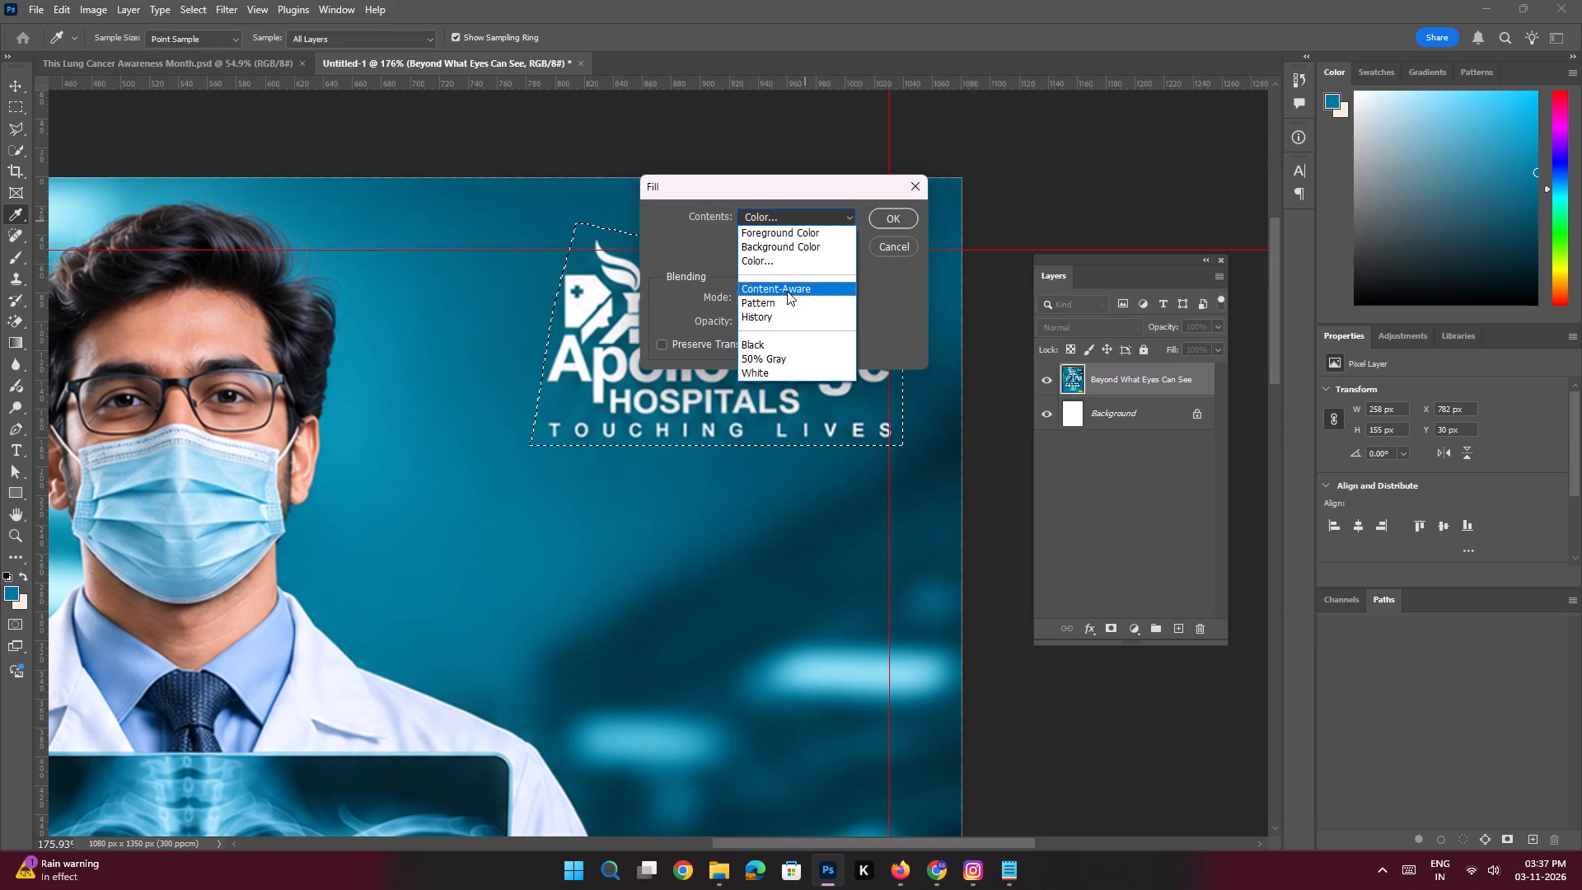
click(787, 291)
key(Return)
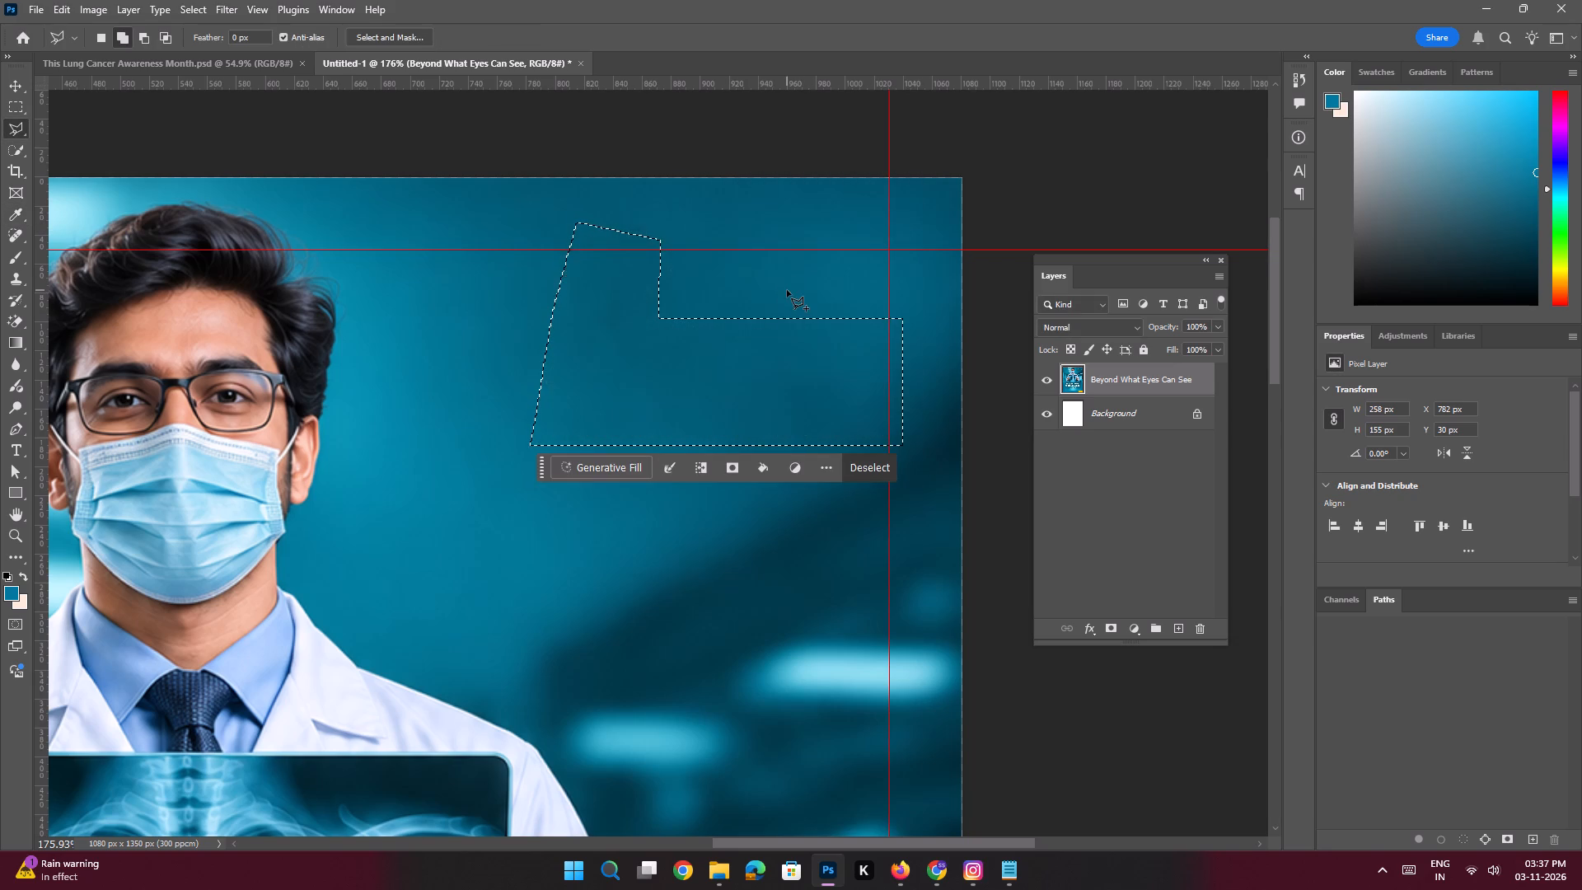
Clear the logo selection, outline the image's built-in contact footer with the Polygonal Lasso, and remove it using Generative Fill prompted "Remove this".
key(ctrl+d)
key(ctrl+0)
key(space)
key(space)
key(space)
key(space)
key(space)
key(space)
key(space)
key(space)
key(space)
key(space)
key(space)
key(space)
key(space)
key(space)
key(space)
drag(693, 557, 691, 392)
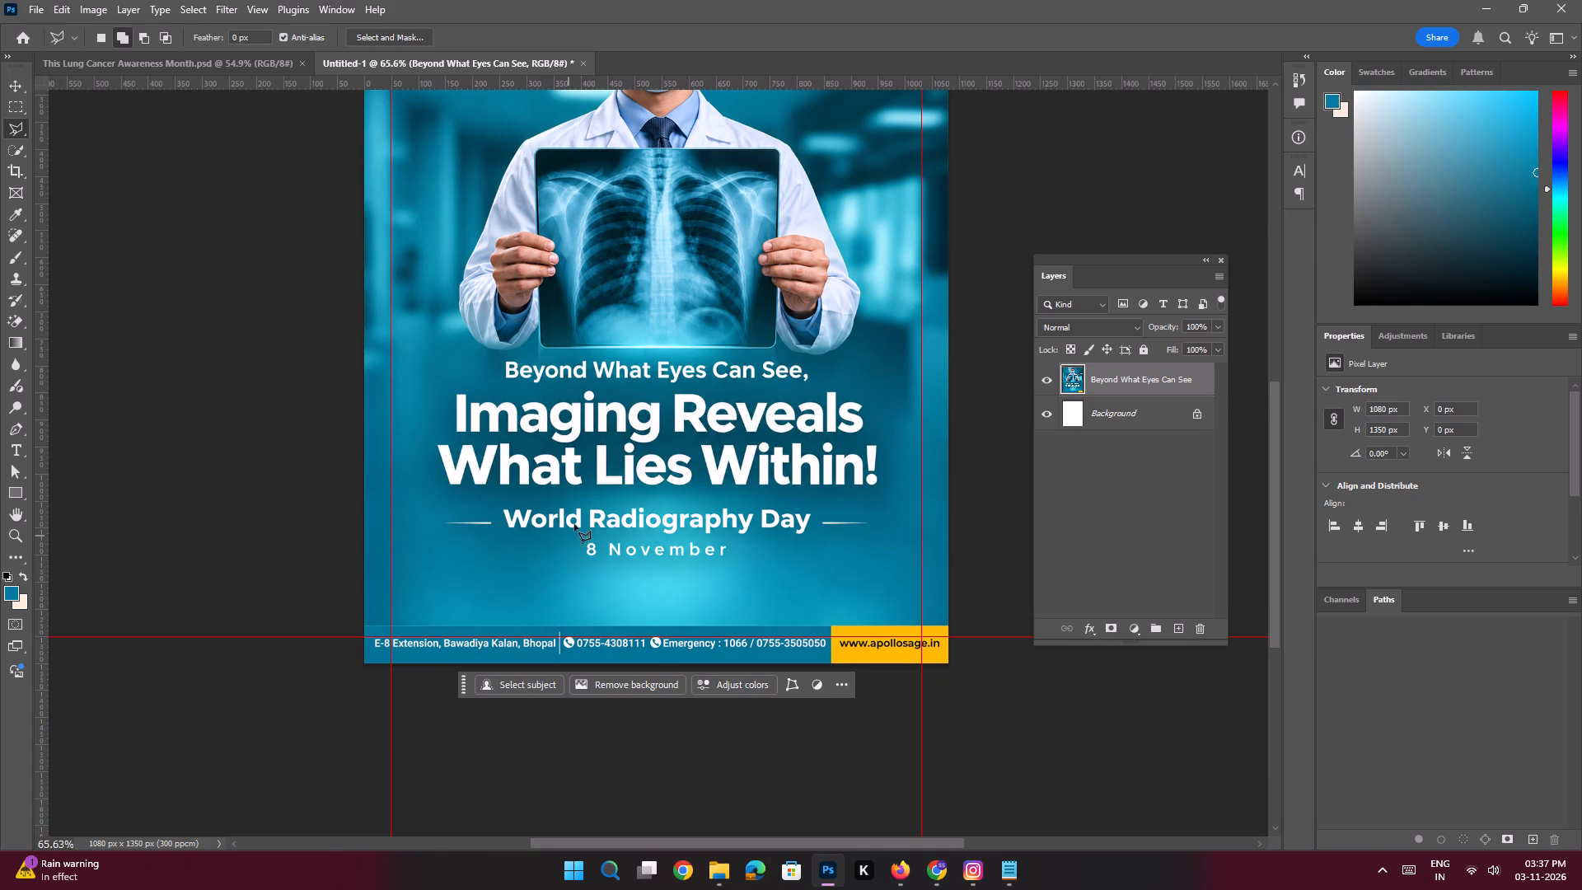
click(351, 624)
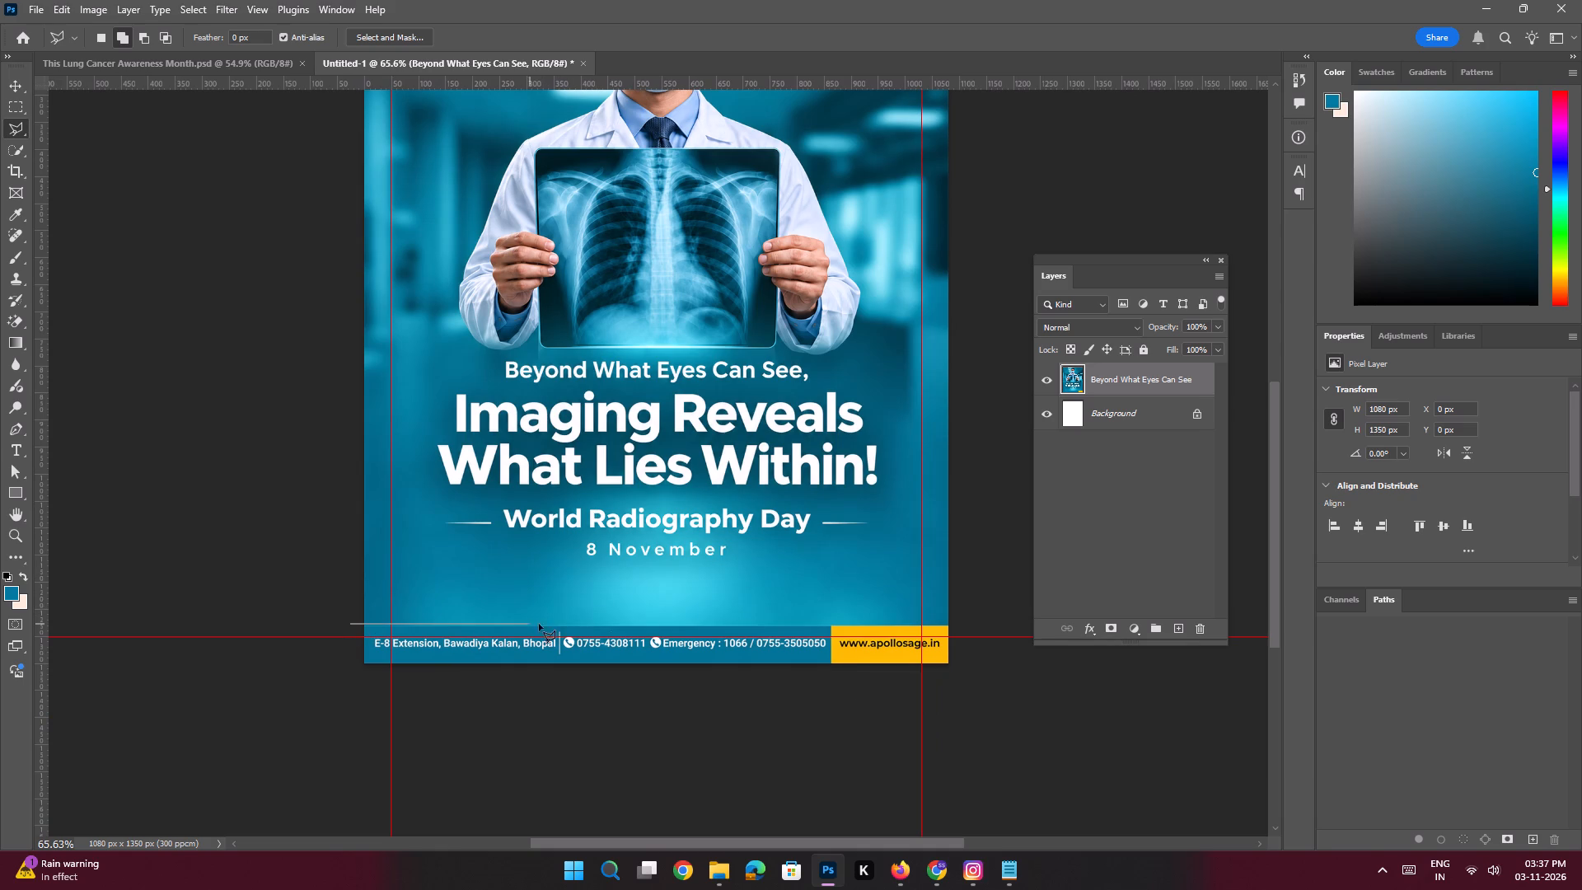
shift+click(955, 621)
shift+click(949, 679)
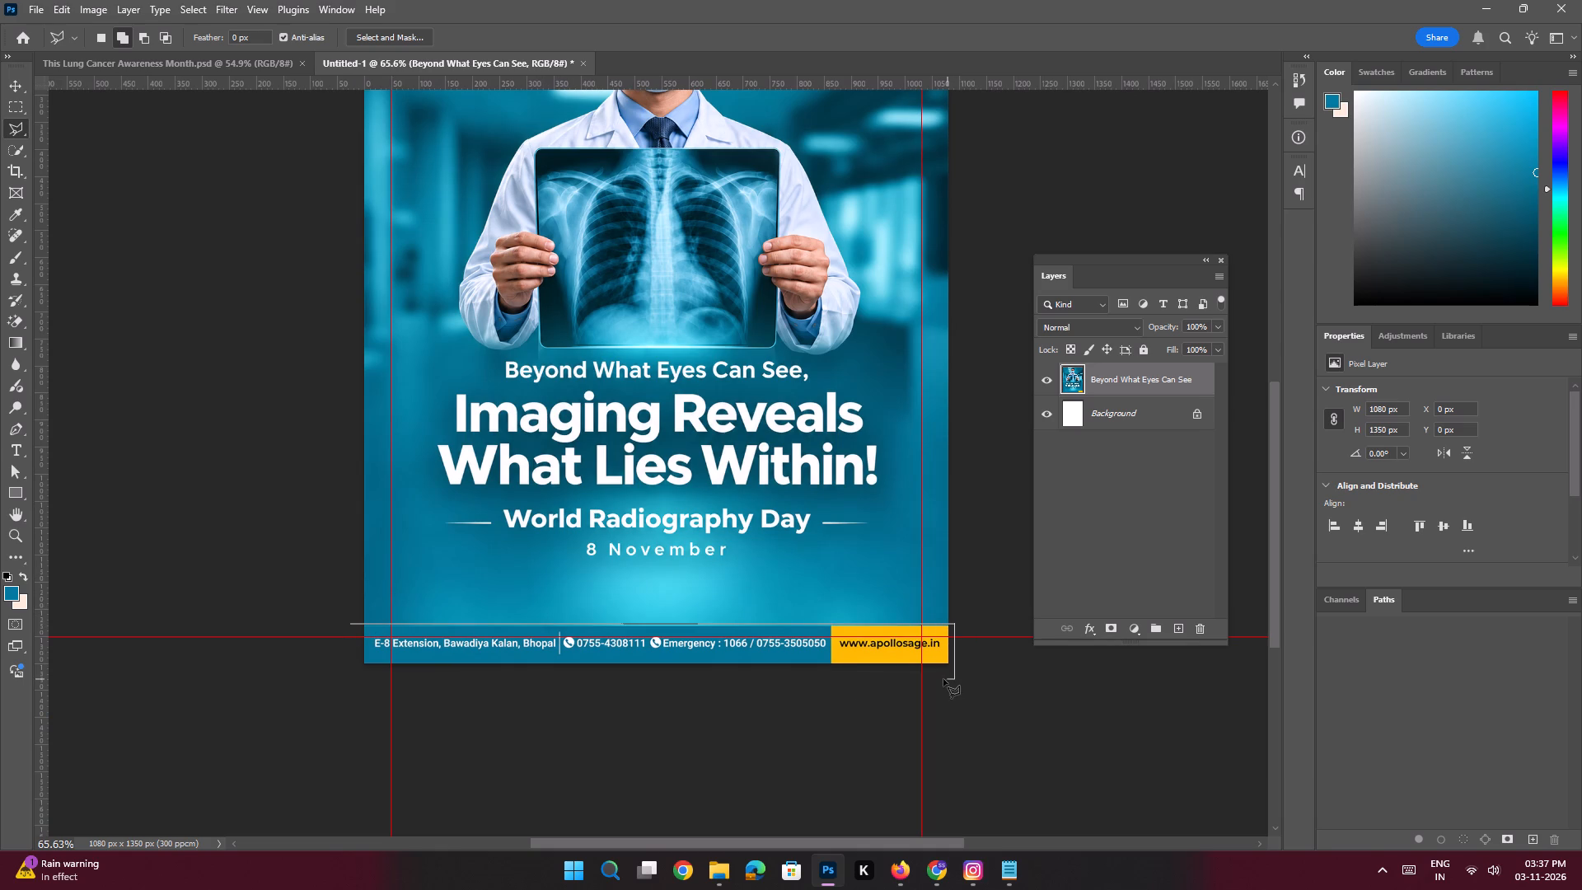
shift+click(353, 683)
click(351, 626)
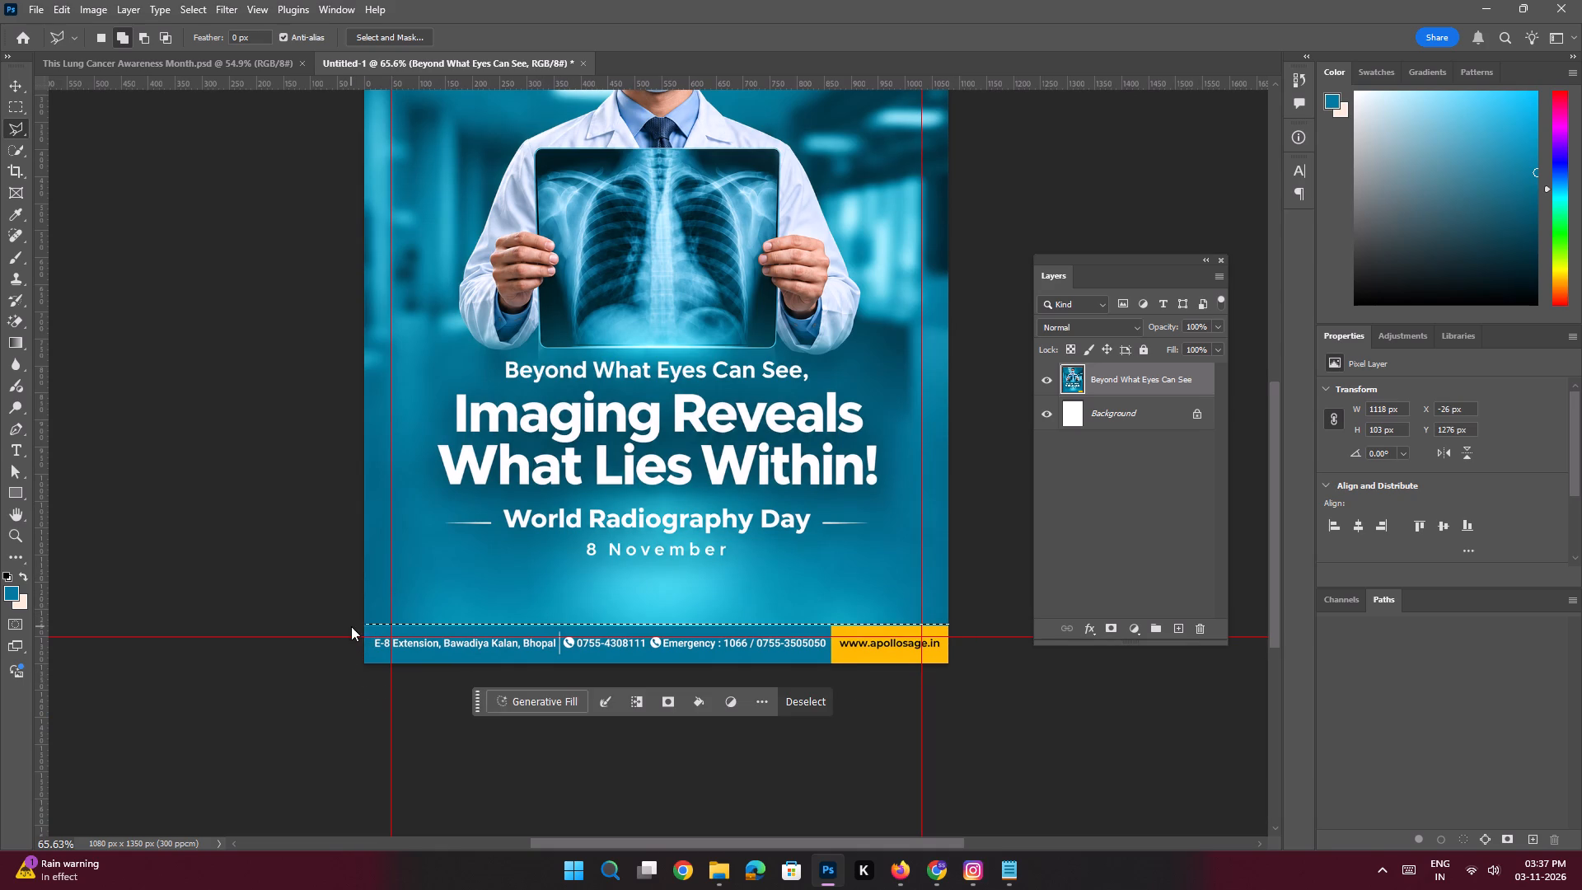
click(498, 695)
text(Remove this)
key(space)
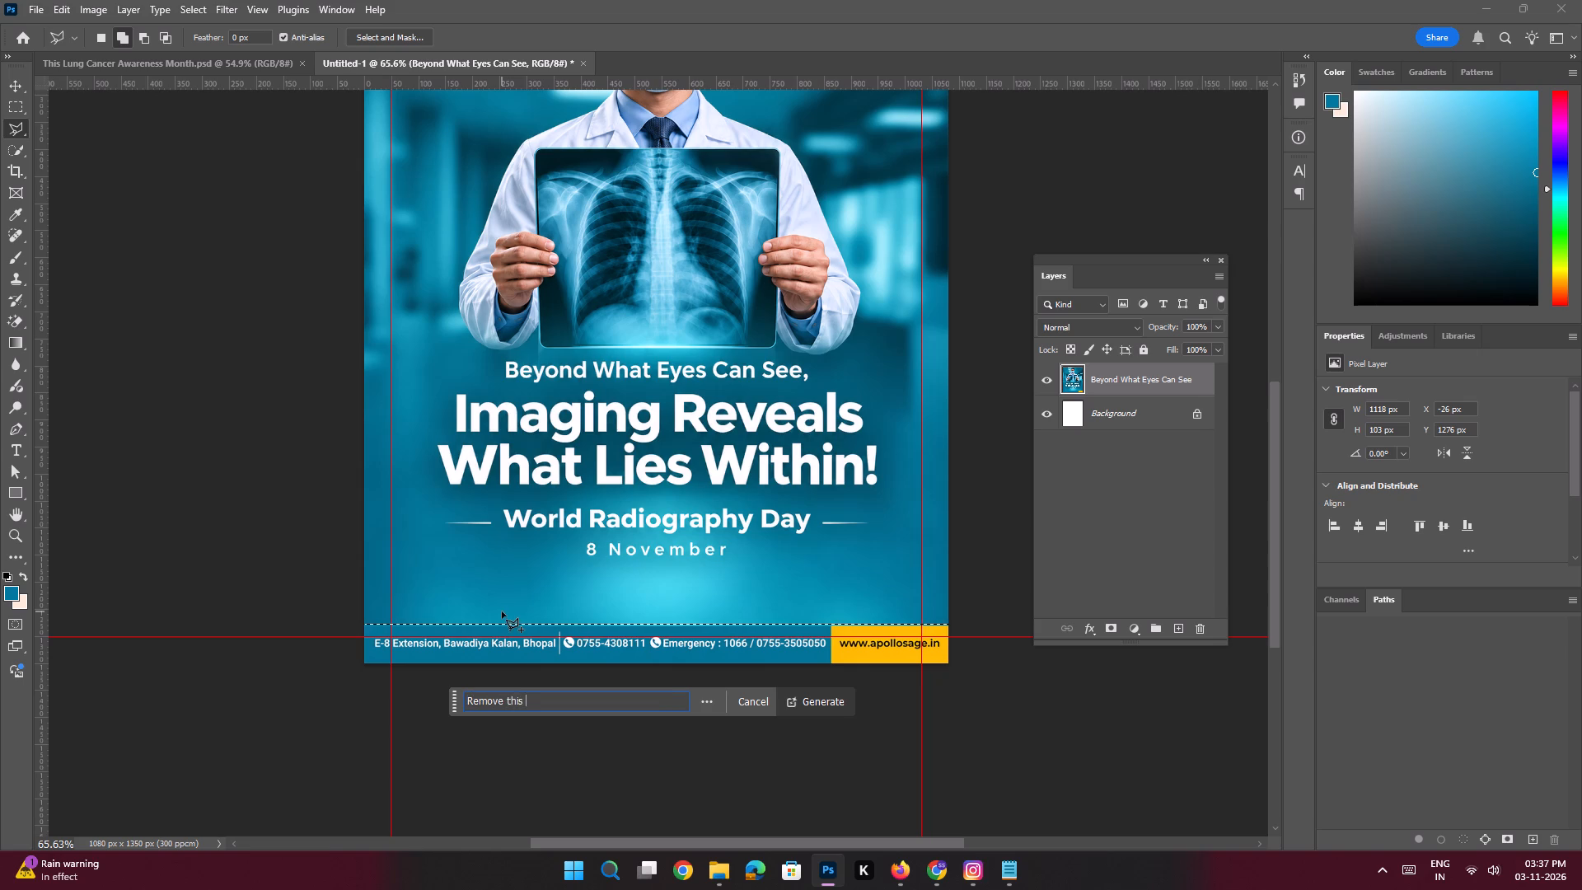
key(Return)
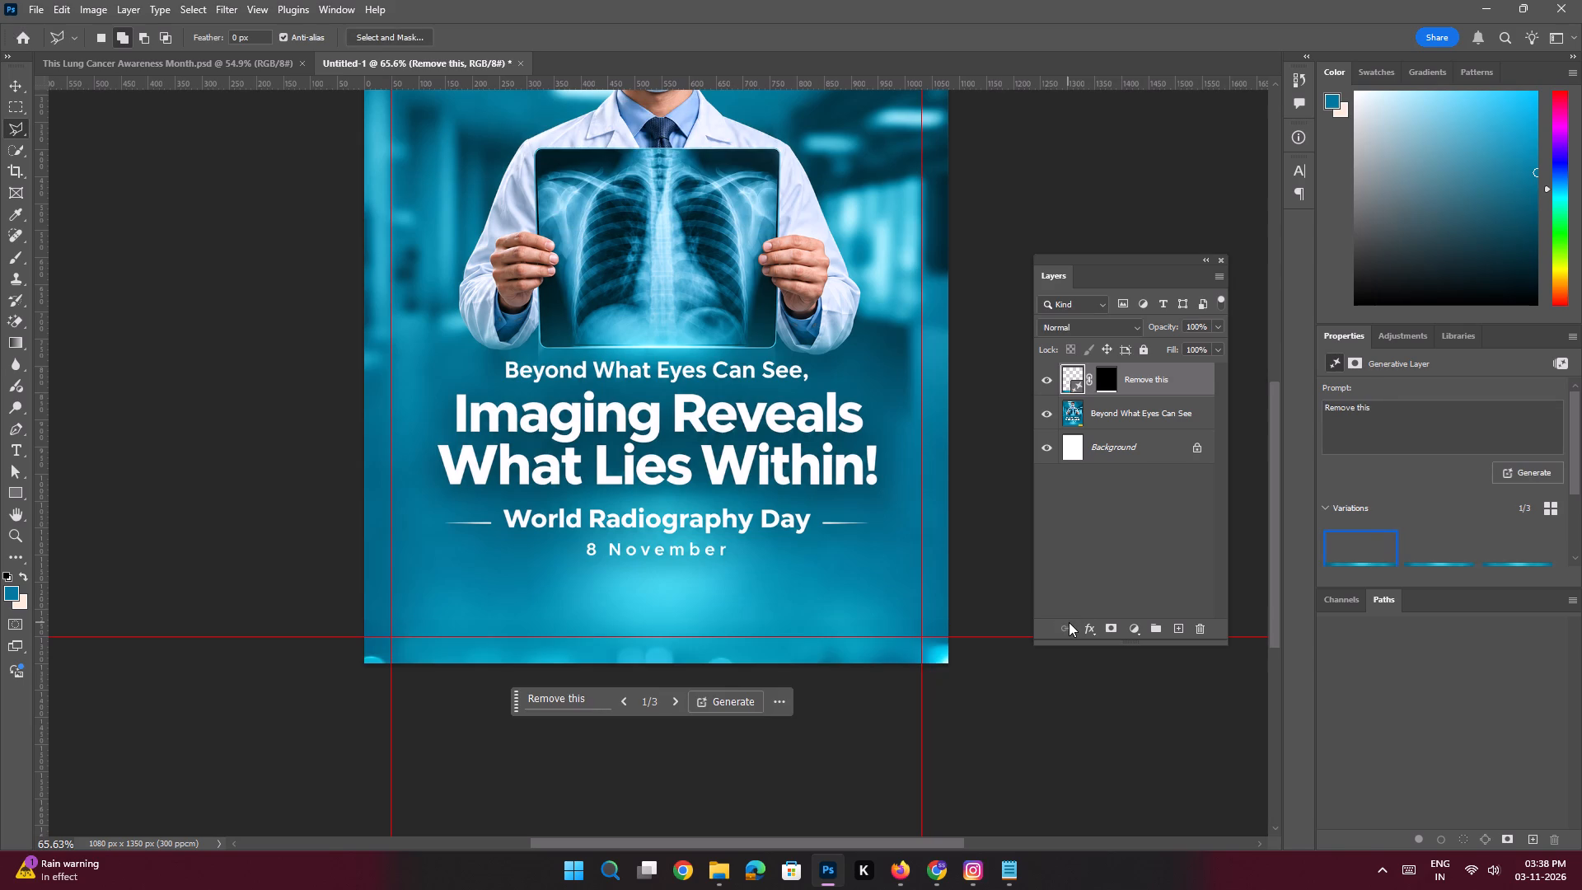
Copy the contact footer strip, Group 1 copy, from This Lung Cancer Awareness Month.psd into the Untitled-1 document.
key(space)
ctrl+drag(733, 512, 703, 504)
drag(725, 400, 714, 461)
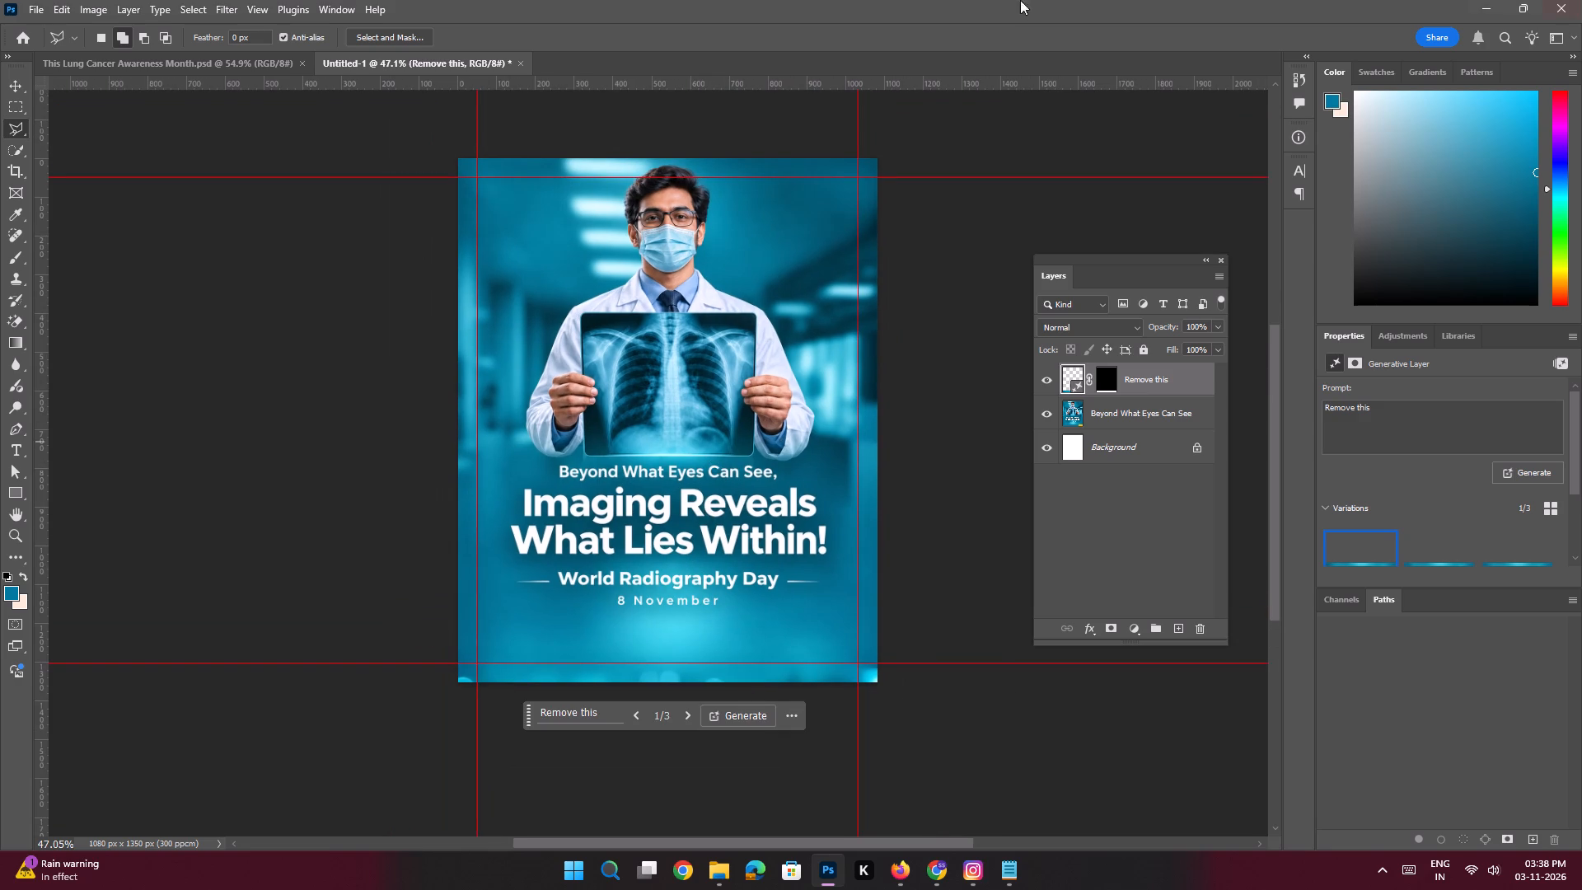
click(20, 88)
click(176, 368)
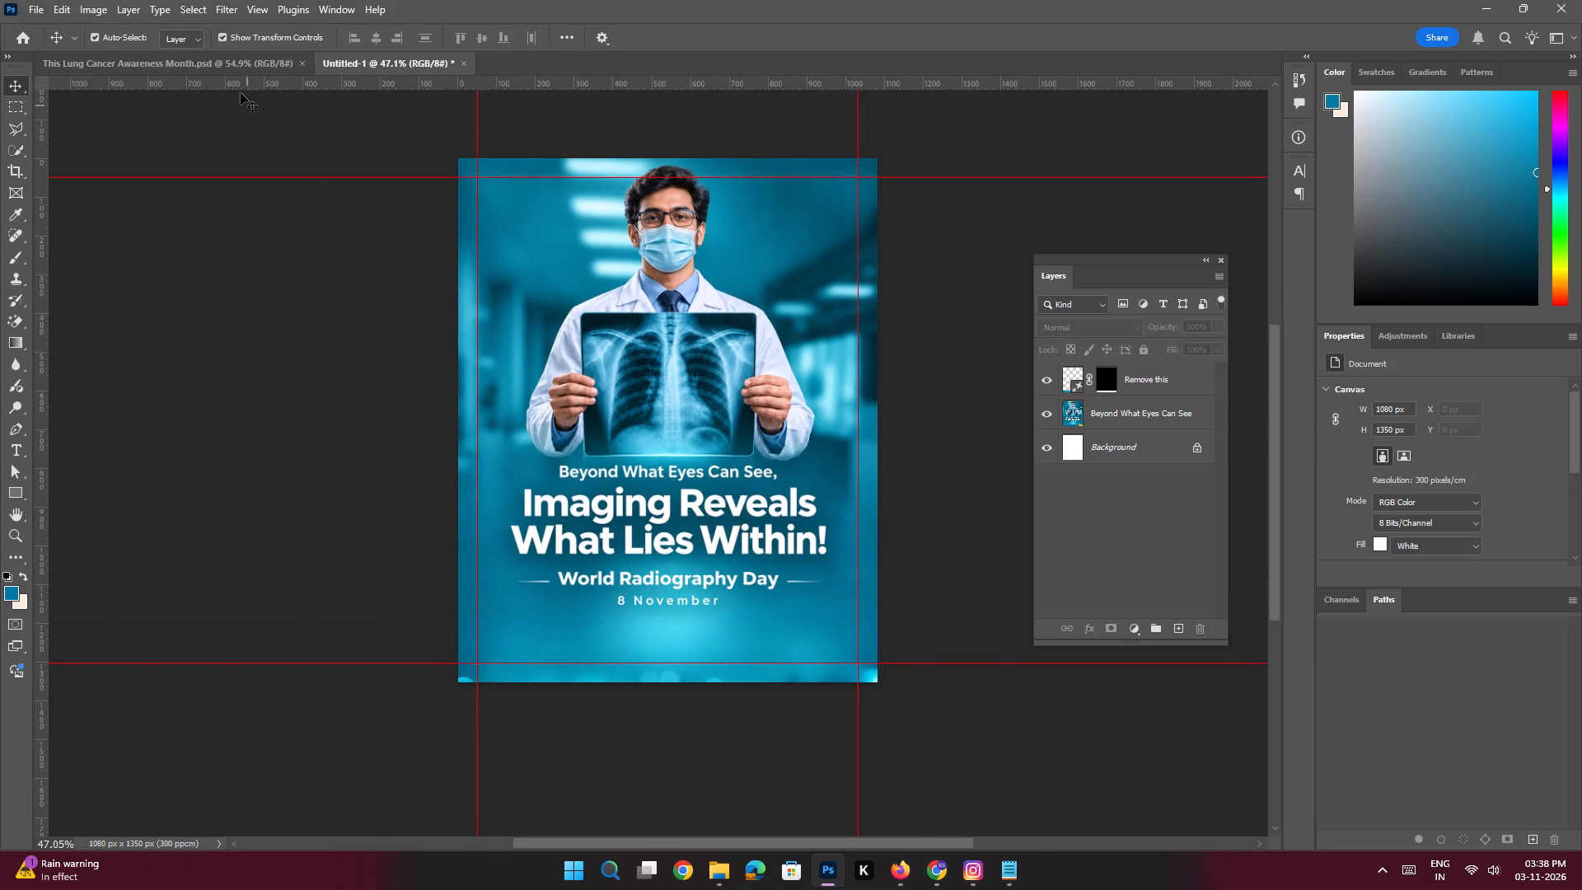
click(236, 74)
key(space)
key(space)
key(space)
key(space)
key(space)
key(space)
key(space)
key(space)
key(space)
drag(657, 554, 741, 481)
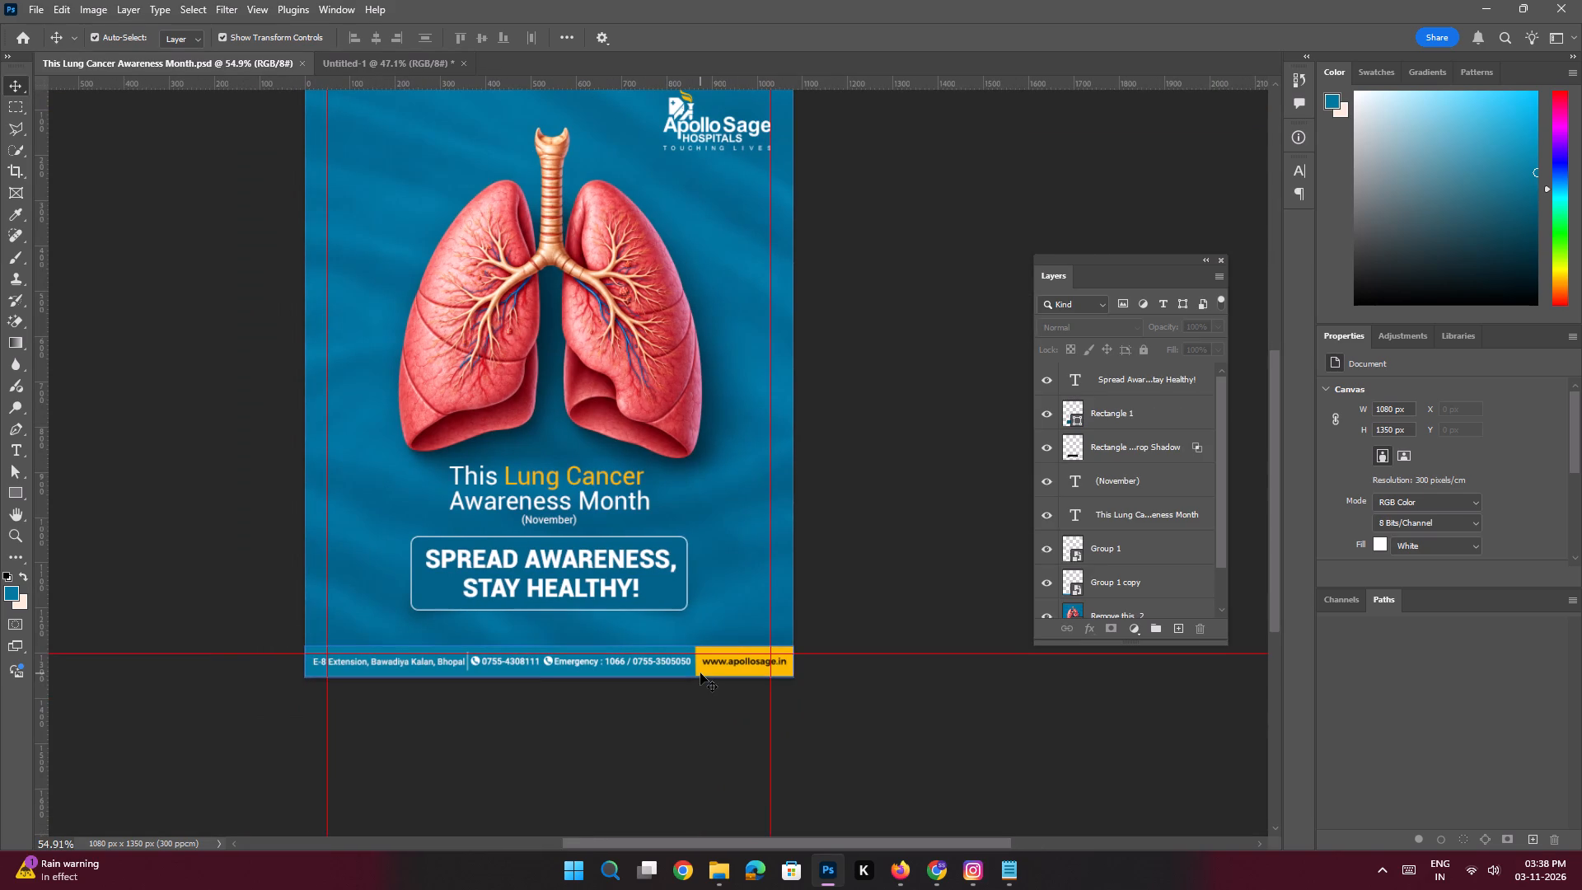
click(700, 673)
drag(1110, 583, 458, 104)
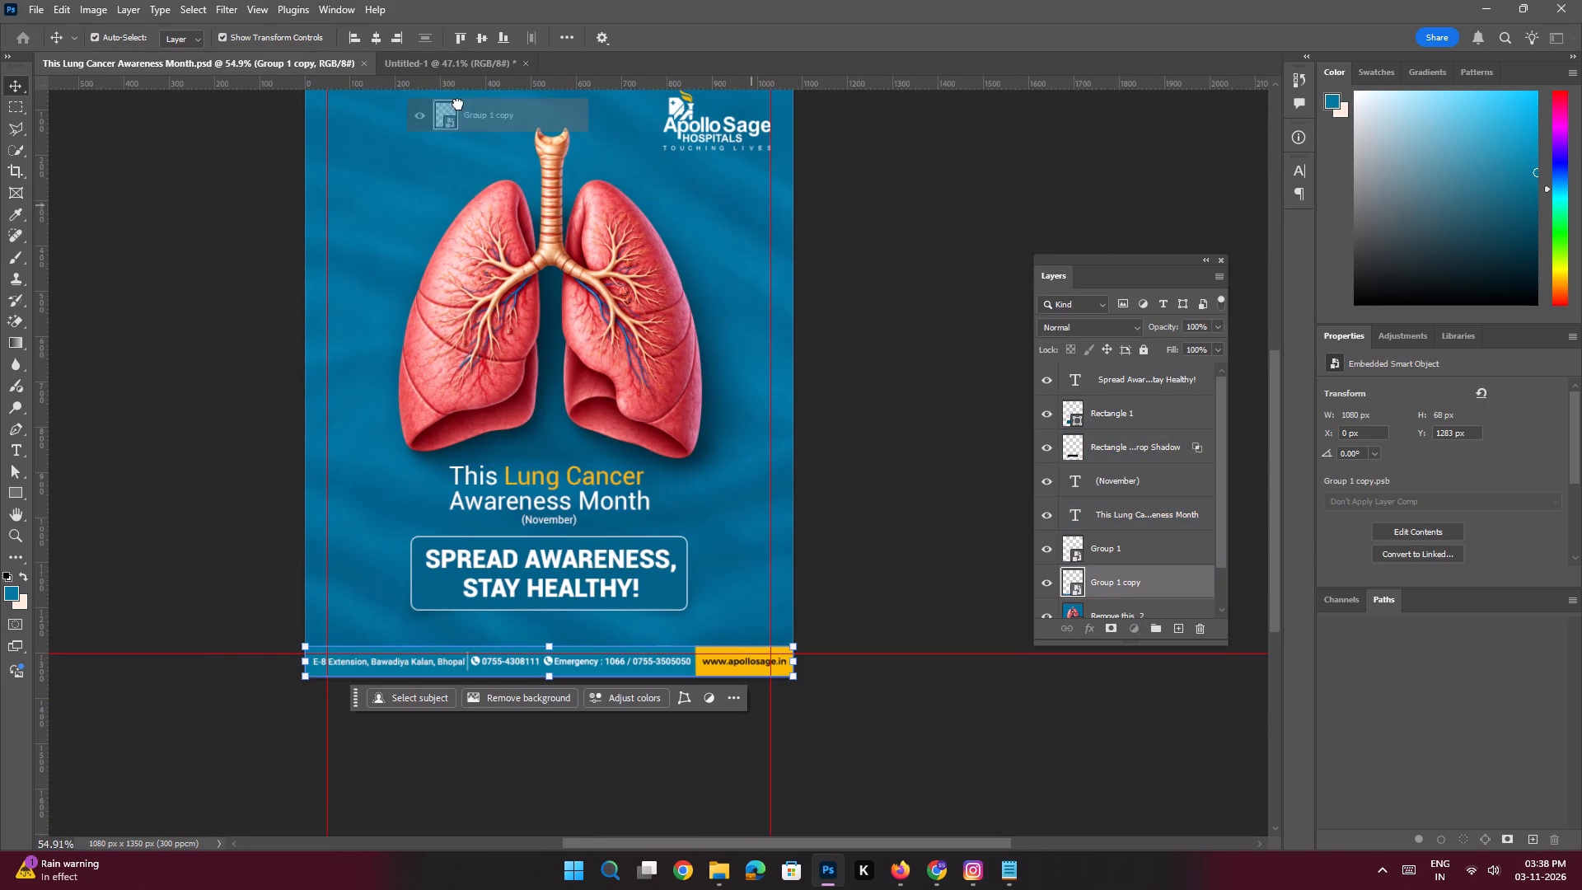
drag(458, 104, 651, 623)
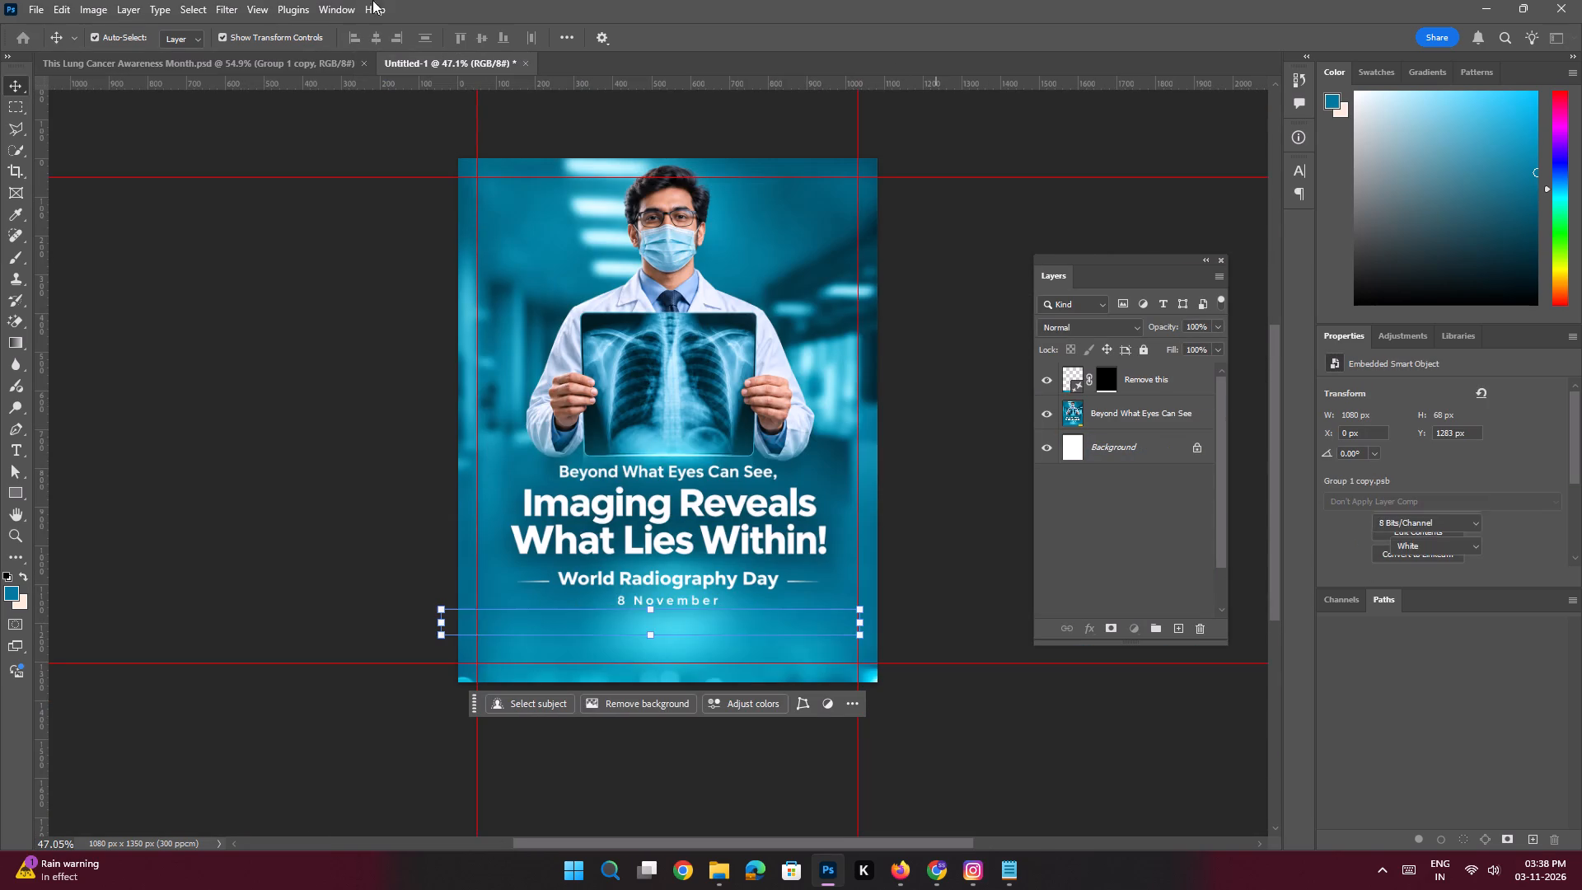
Center the contact footer strip horizontally on the canvas and align it to the bottom edge at Y 1282 px.
double_click(374, 41)
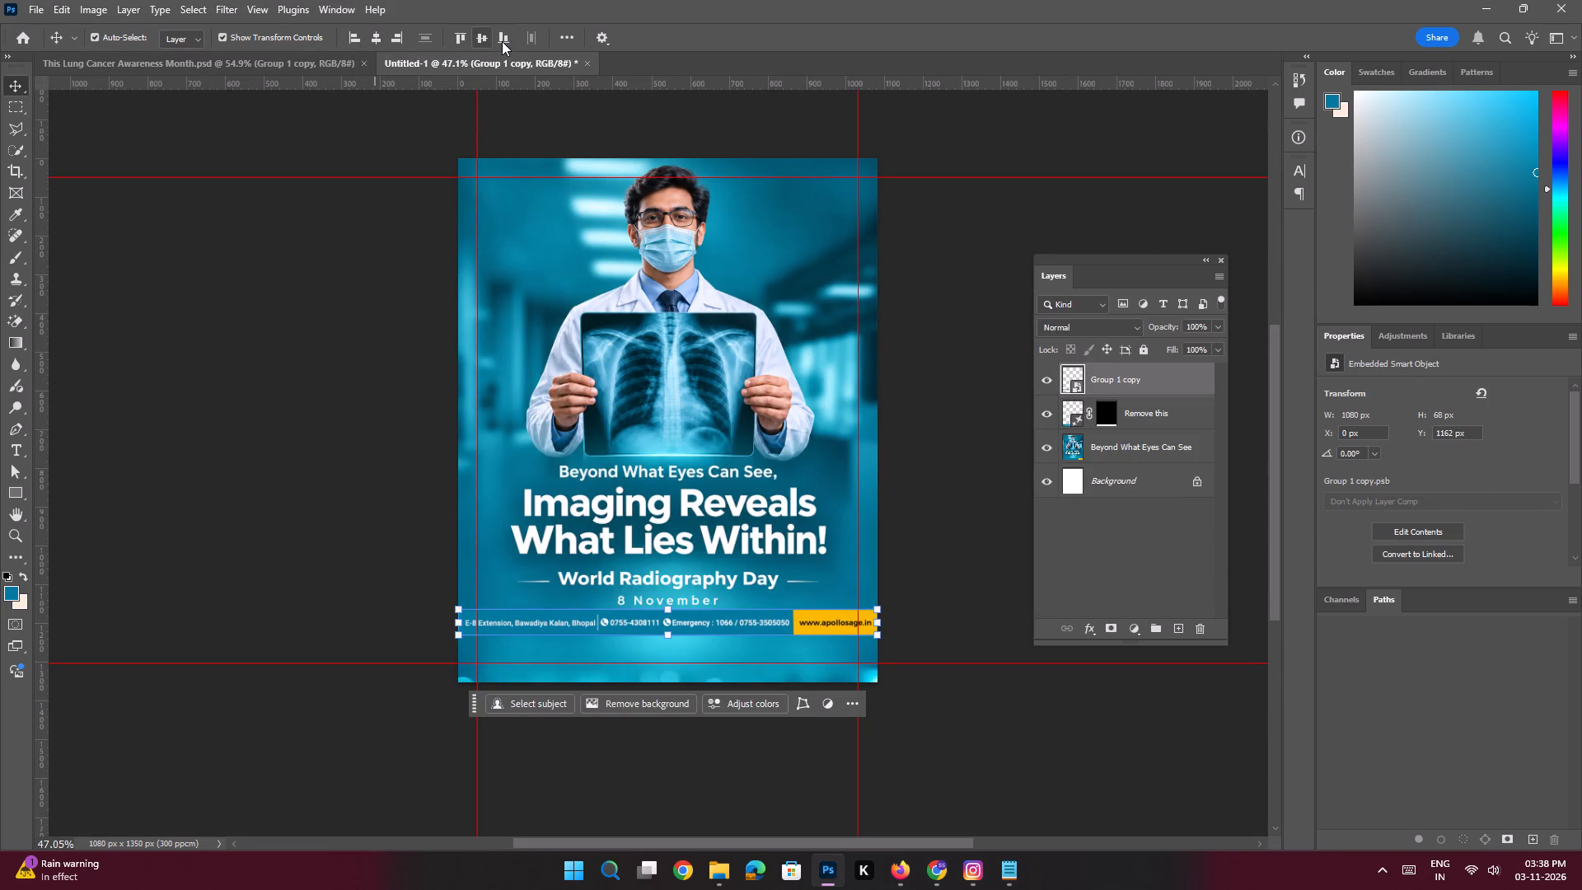
click(503, 41)
click(379, 470)
key(space)
ctrl+drag(655, 669, 709, 733)
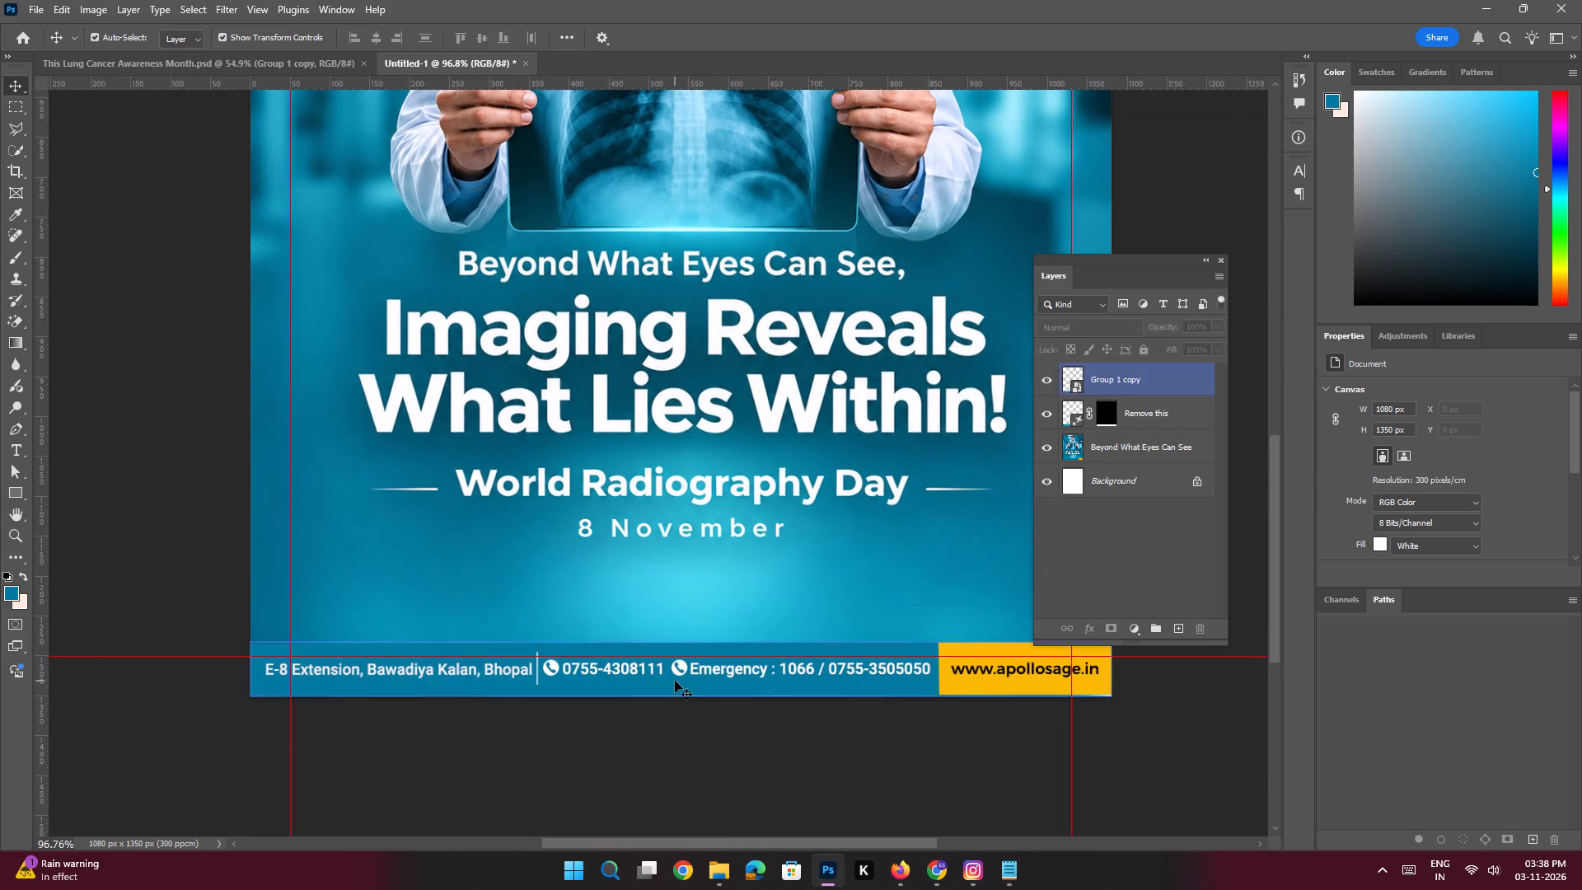
click(675, 681)
key(Down)
key(Down)
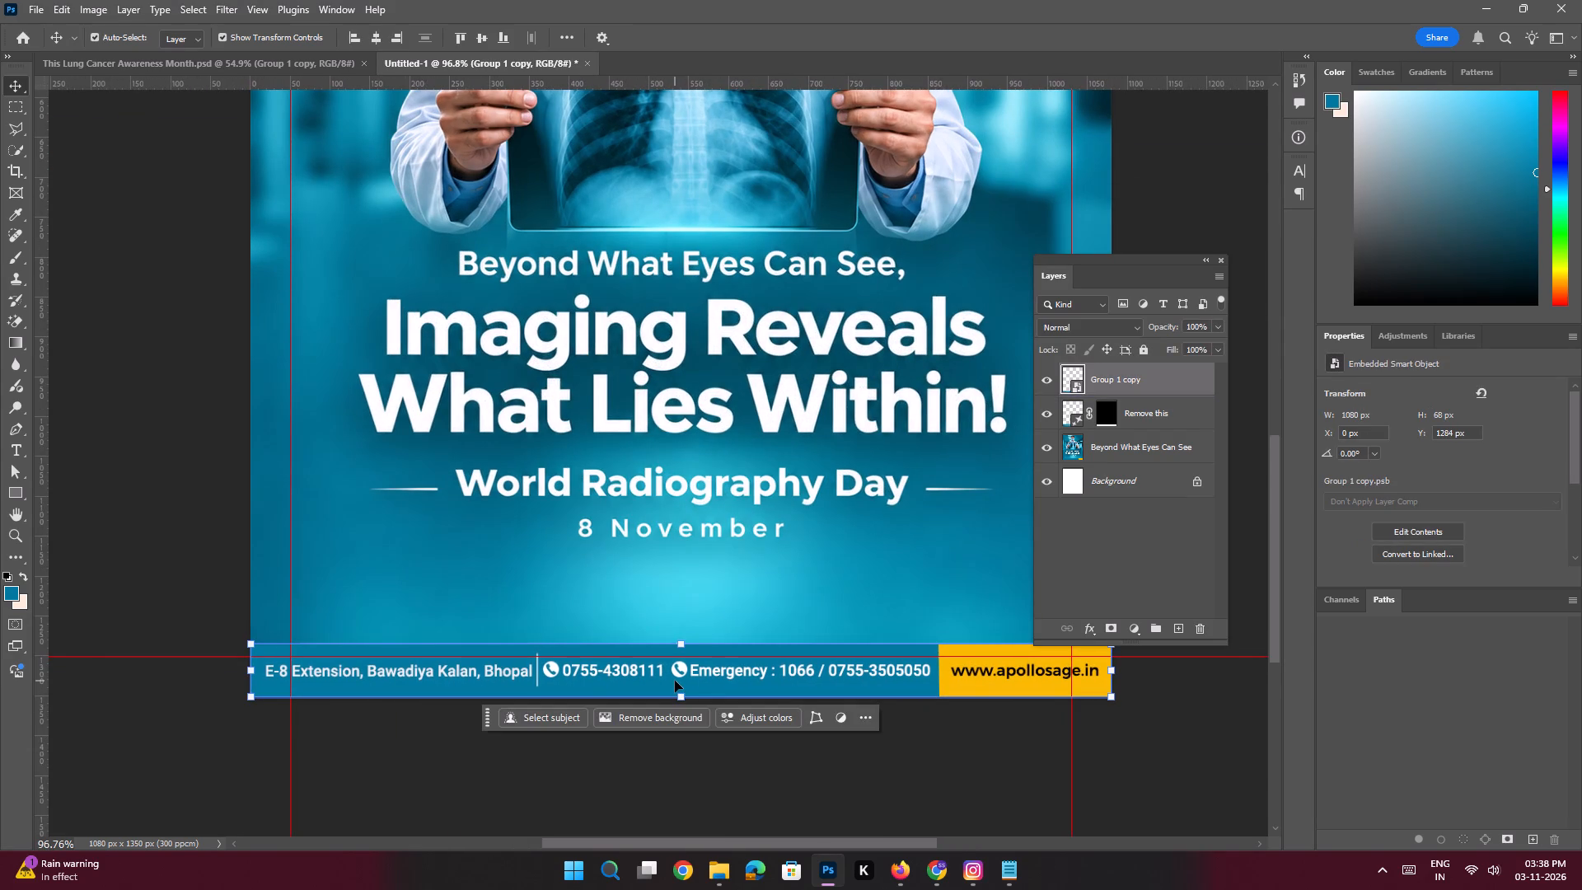
key(Up)
Switch to Notepad and open a new blank note alongside the Slide 1 note.
click(999, 885)
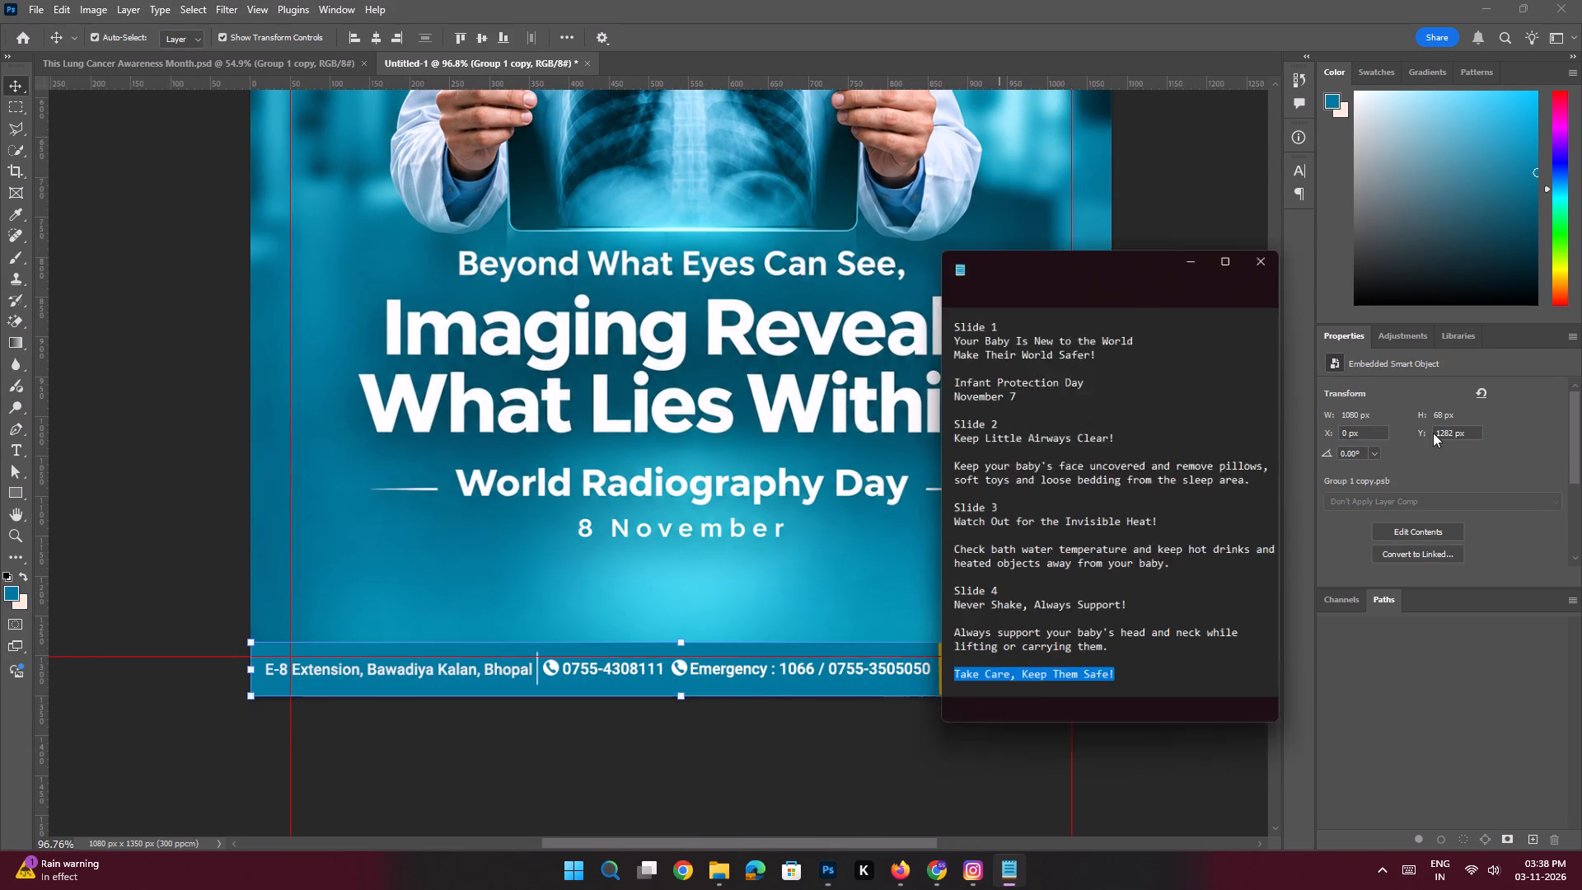
scroll(1154, 486, up, 4)
click(1121, 230)
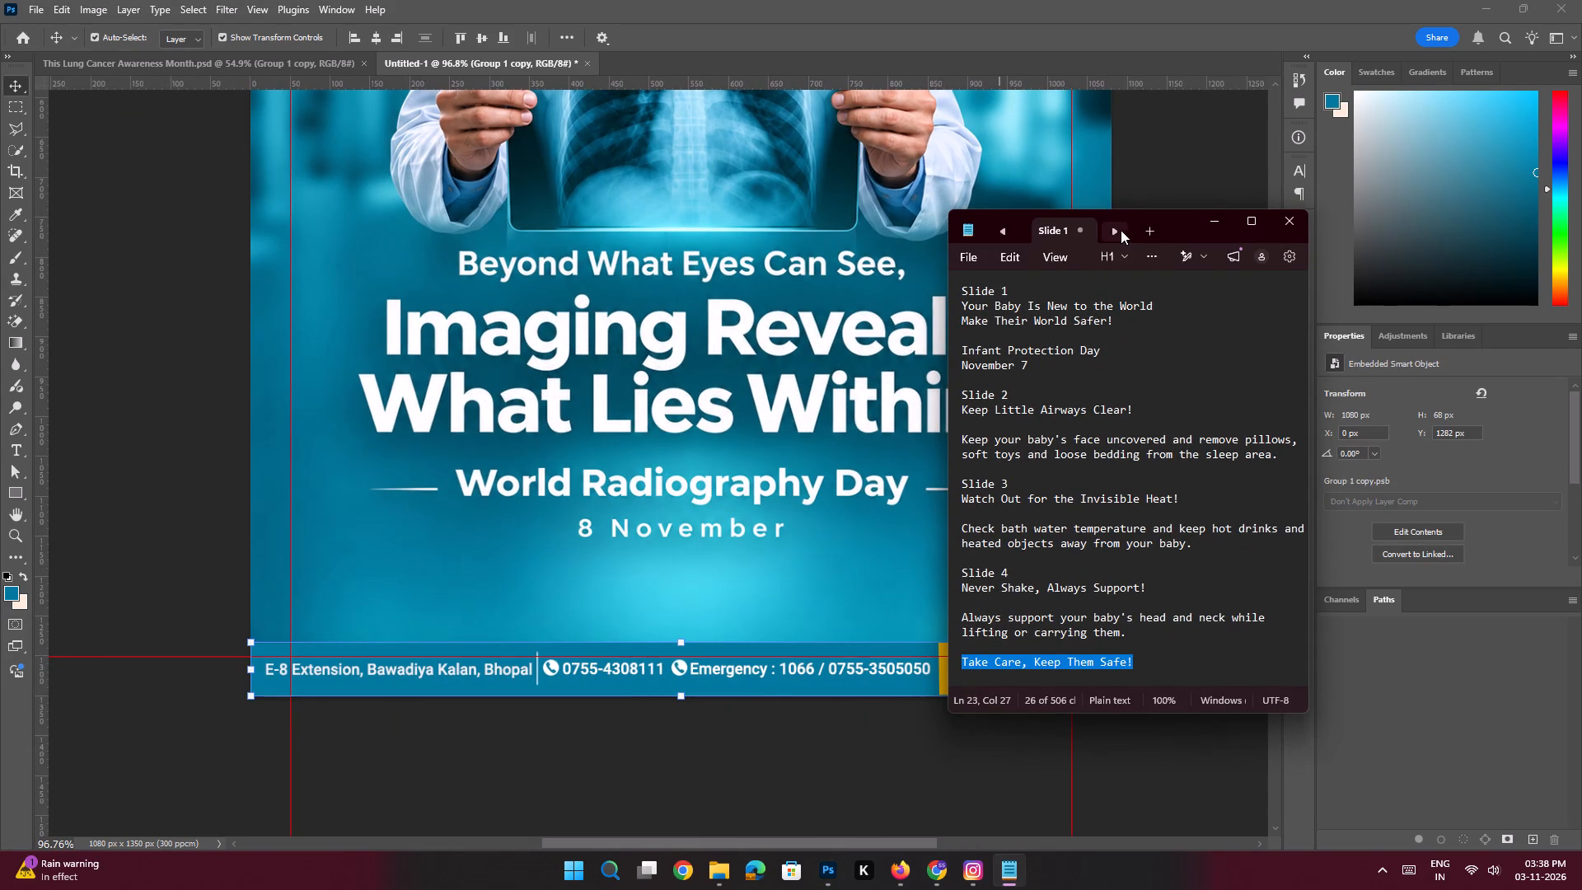
click(1155, 230)
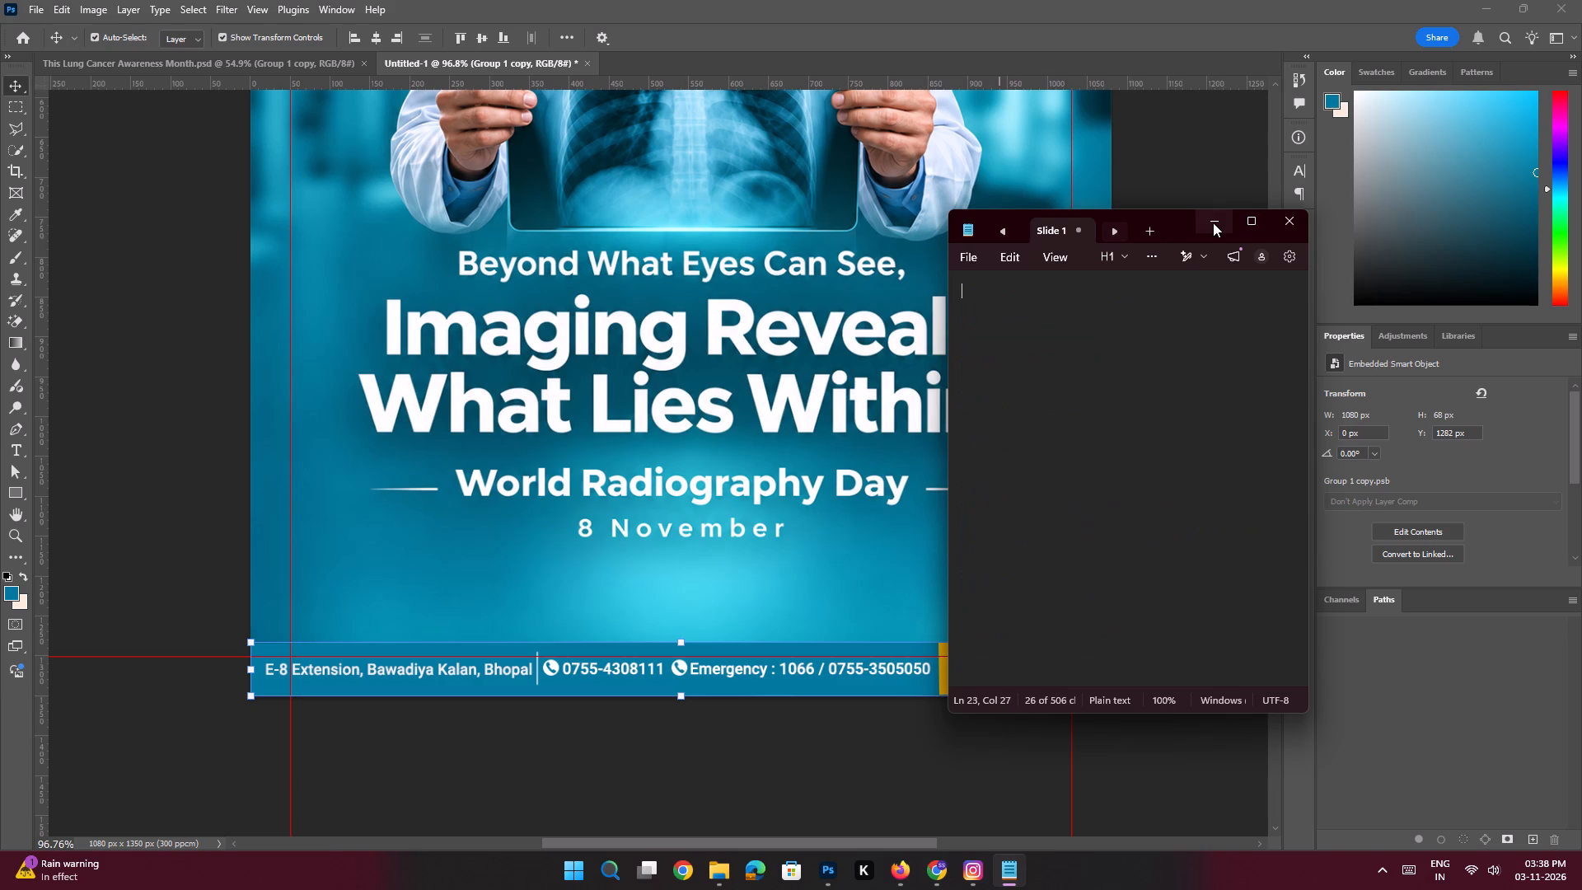
click(1213, 222)
Copy the World Radiography Day content from Apollo Sage's task details in Firefox and paste it into the blank Notepad note.
click(899, 864)
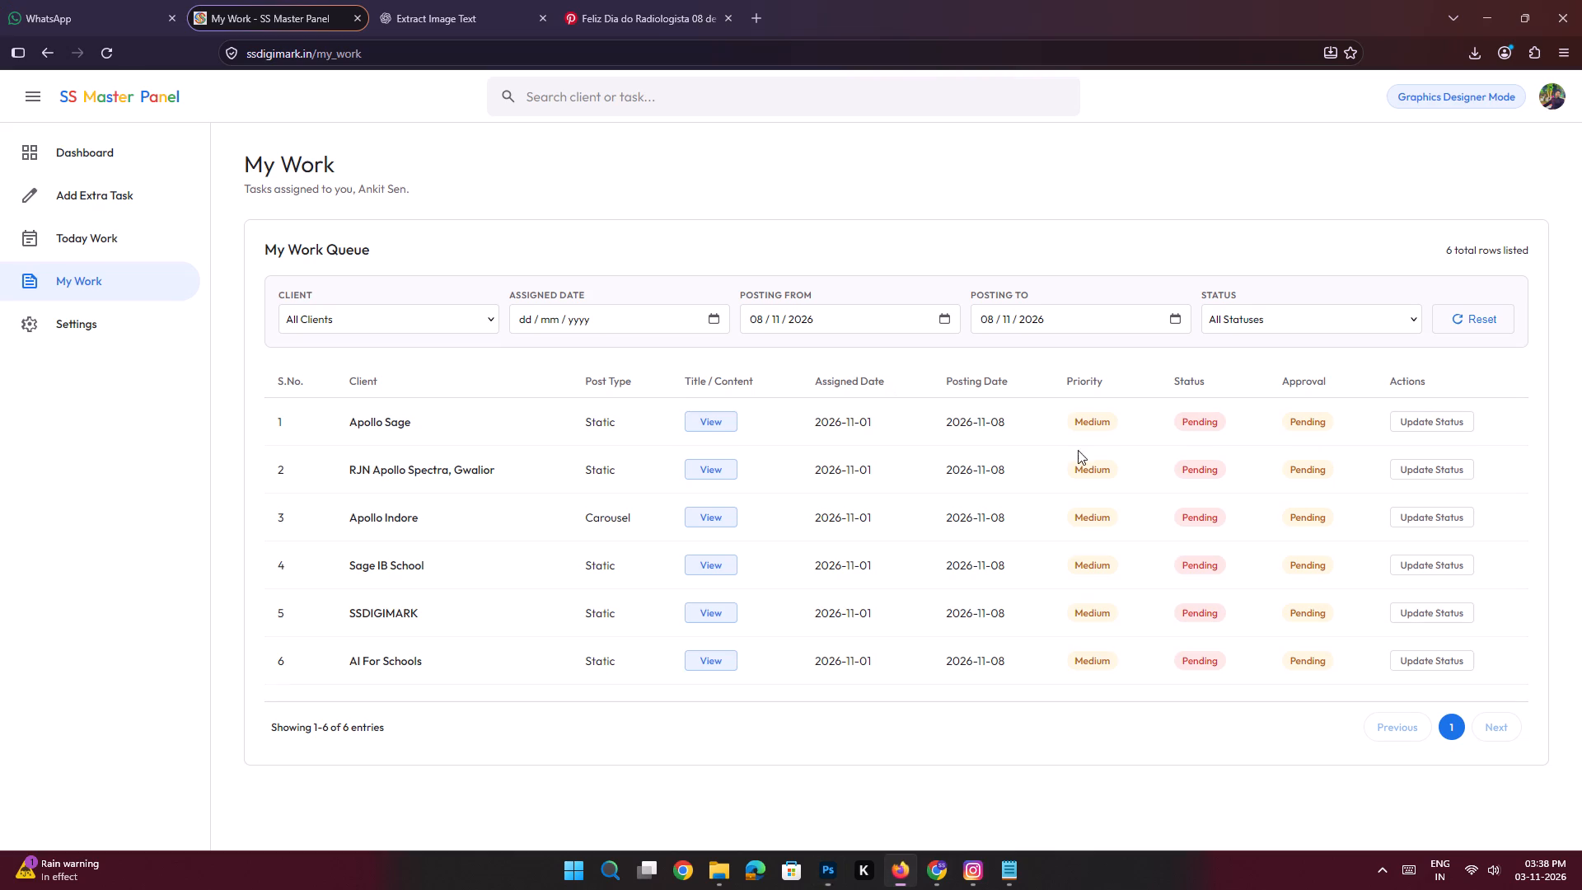
click(702, 418)
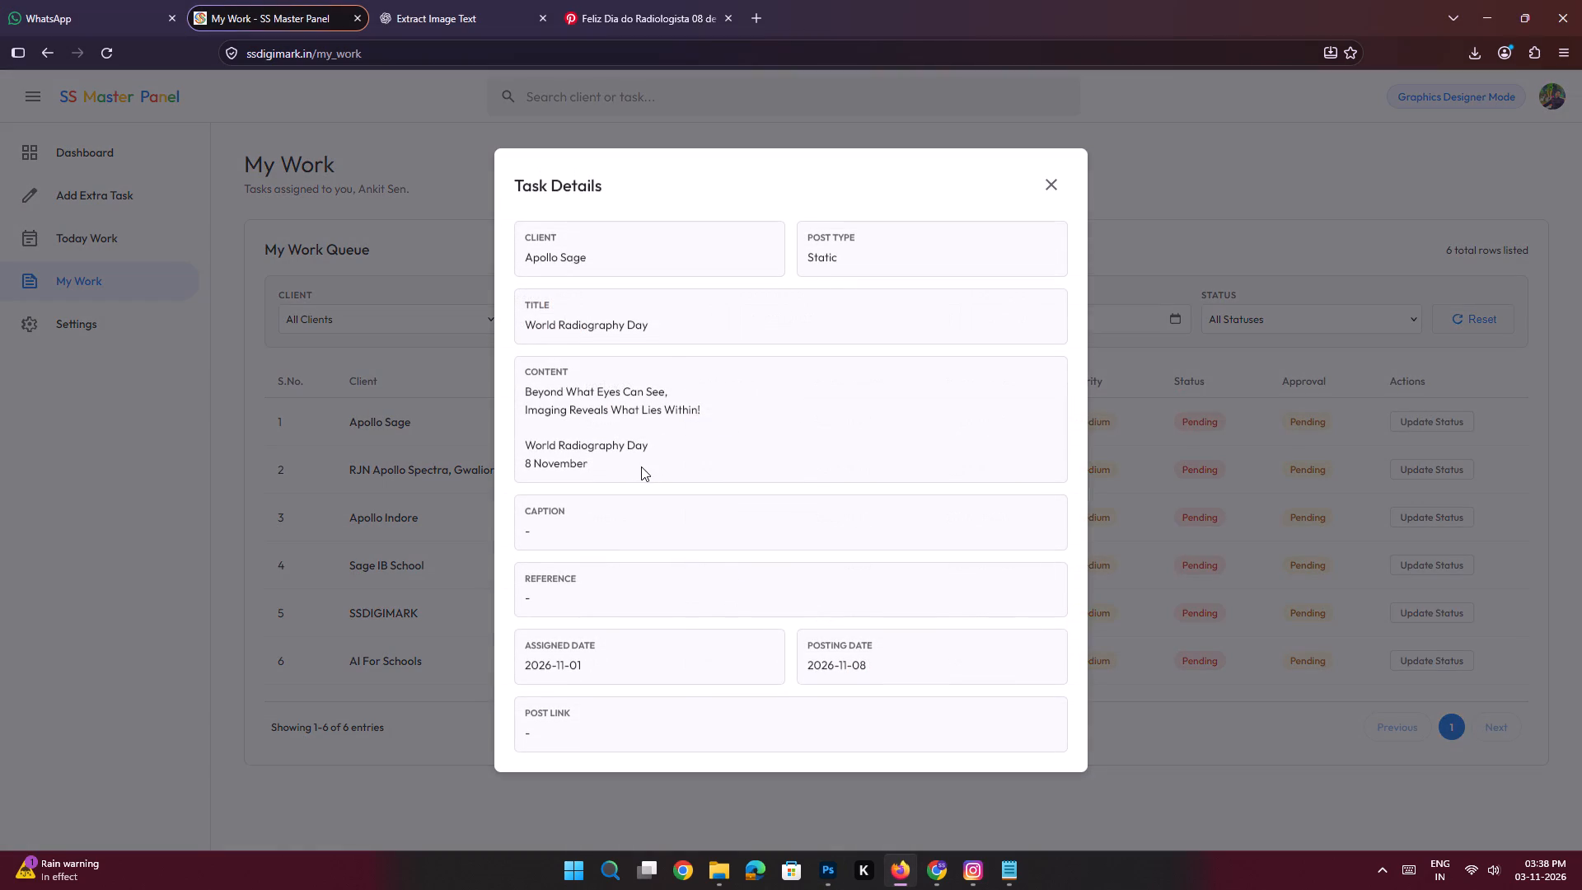
drag(639, 466, 512, 395)
key(ctrl+c)
key(ctrl+c)
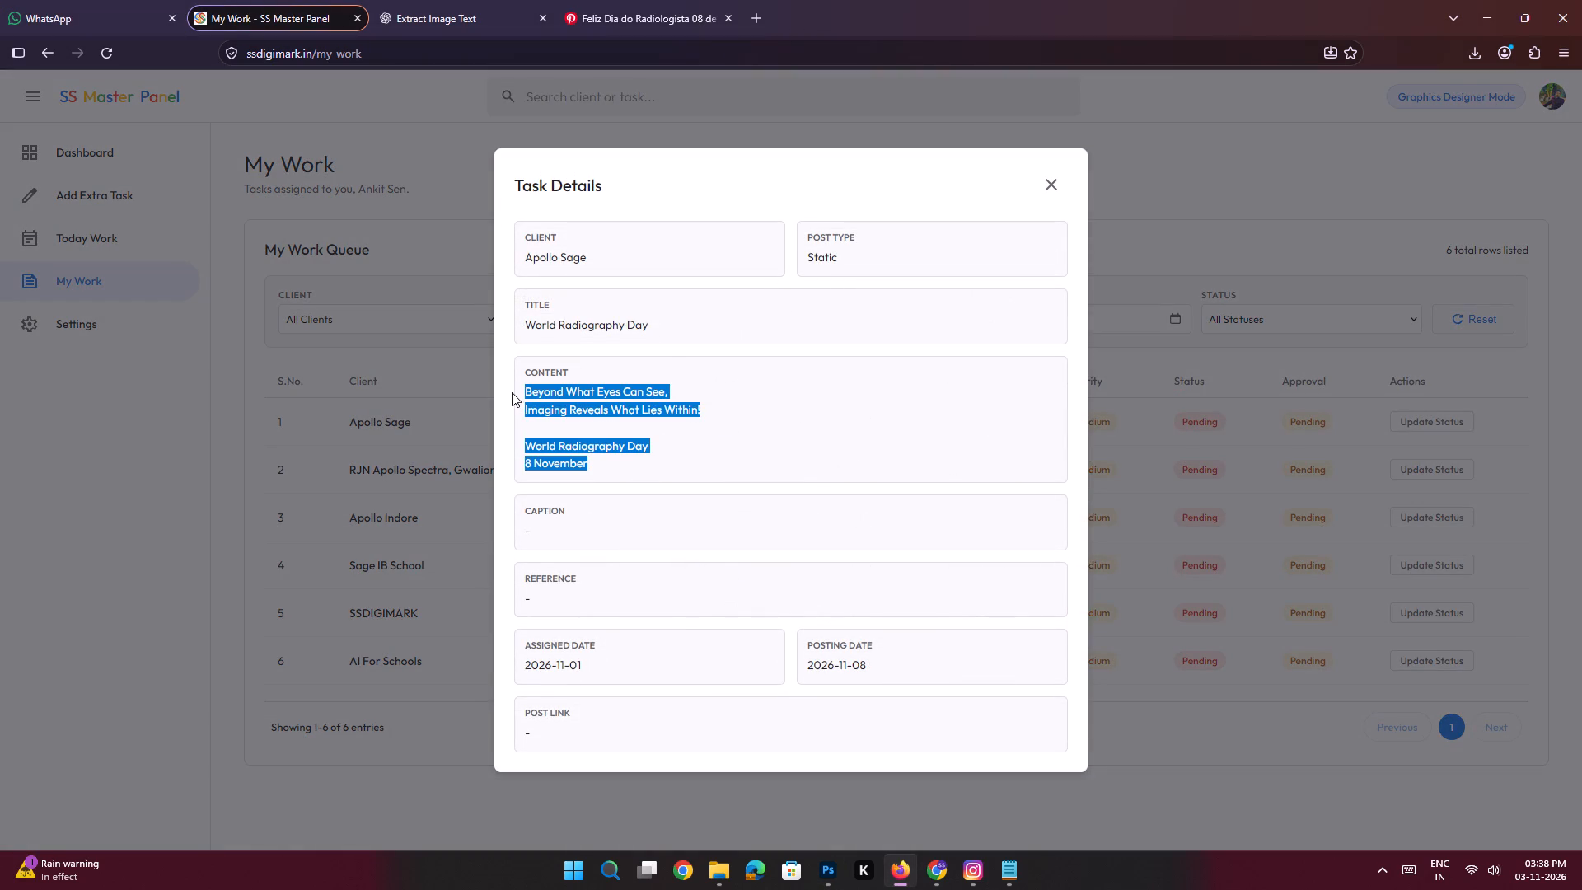
key(ctrl+c)
click(1116, 768)
click(1008, 872)
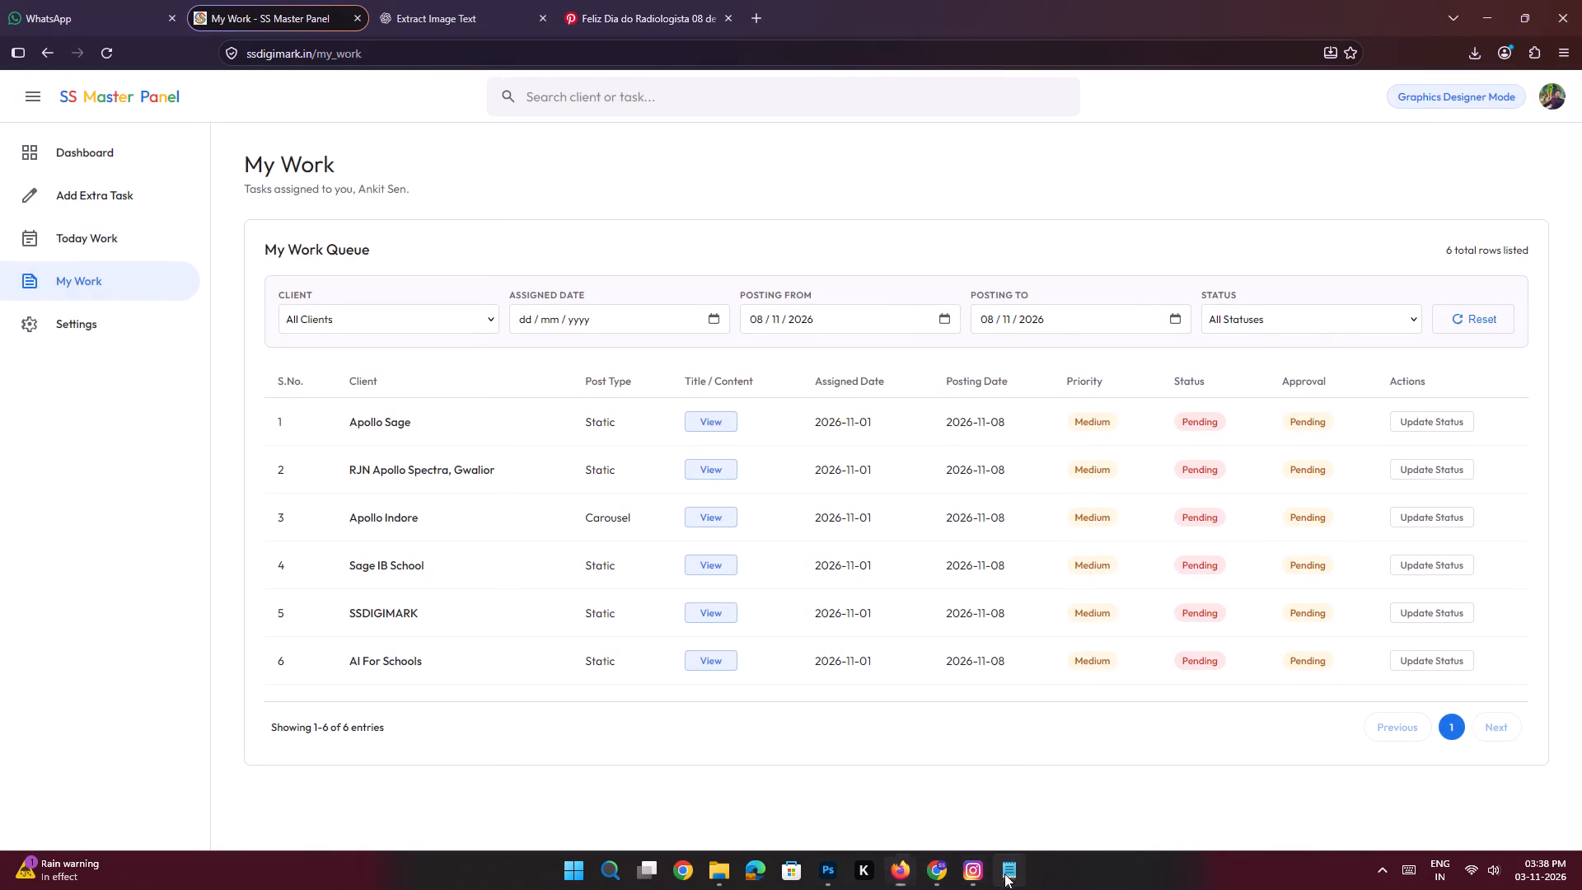
key(ctrl+v)
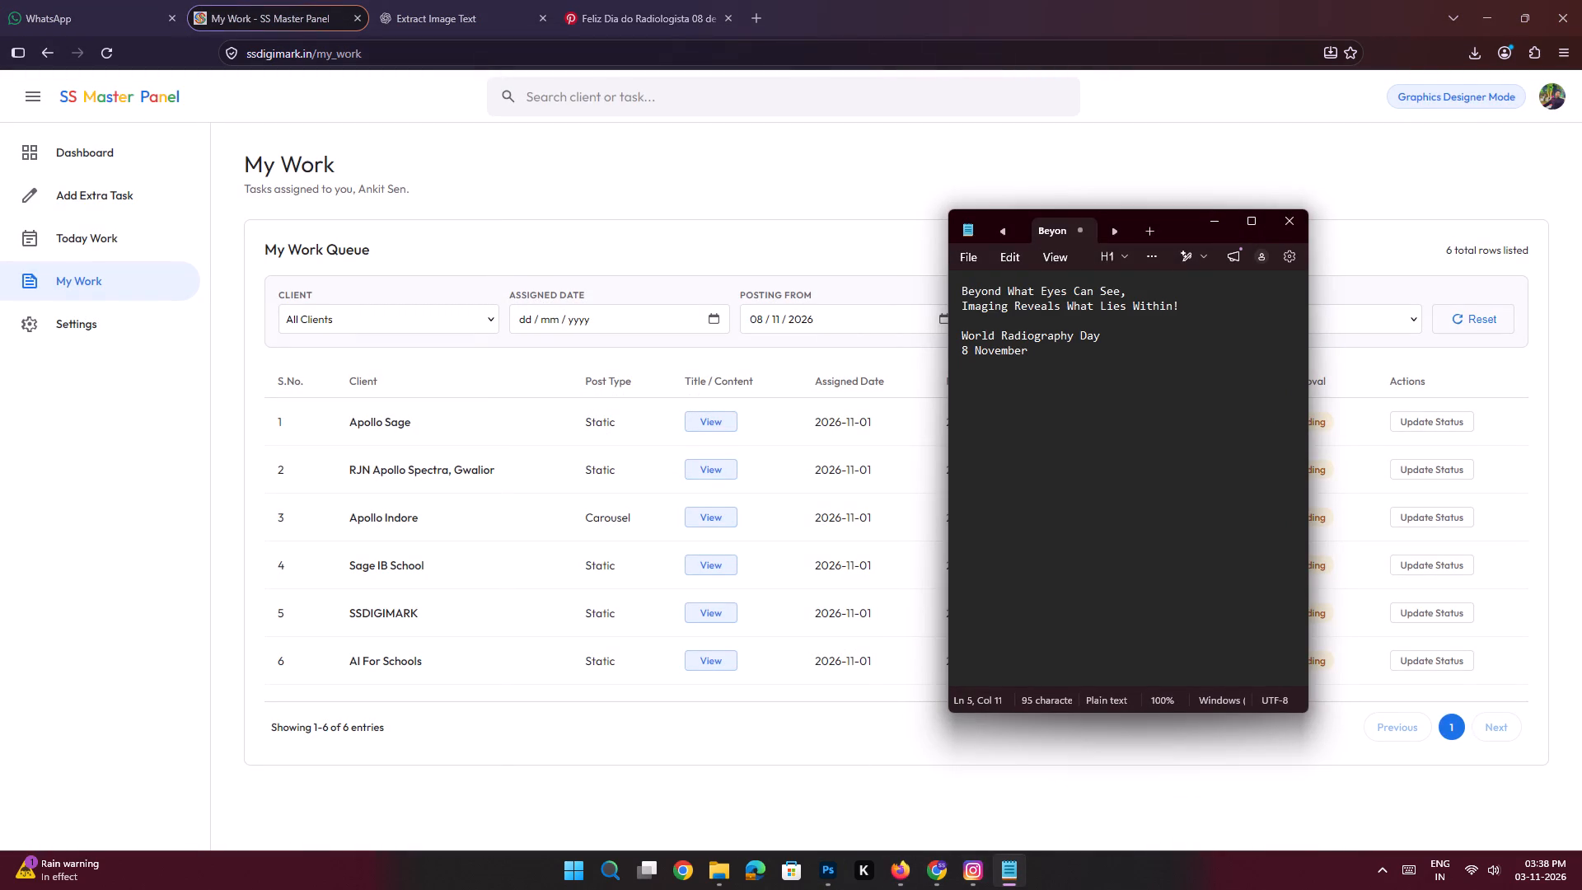
click(1210, 222)
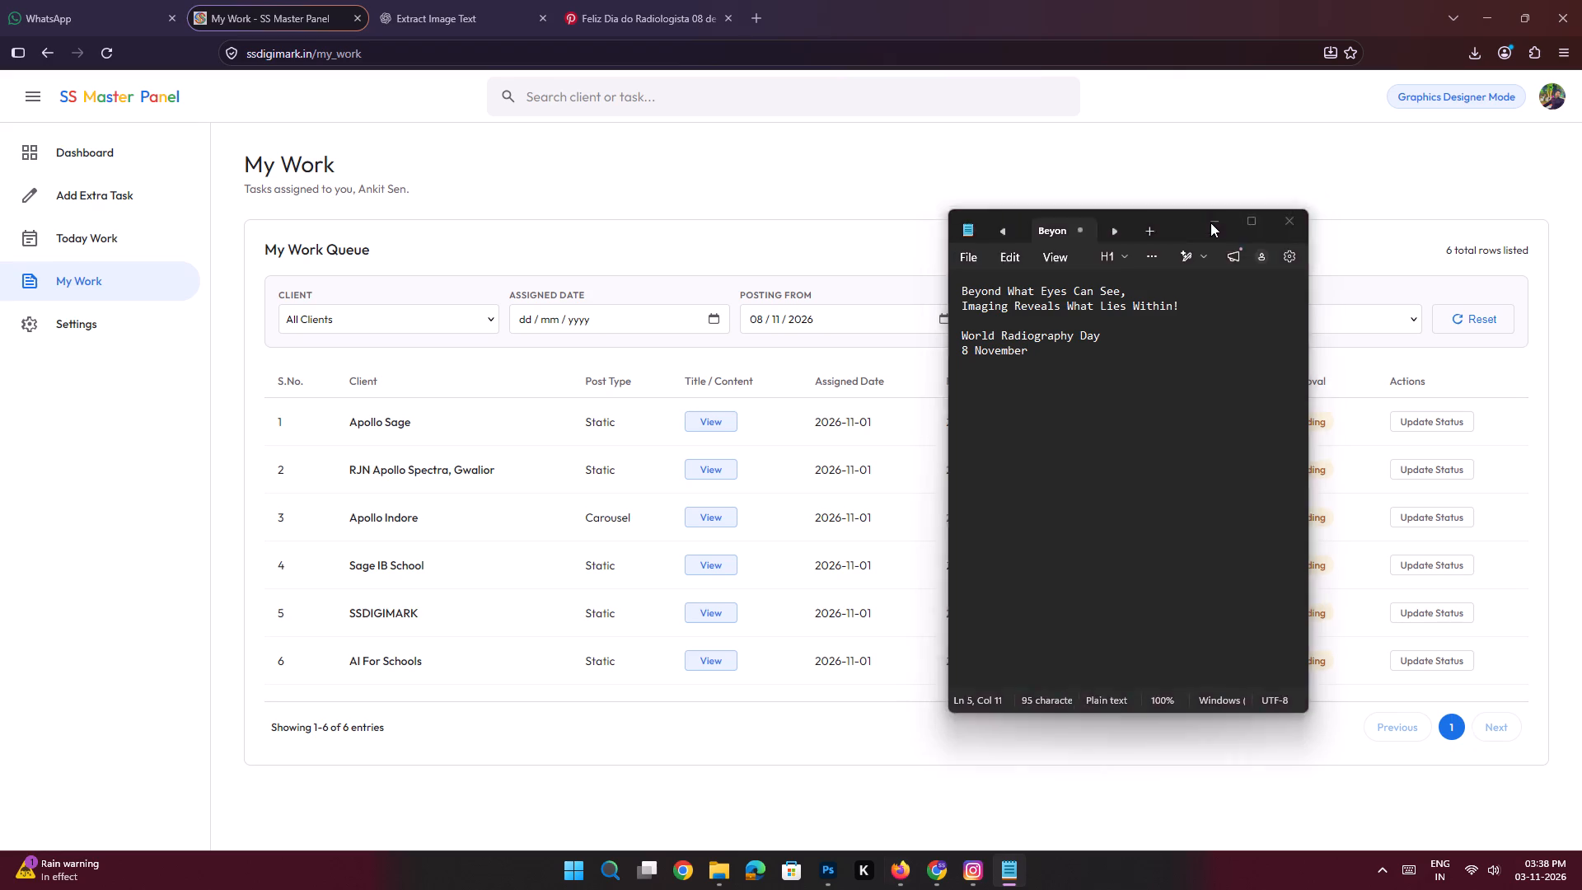
Switch to Photoshop, lasso the whole headline and date text block on the Beyond What Eyes Can See layer, and generatively fill it with "Remove this".
click(825, 880)
key(space)
key(space)
key(space)
key(space)
key(space)
key(space)
key(space)
key(space)
key(space)
key(space)
key(space)
key(space)
key(space)
key(space)
key(space)
key(space)
key(space)
key(space)
key(space)
key(space)
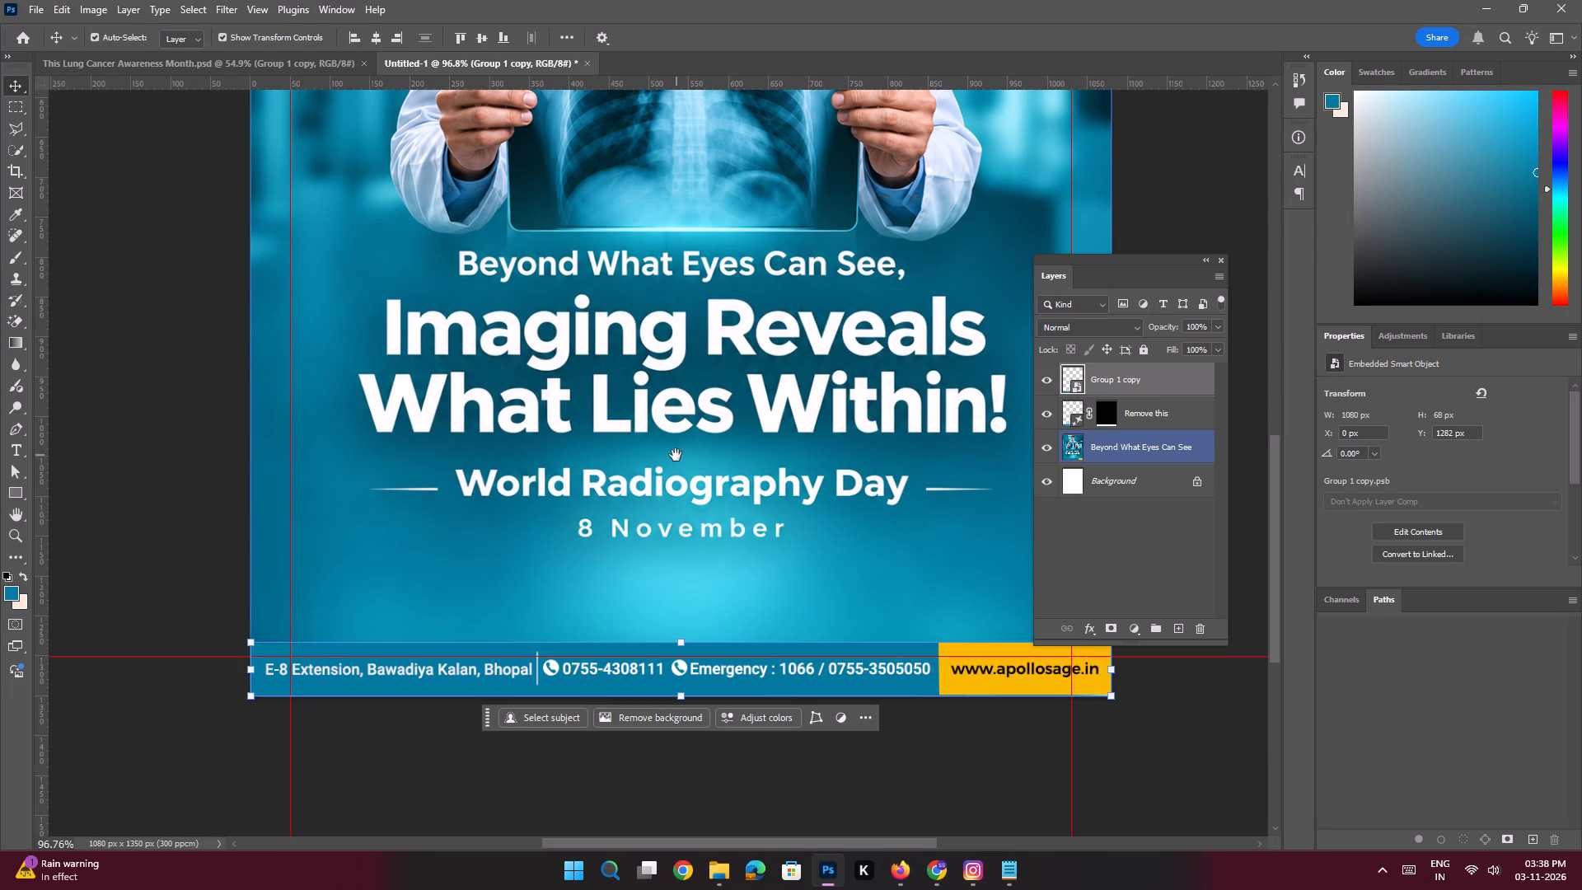
drag(722, 364, 684, 483)
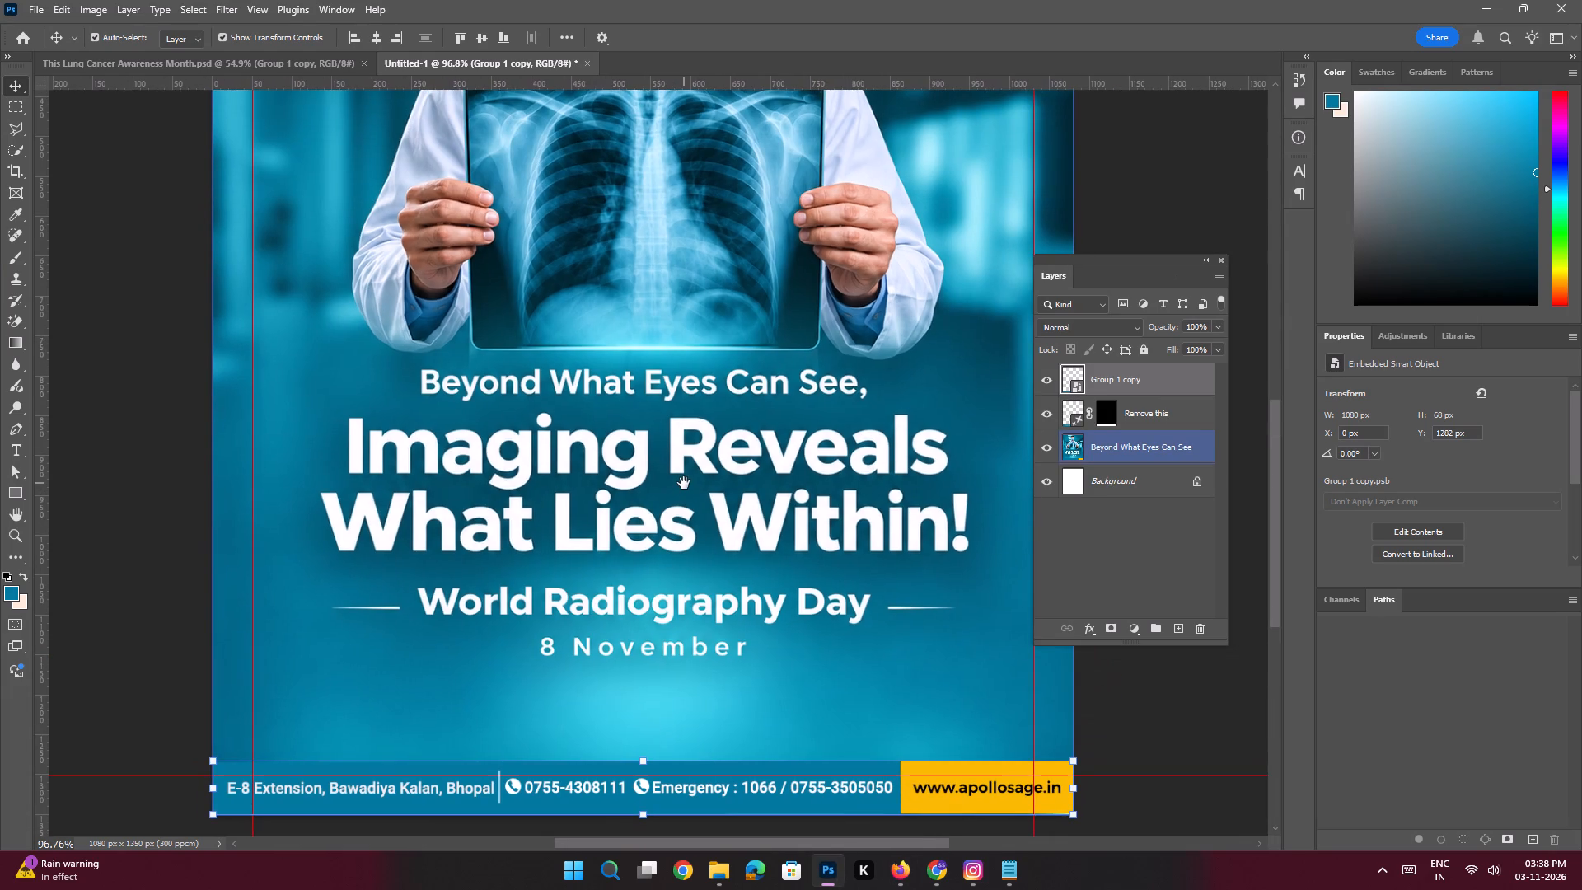
drag(684, 483, 690, 561)
drag(704, 492, 674, 417)
click(674, 416)
click(659, 486)
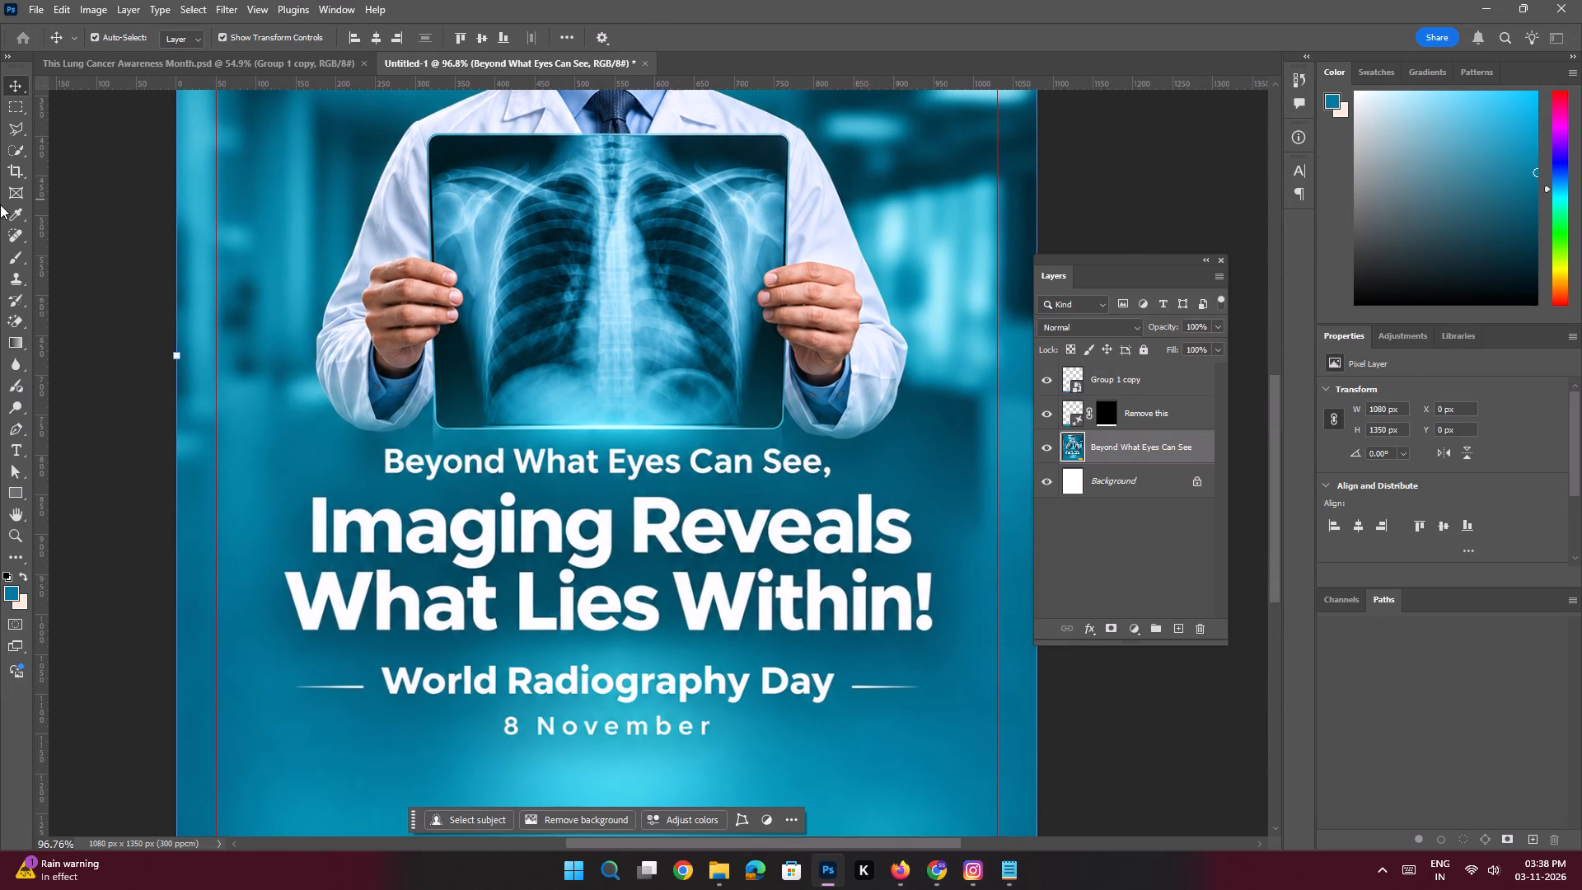
click(18, 133)
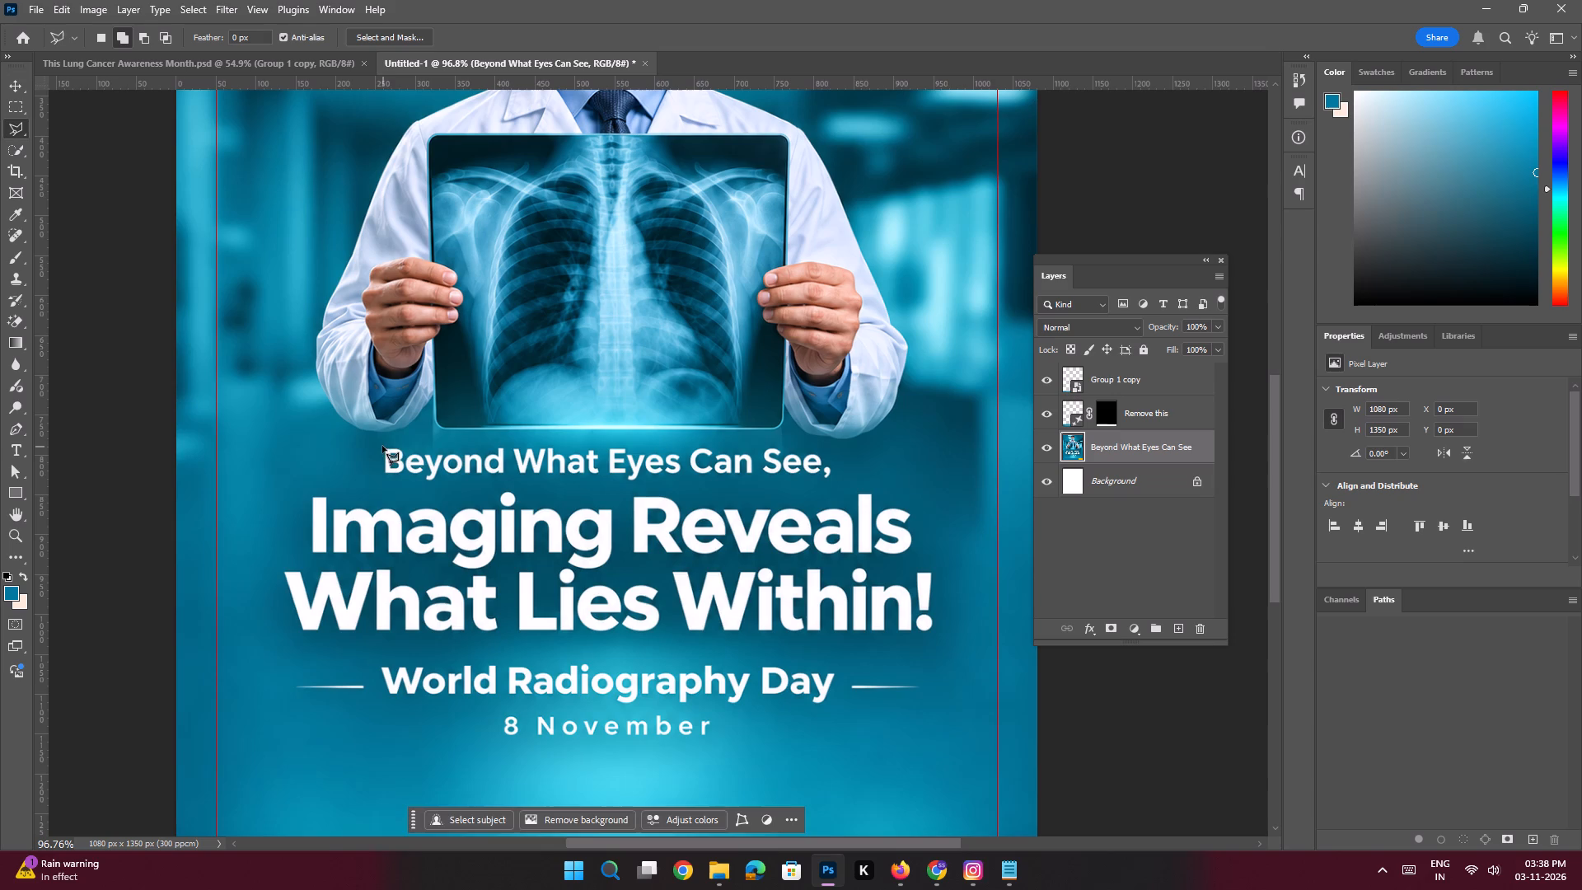
click(382, 446)
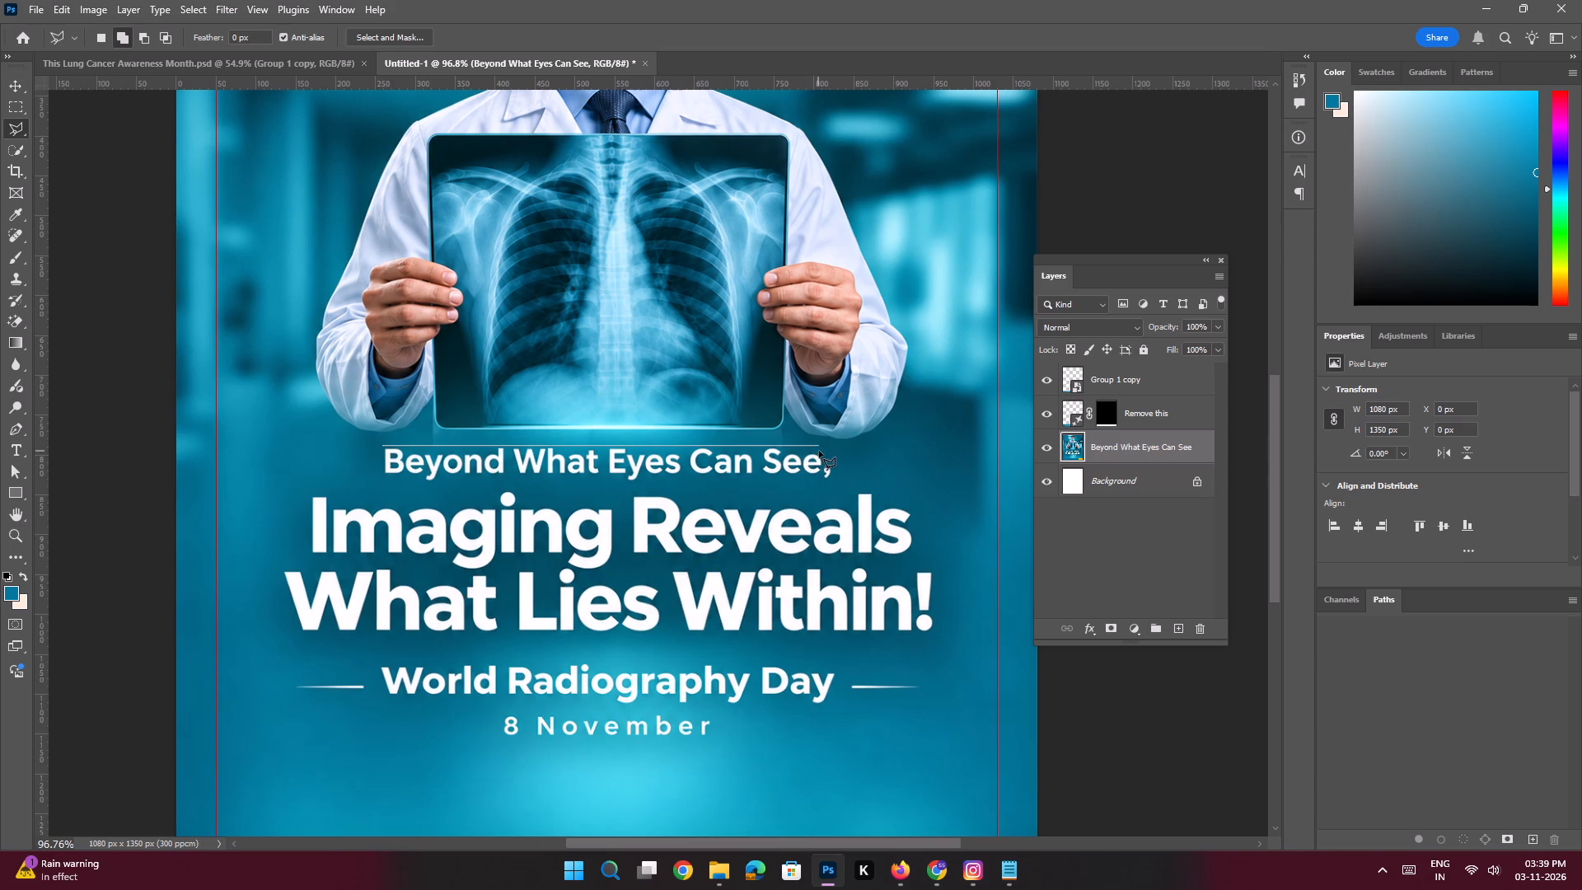
shift+click(819, 451)
click(838, 477)
click(920, 492)
click(945, 582)
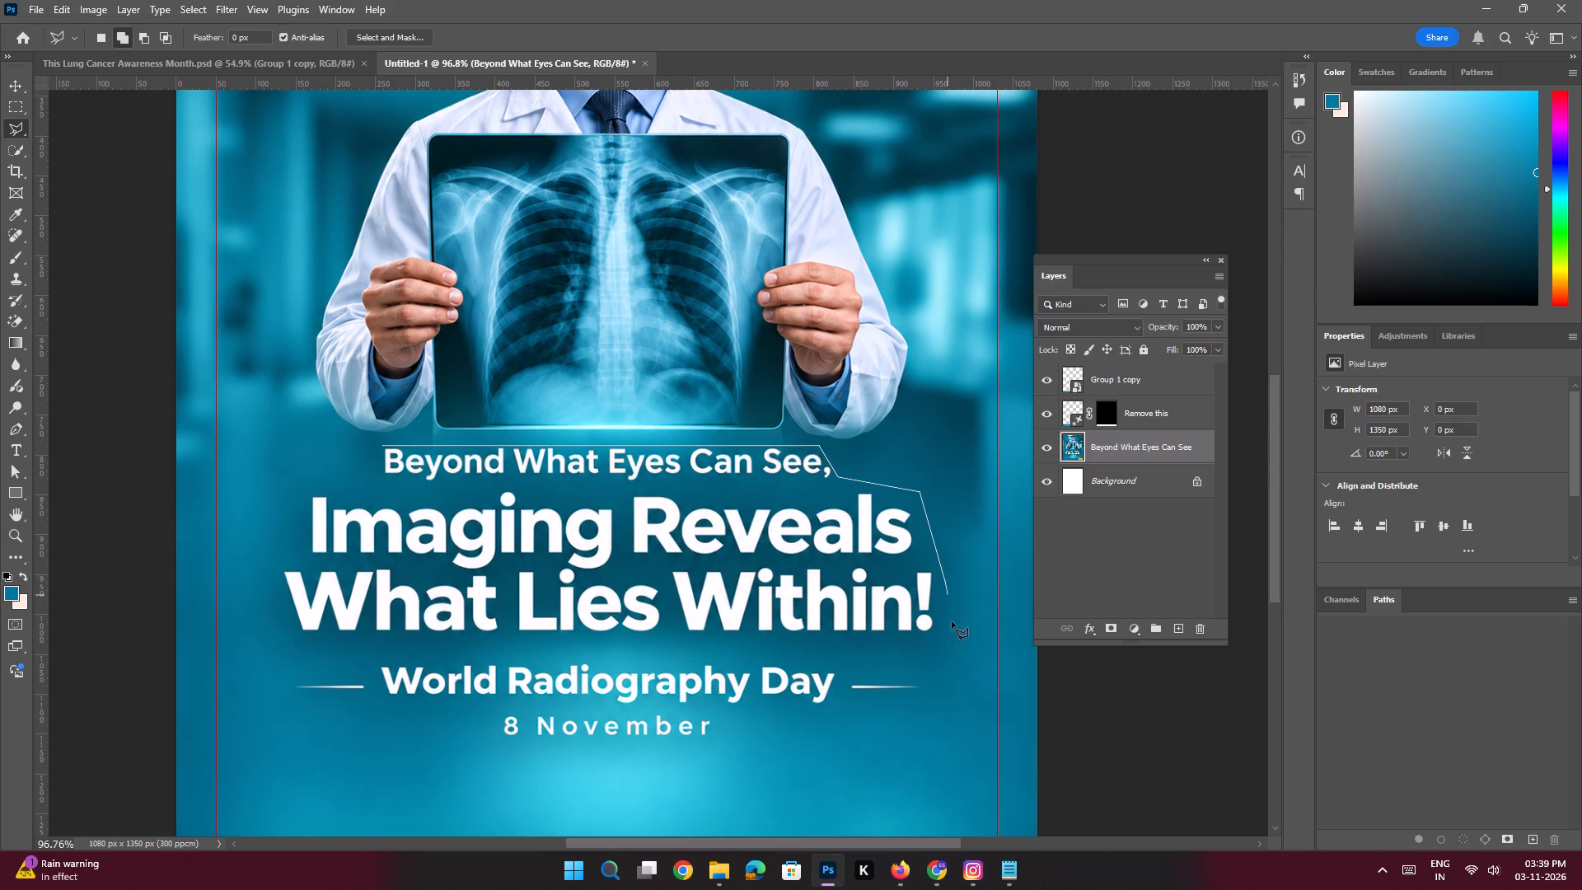
click(952, 641)
click(935, 663)
drag(930, 702, 920, 703)
drag(887, 709, 871, 710)
click(731, 710)
click(719, 735)
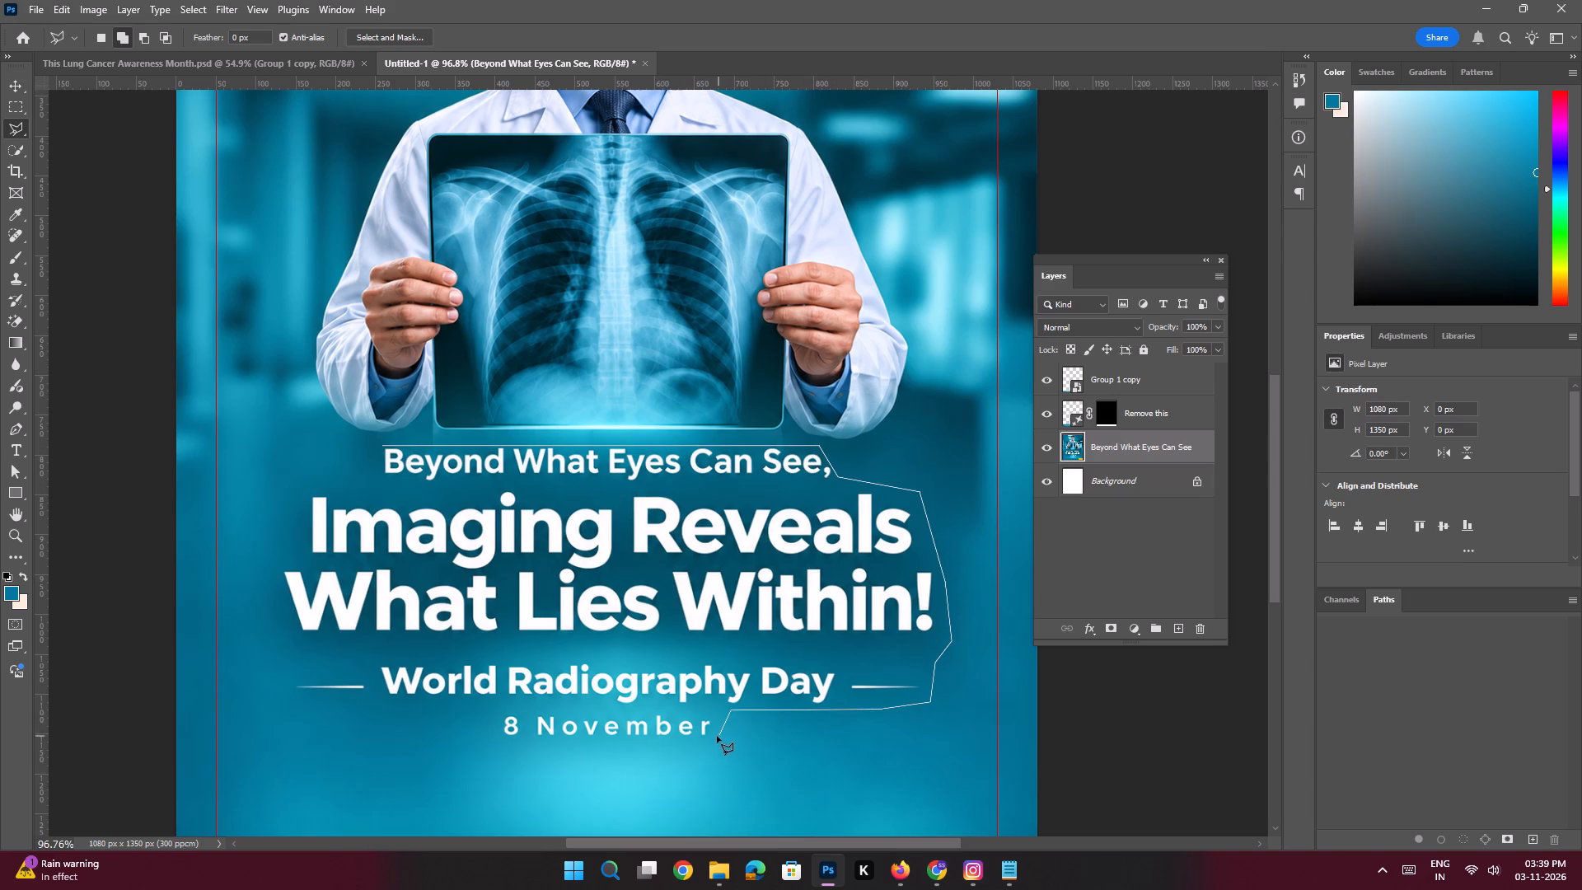
click(704, 745)
shift+click(503, 751)
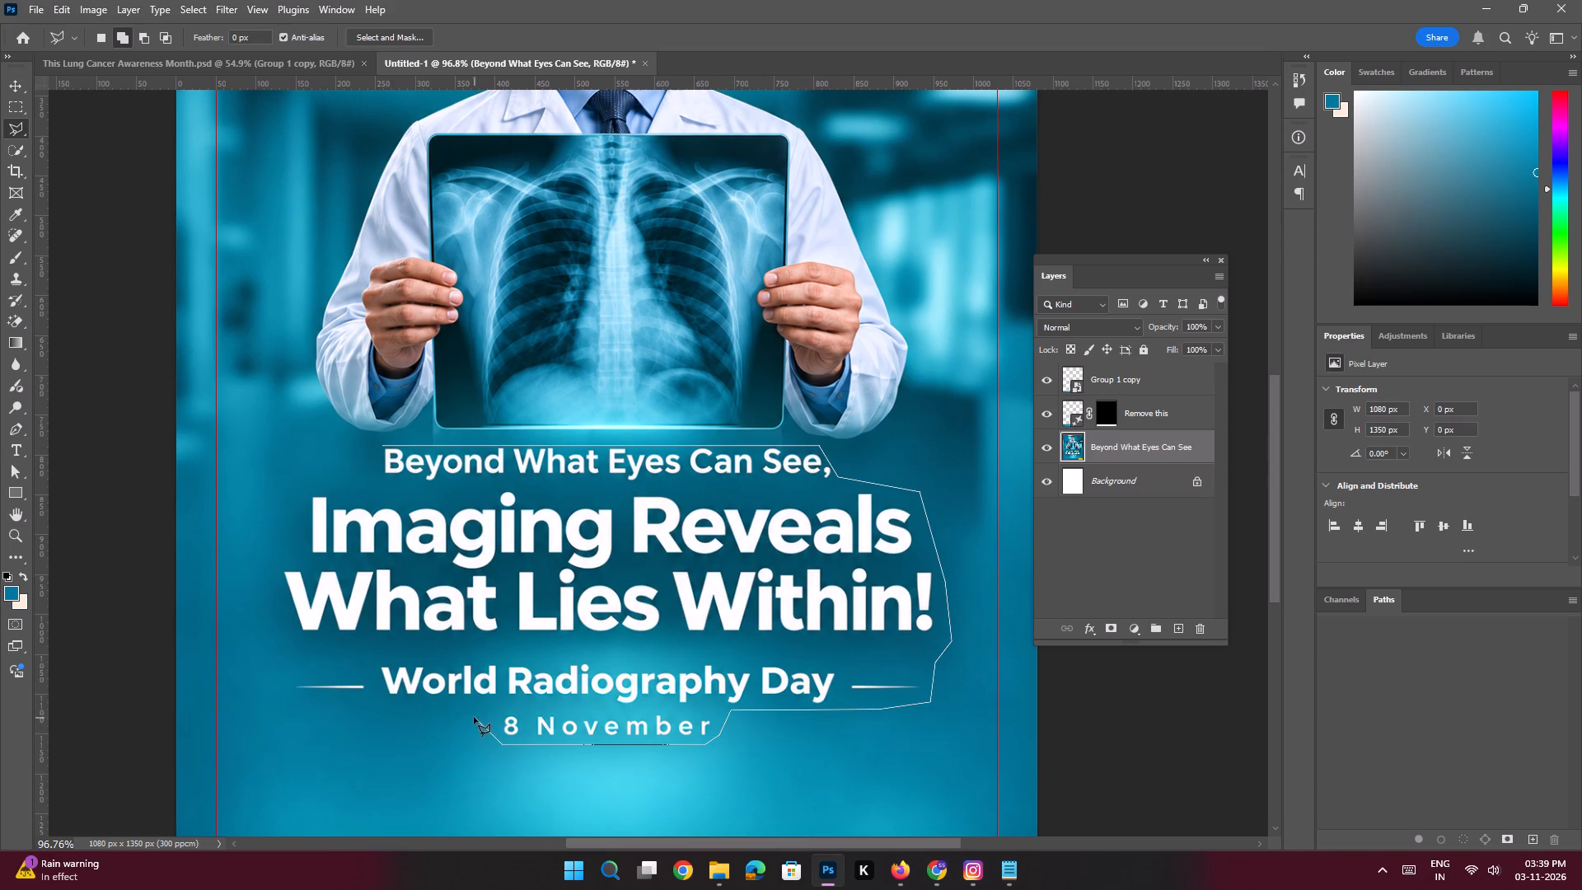
click(473, 717)
shift+click(279, 696)
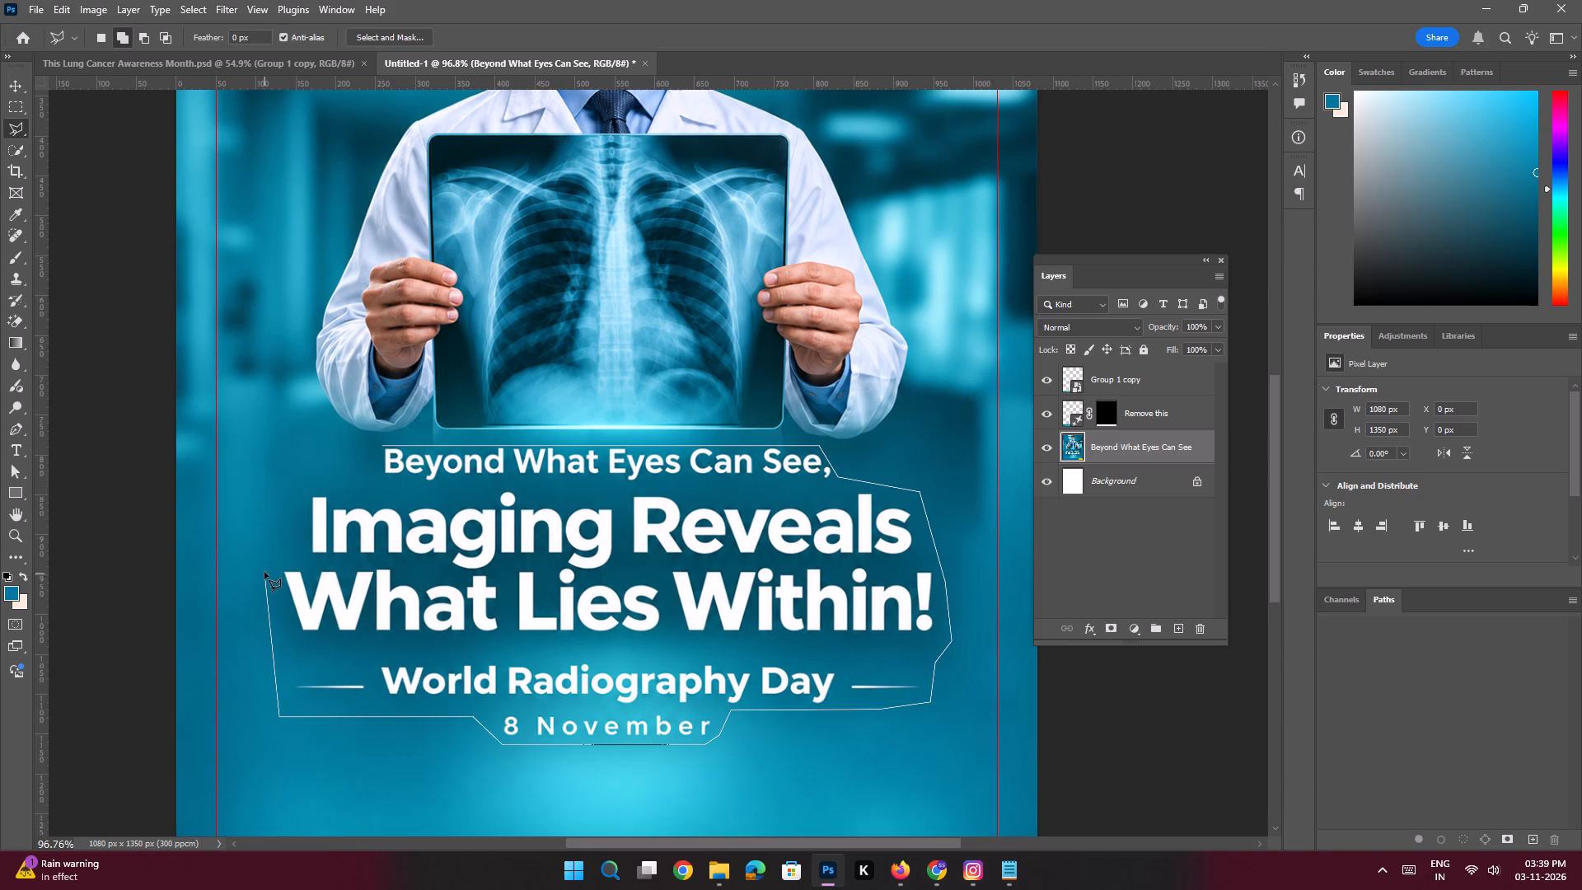
click(264, 570)
click(287, 478)
click(325, 471)
click(369, 467)
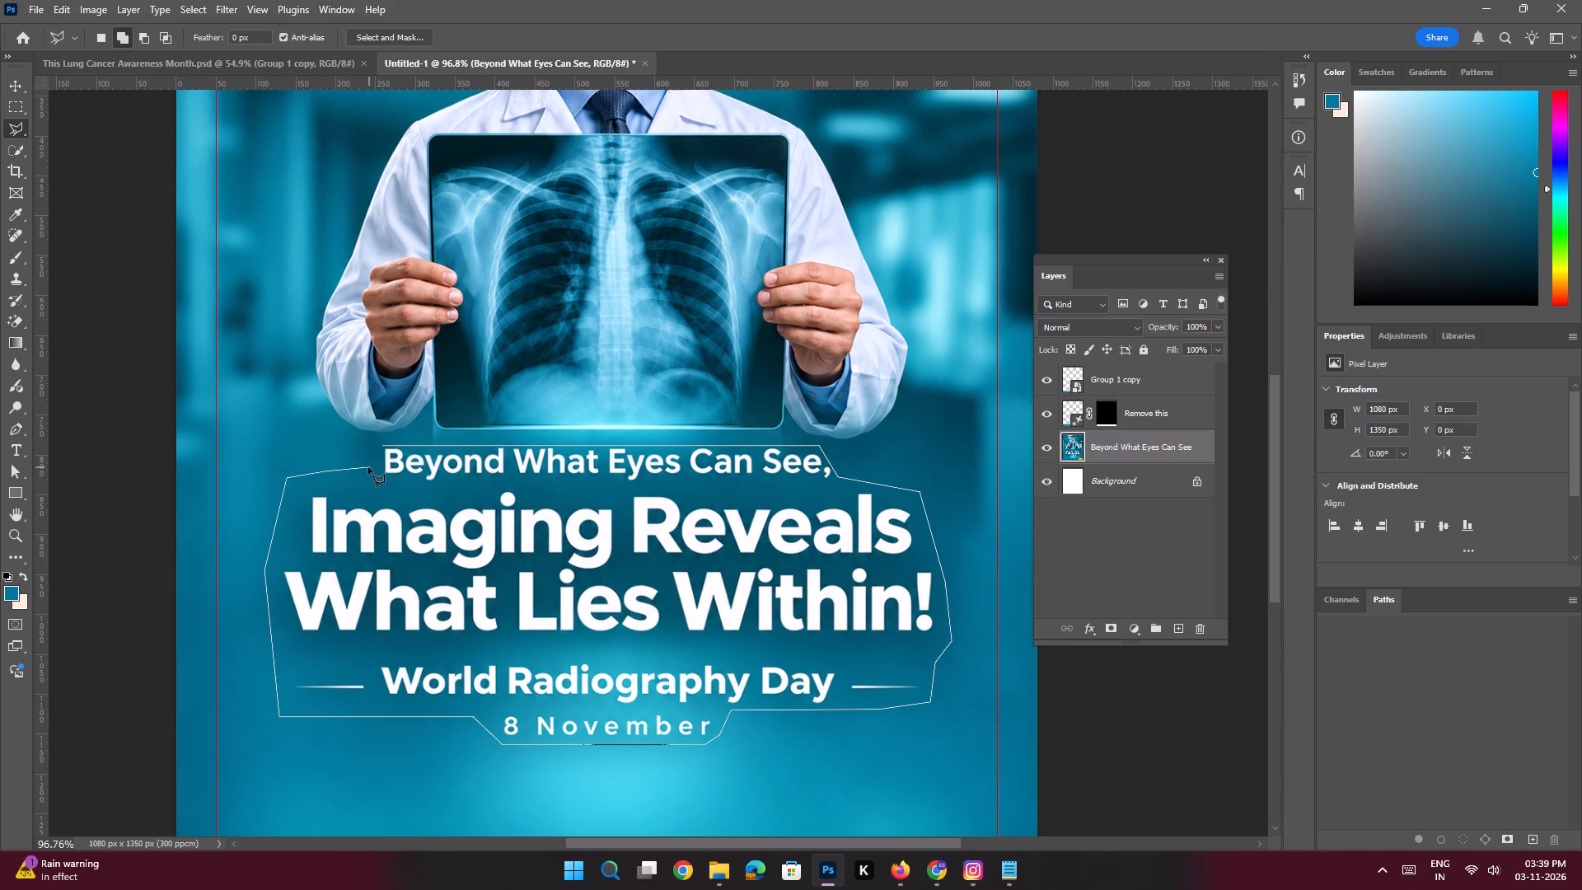
click(368, 458)
click(383, 447)
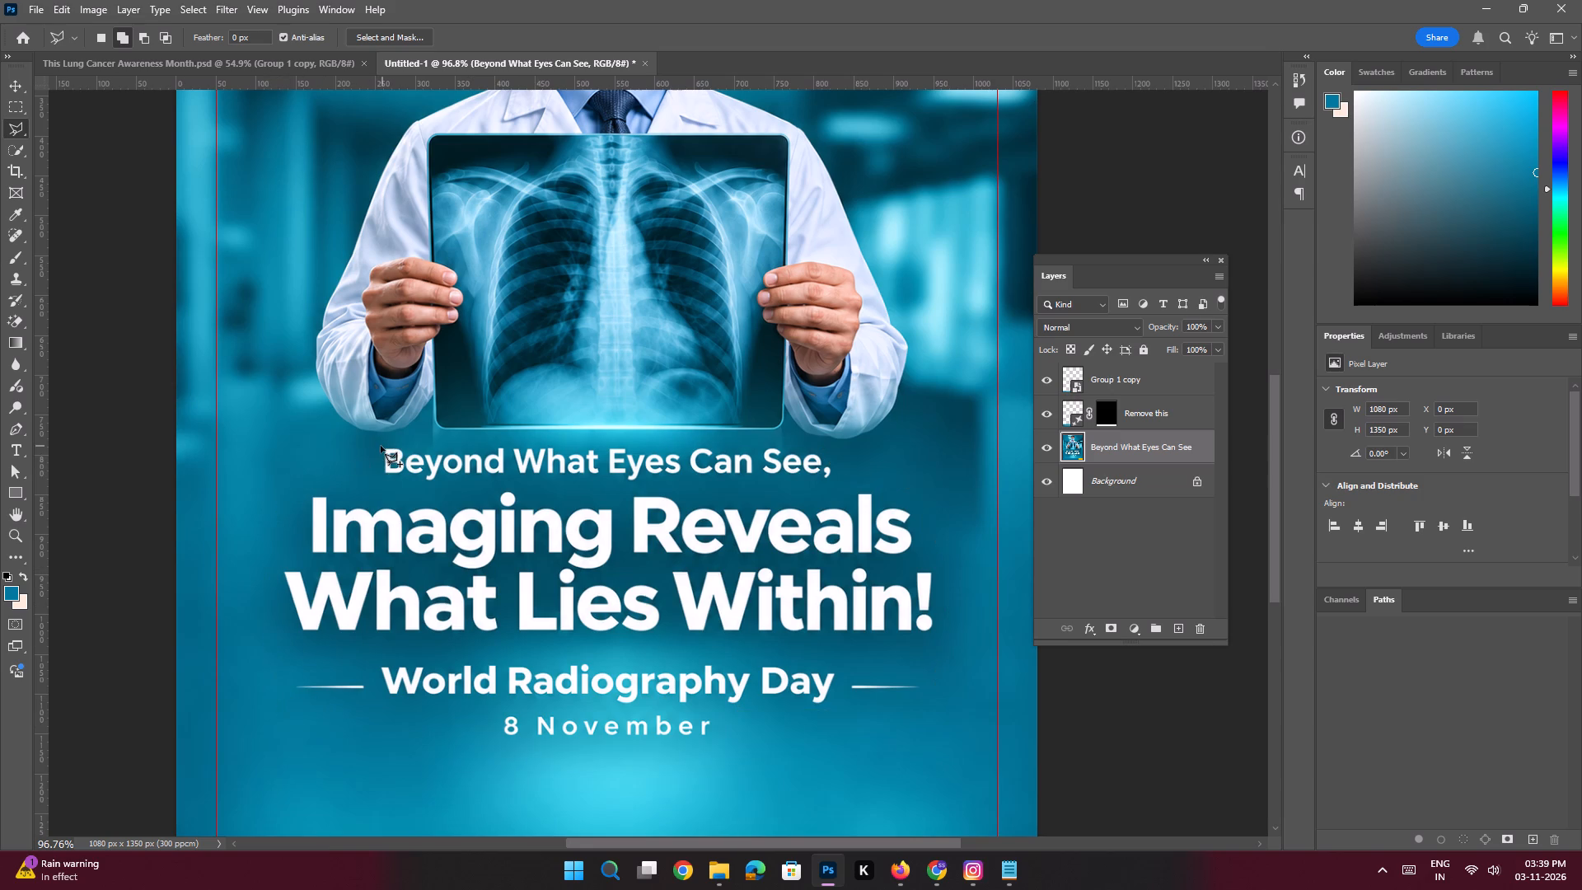
click(512, 767)
text(Remove this)
key(space)
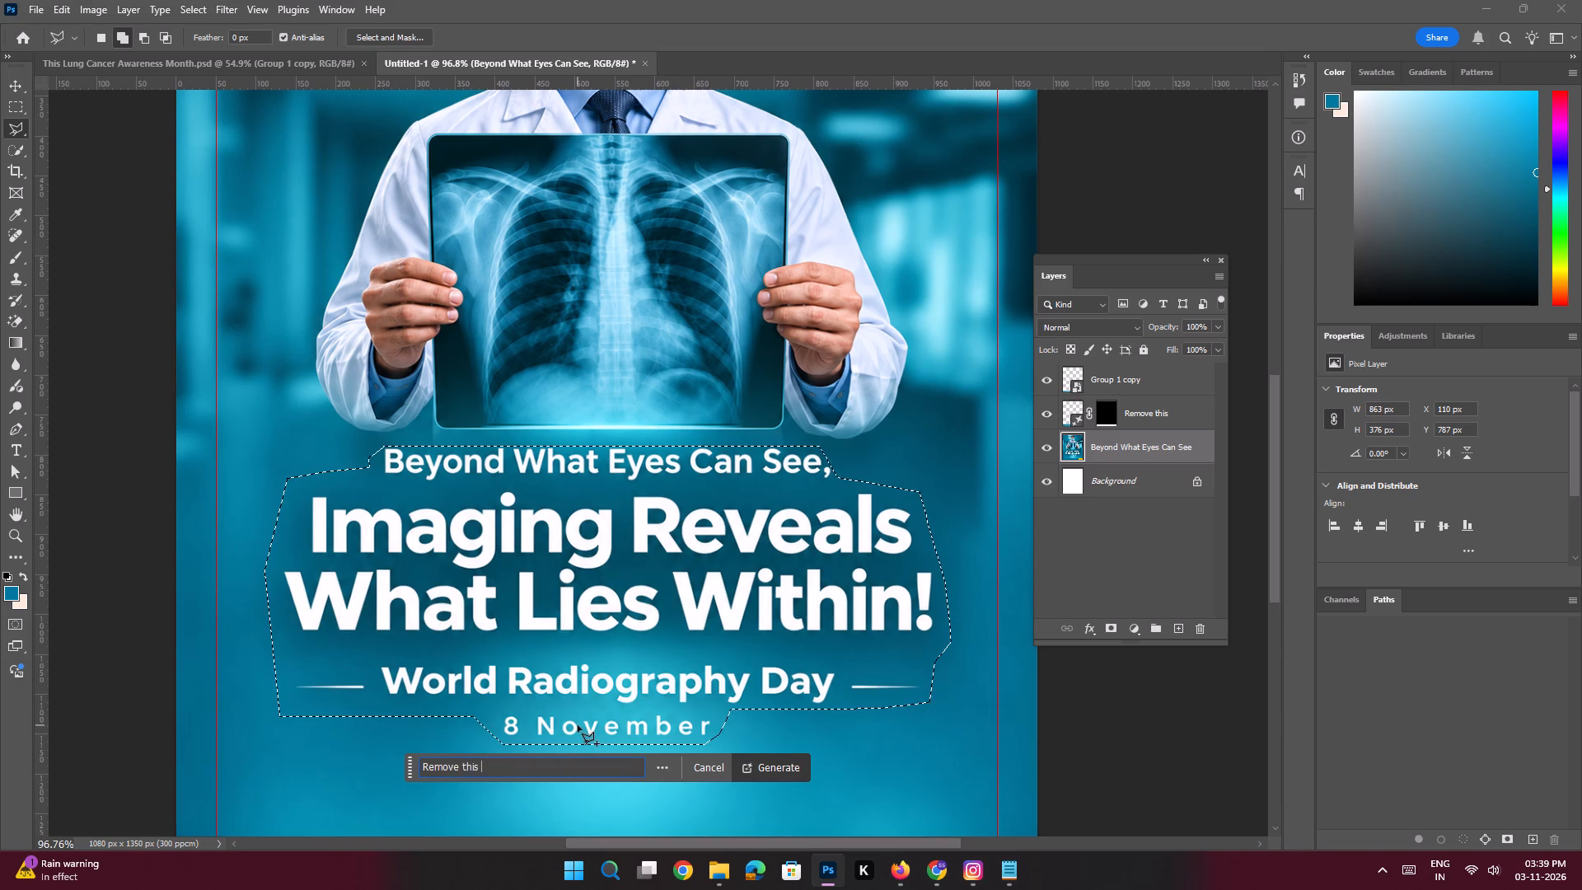
key(Return)
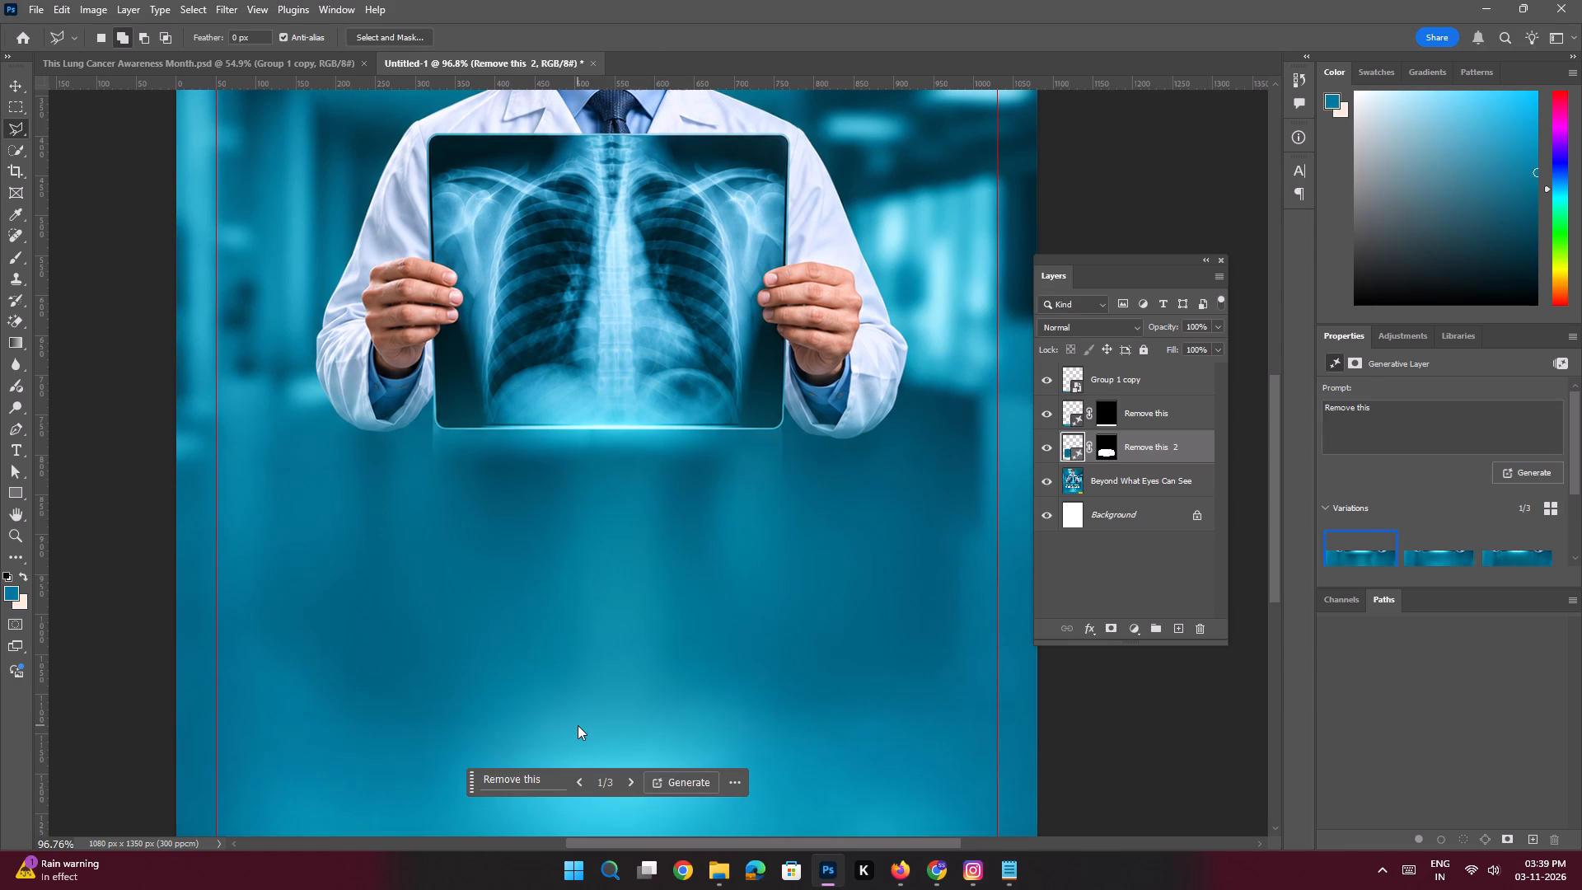
Add a new empty layer above the Group 1 copy footer layer, at the top of the layer stack.
key(ctrl+0)
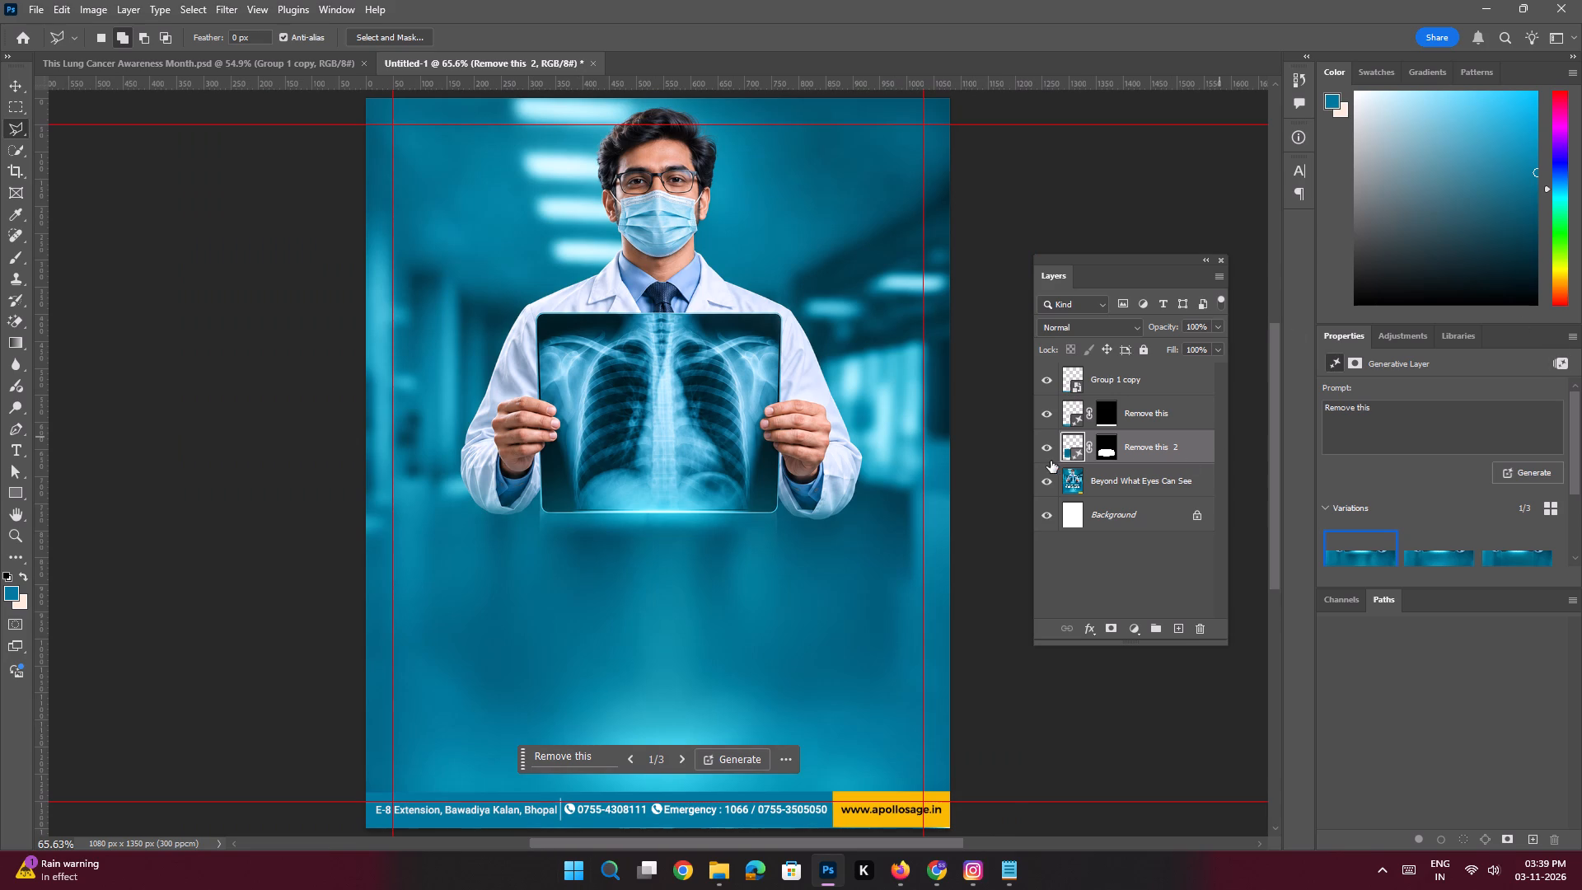
click(1132, 416)
click(1133, 377)
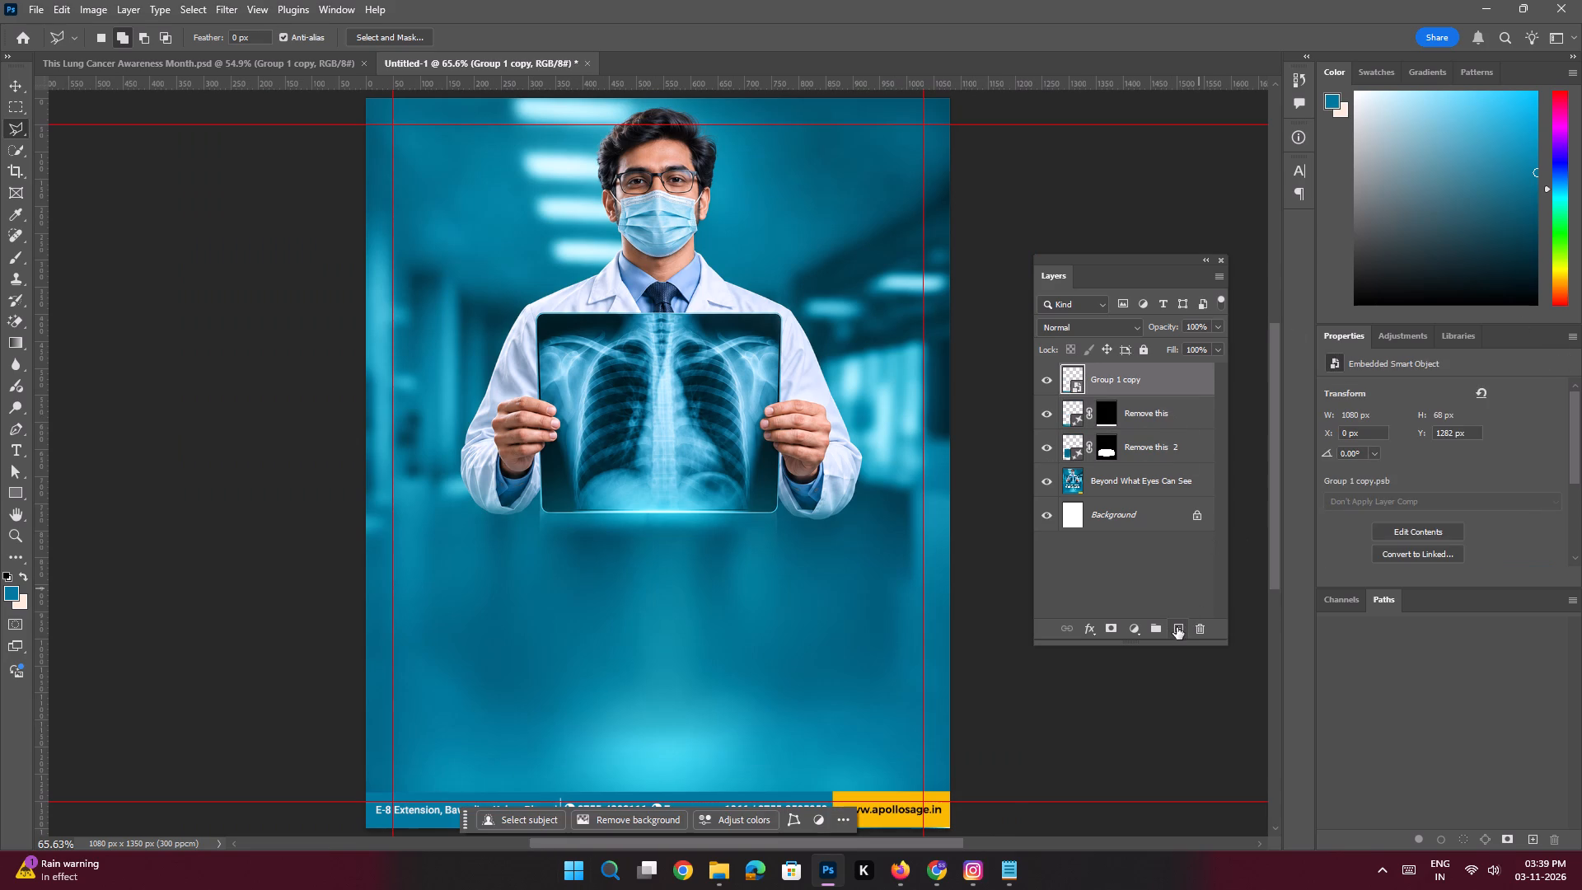
click(1177, 627)
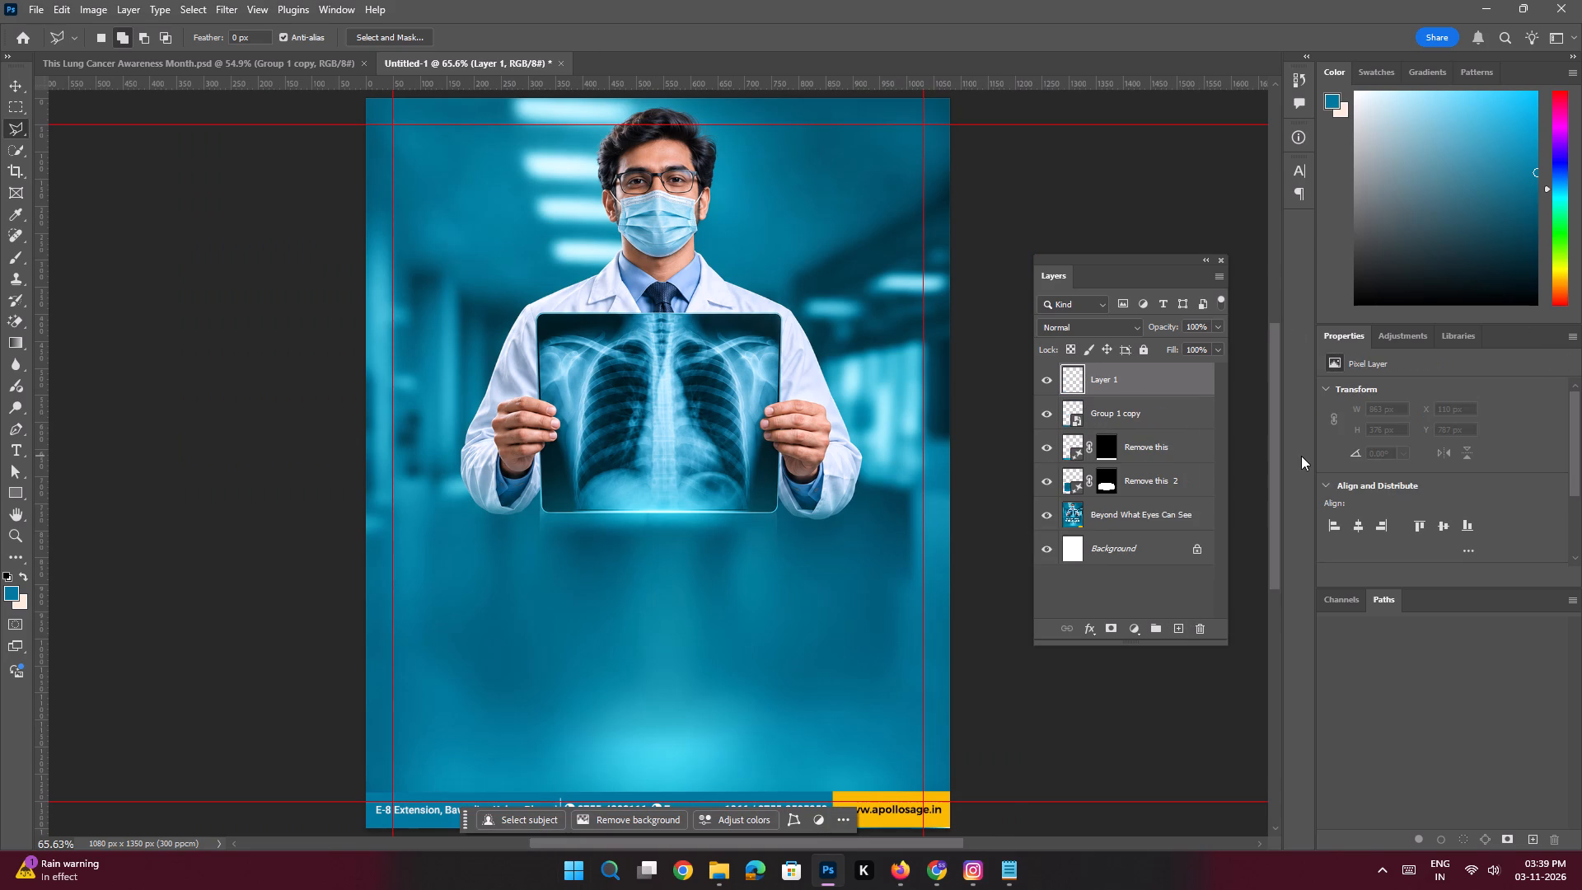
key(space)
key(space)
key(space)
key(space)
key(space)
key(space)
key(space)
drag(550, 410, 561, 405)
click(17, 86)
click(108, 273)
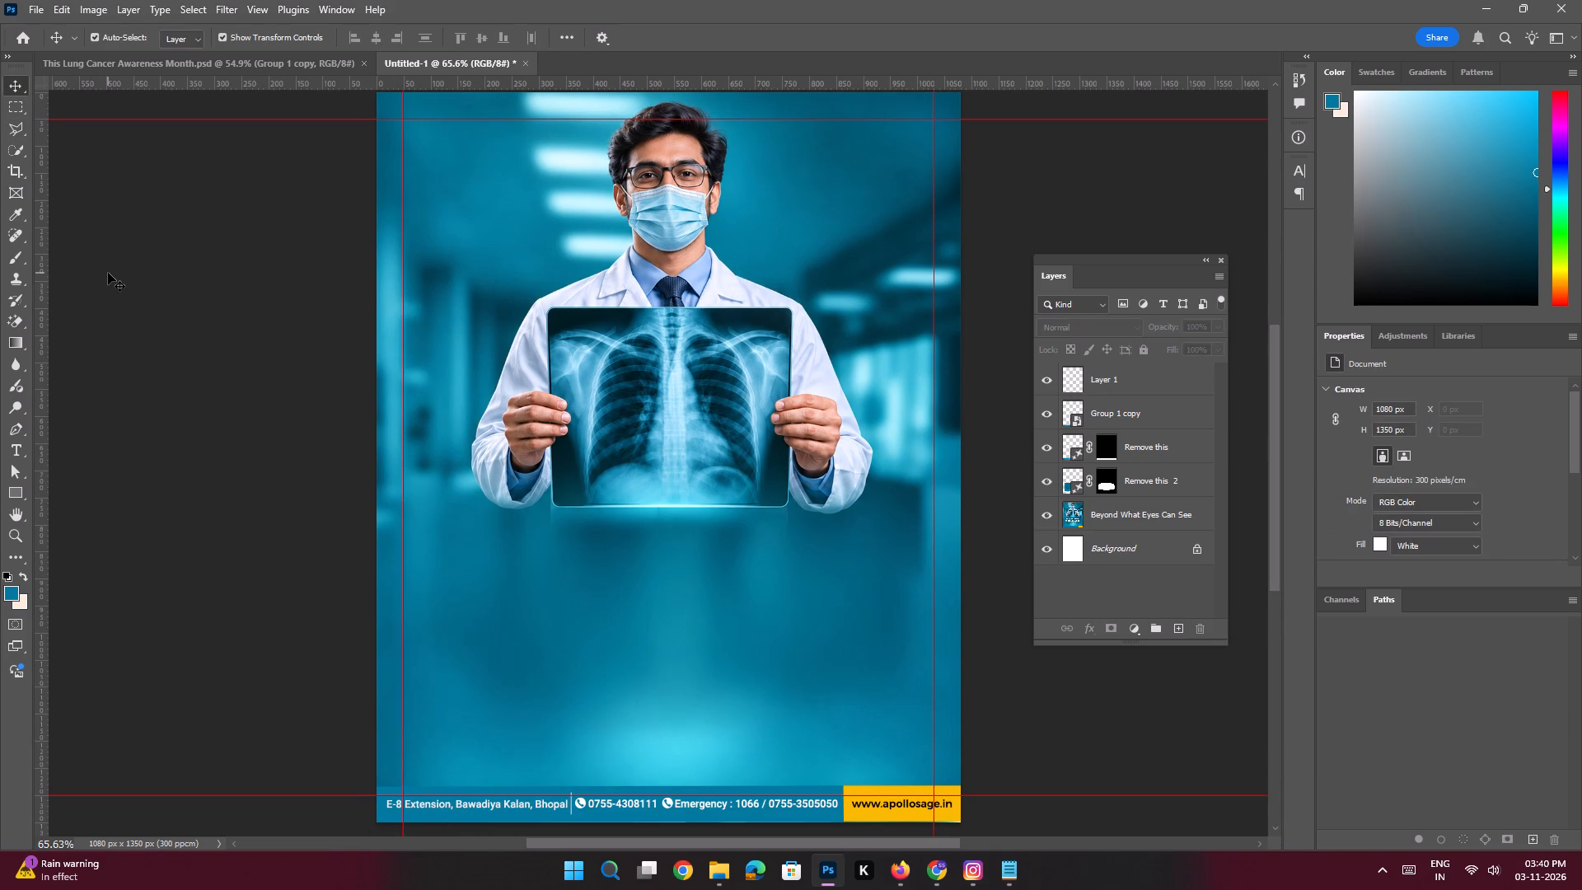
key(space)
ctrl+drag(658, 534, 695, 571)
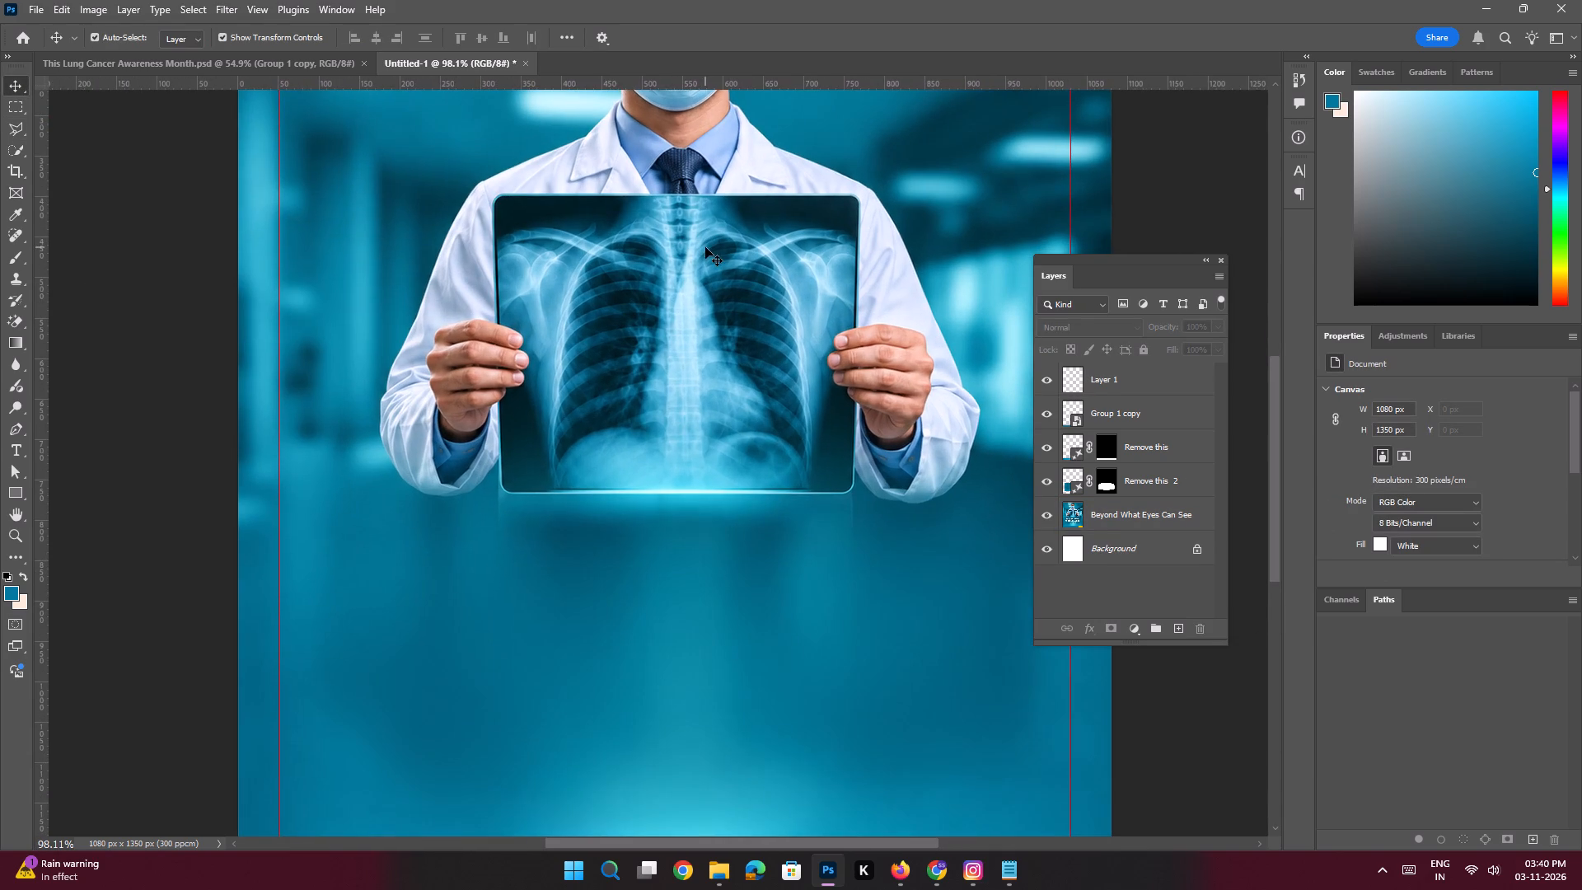
Copy the title World Radiography Day from the Notepad note and save the design under that name as a PSD in the apollo sage folder.
click(1023, 874)
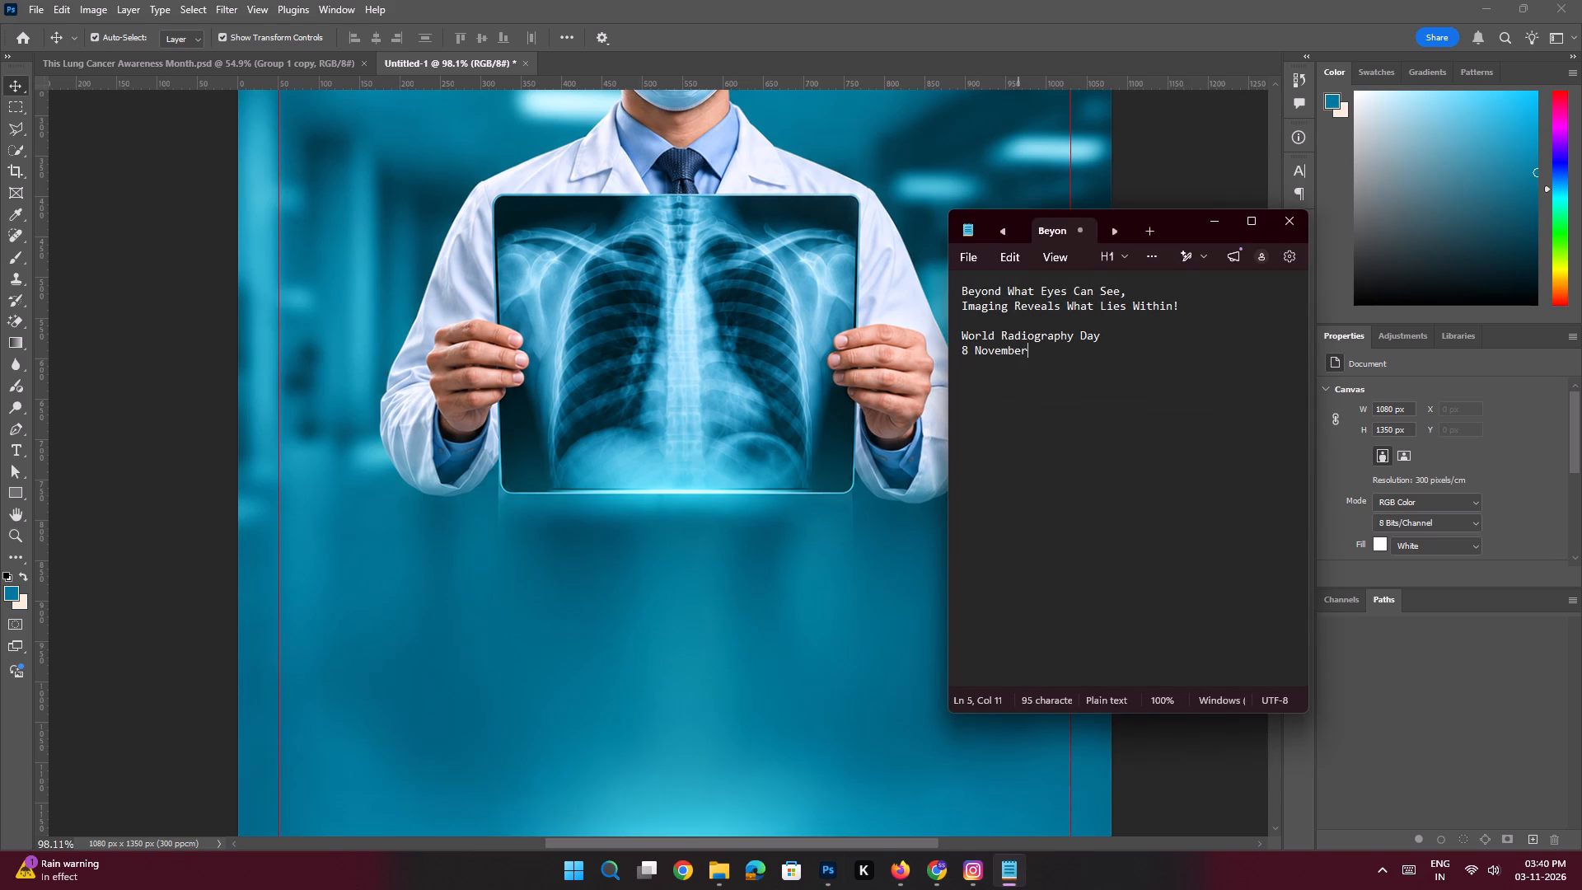
drag(1104, 334, 927, 329)
key(ctrl+c)
key(ctrl+c)
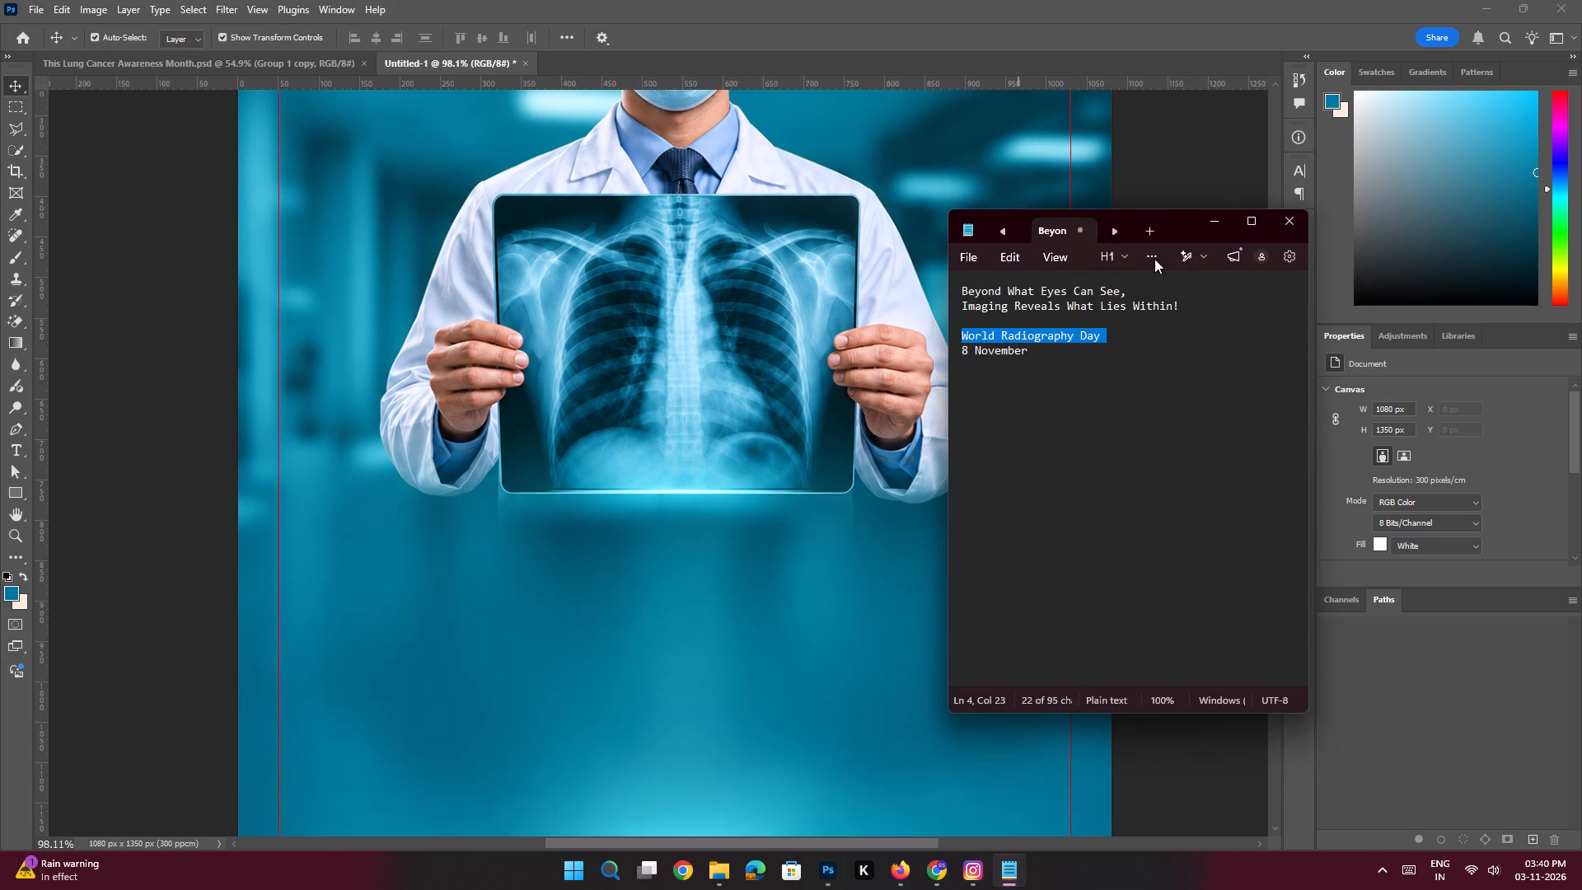
click(1207, 222)
key(ctrl+s)
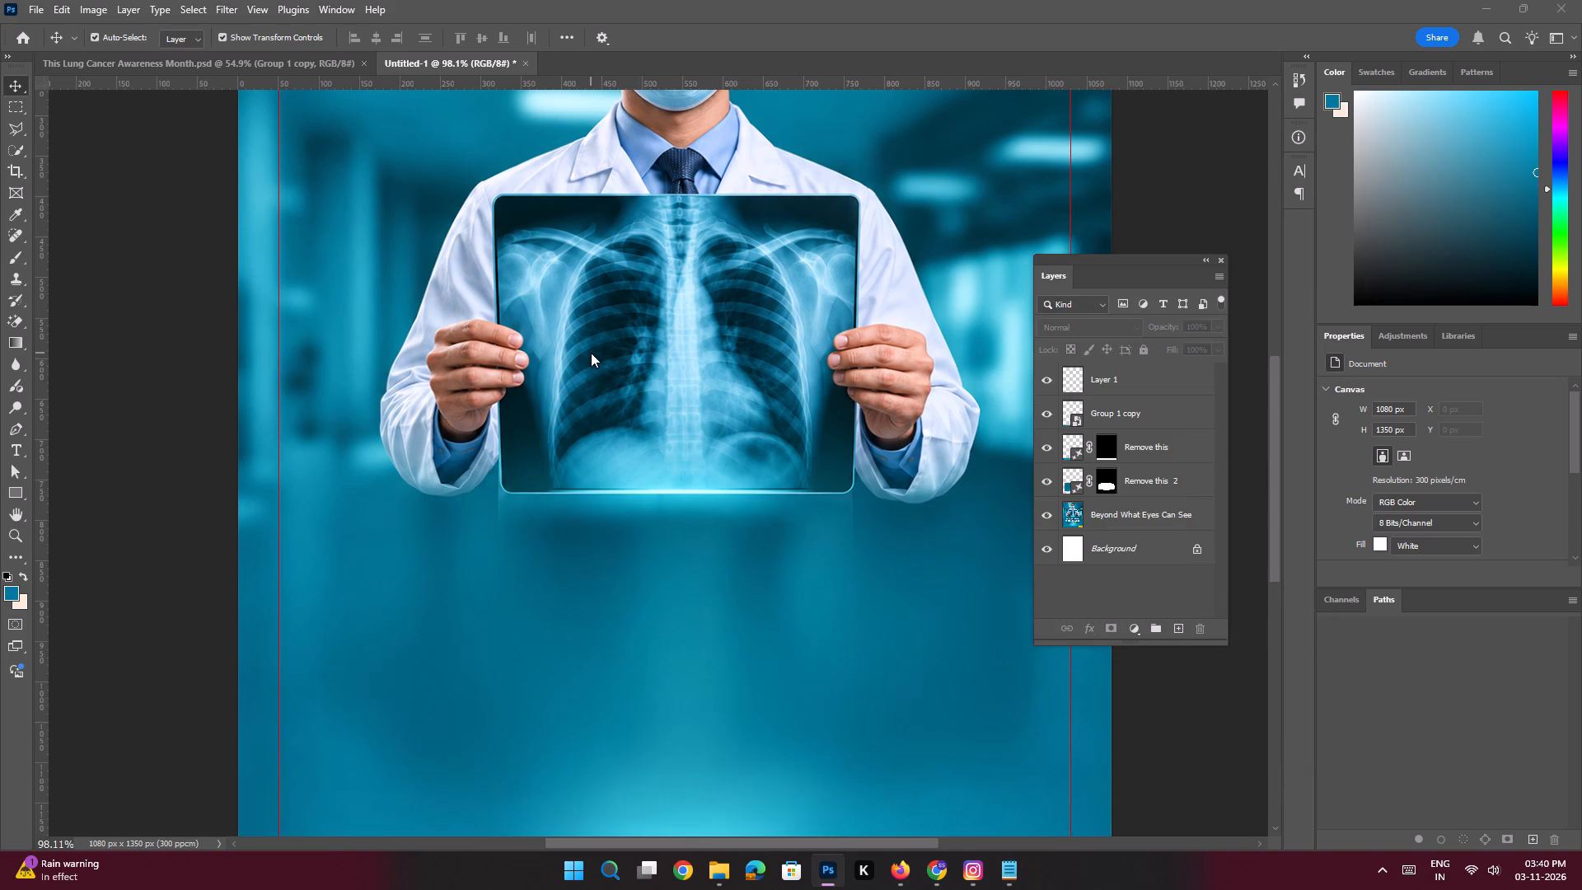
key(ctrl+v)
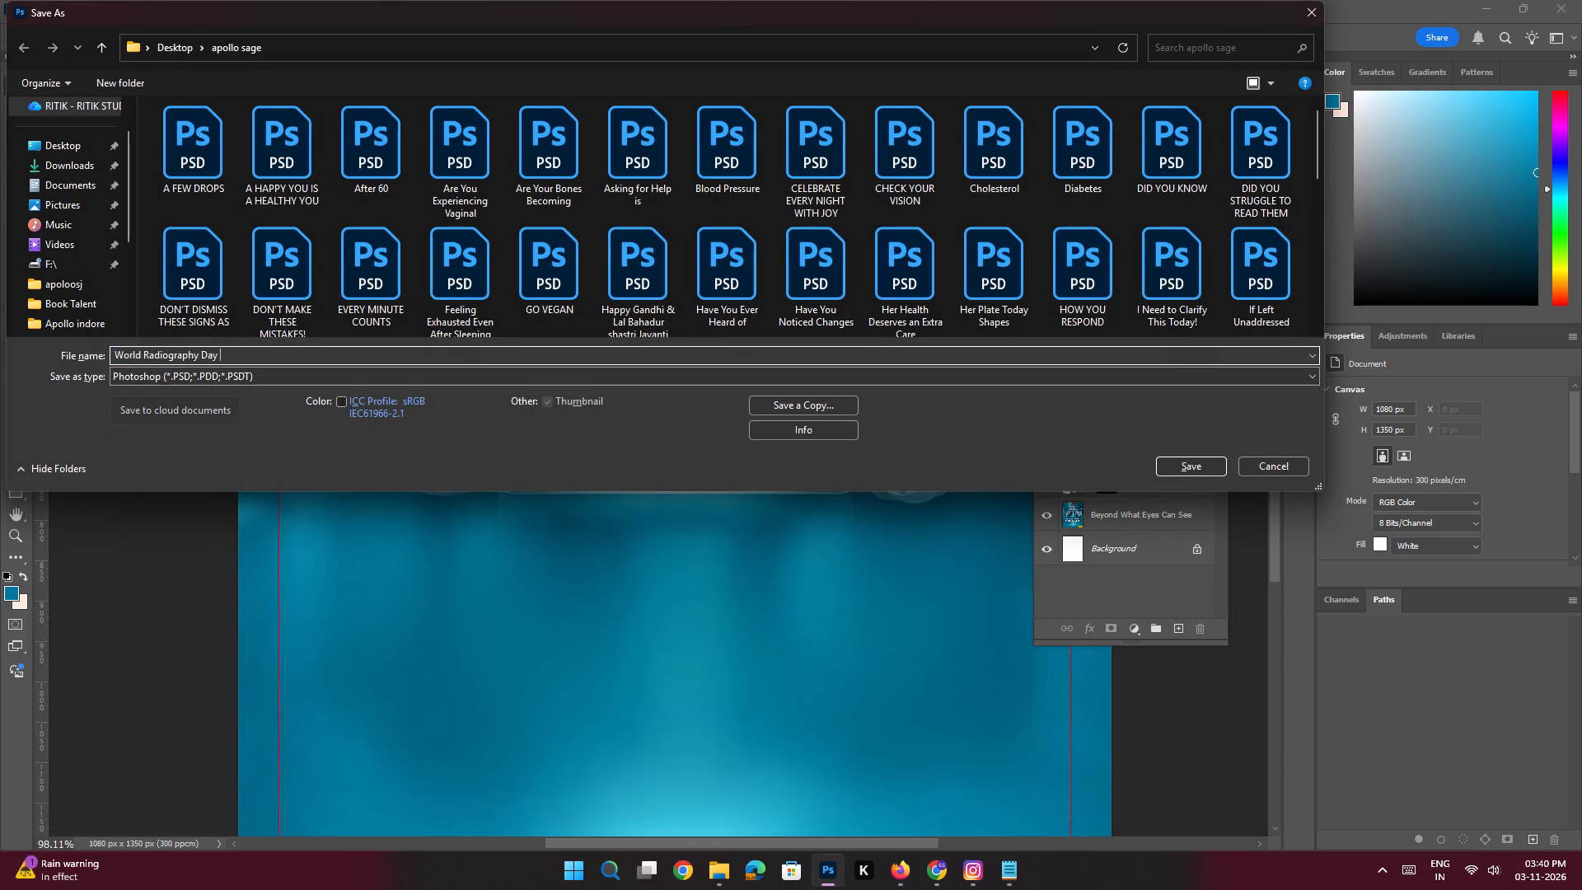
key(Return)
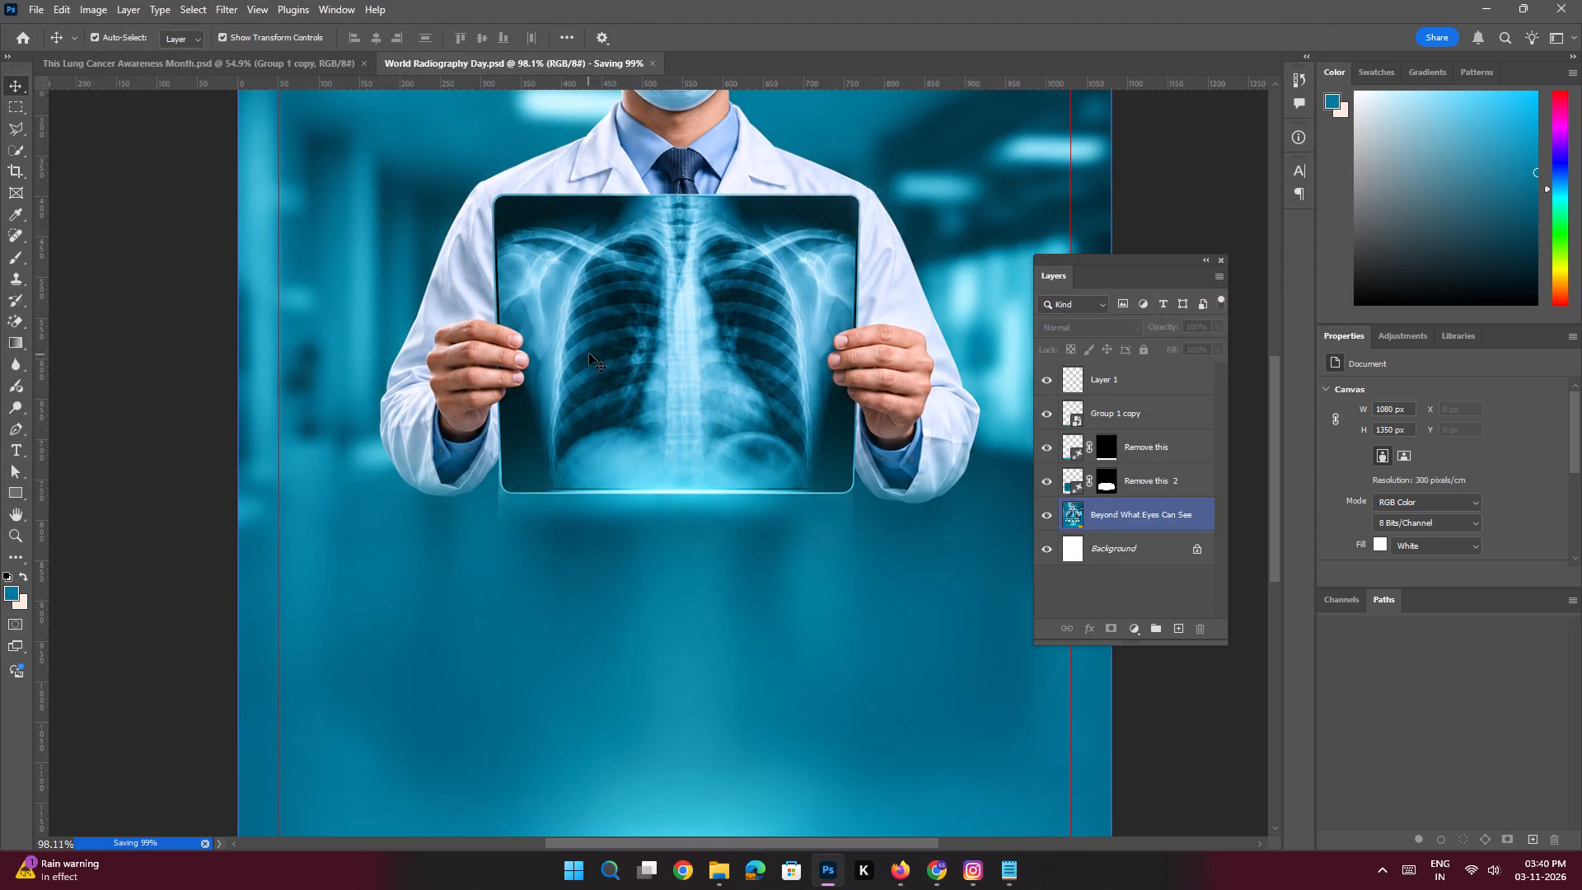
Copy the Apollo Sage Hospitals logo, Group 1, from This Lung Cancer Awareness Month.psd into World Radiography Day.psd, directly above the Group 1 copy layer.
key(space)
ctrl+drag(625, 410, 581, 399)
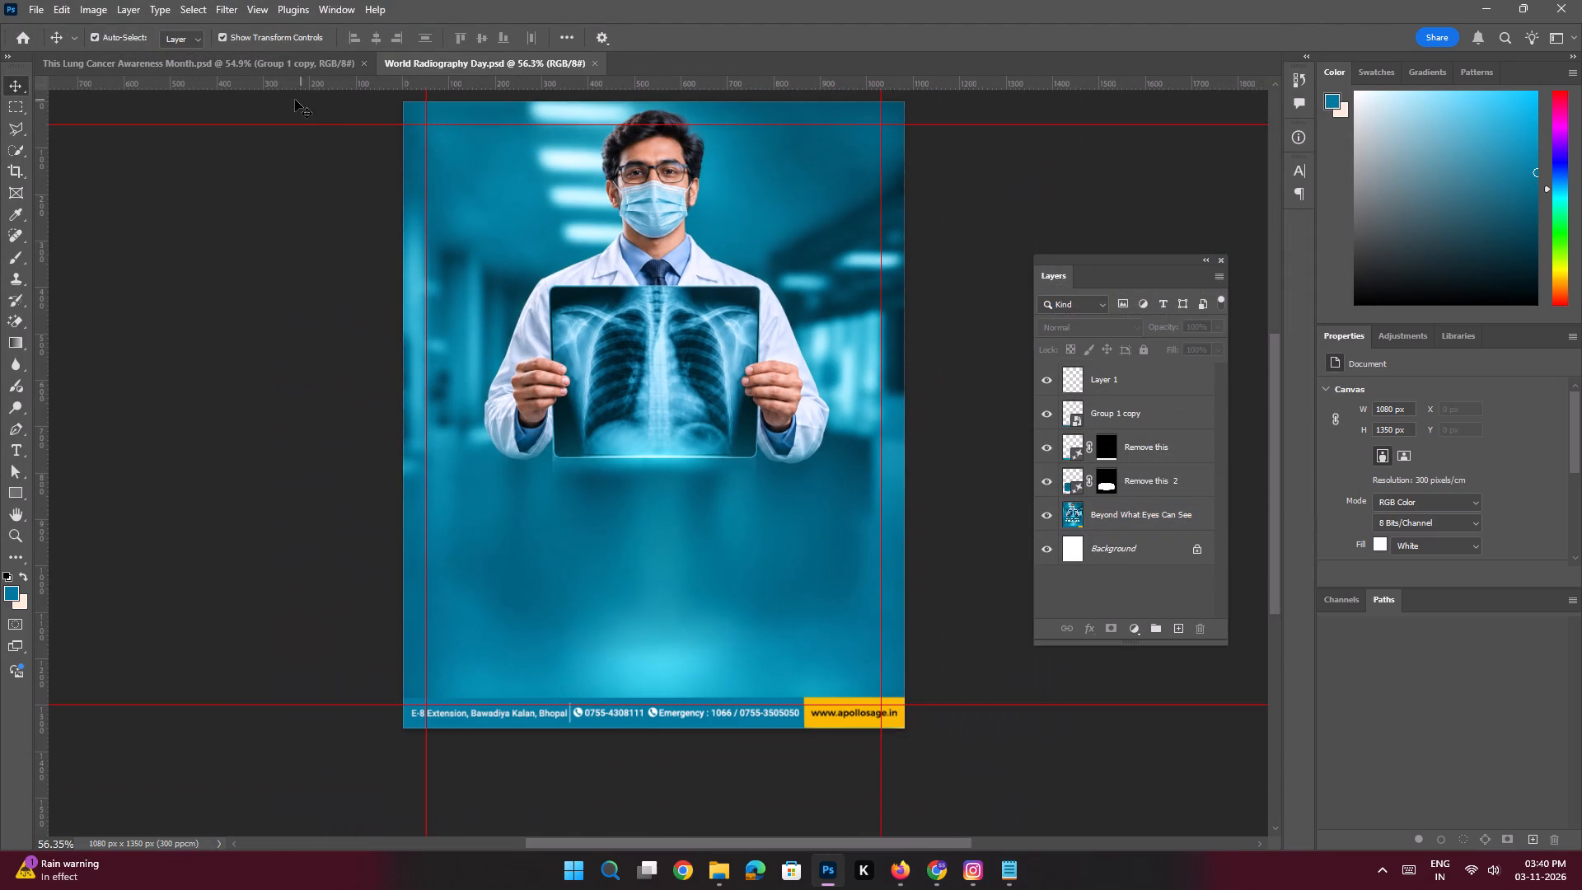
click(6, 83)
click(163, 232)
click(1149, 413)
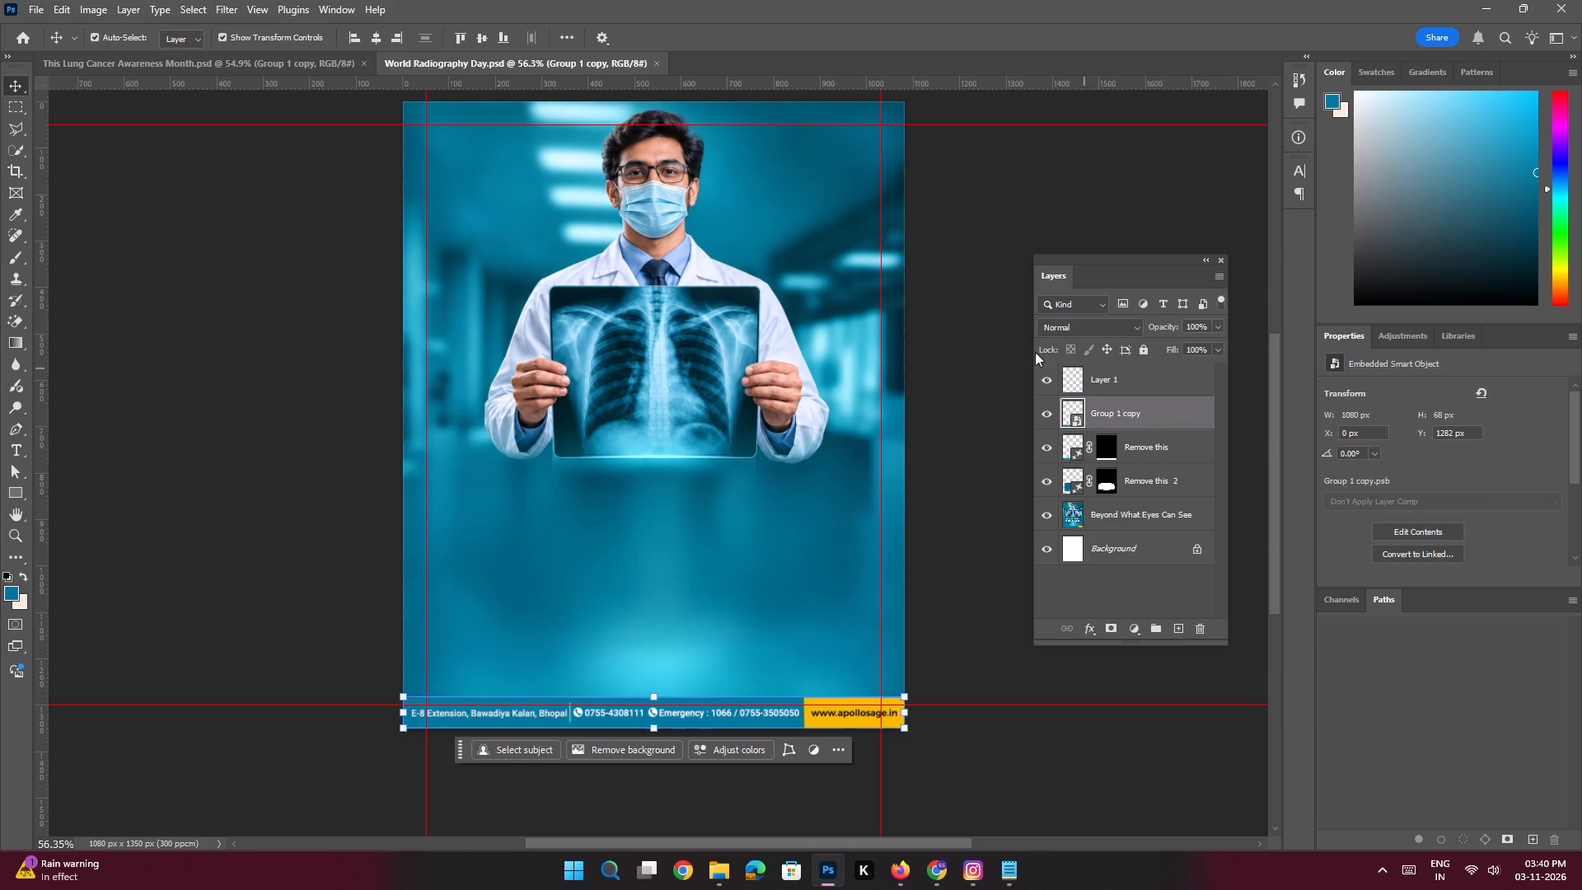
click(303, 65)
key(space)
key(space)
key(space)
key(space)
key(space)
key(space)
key(space)
key(space)
key(space)
key(space)
drag(642, 199, 644, 216)
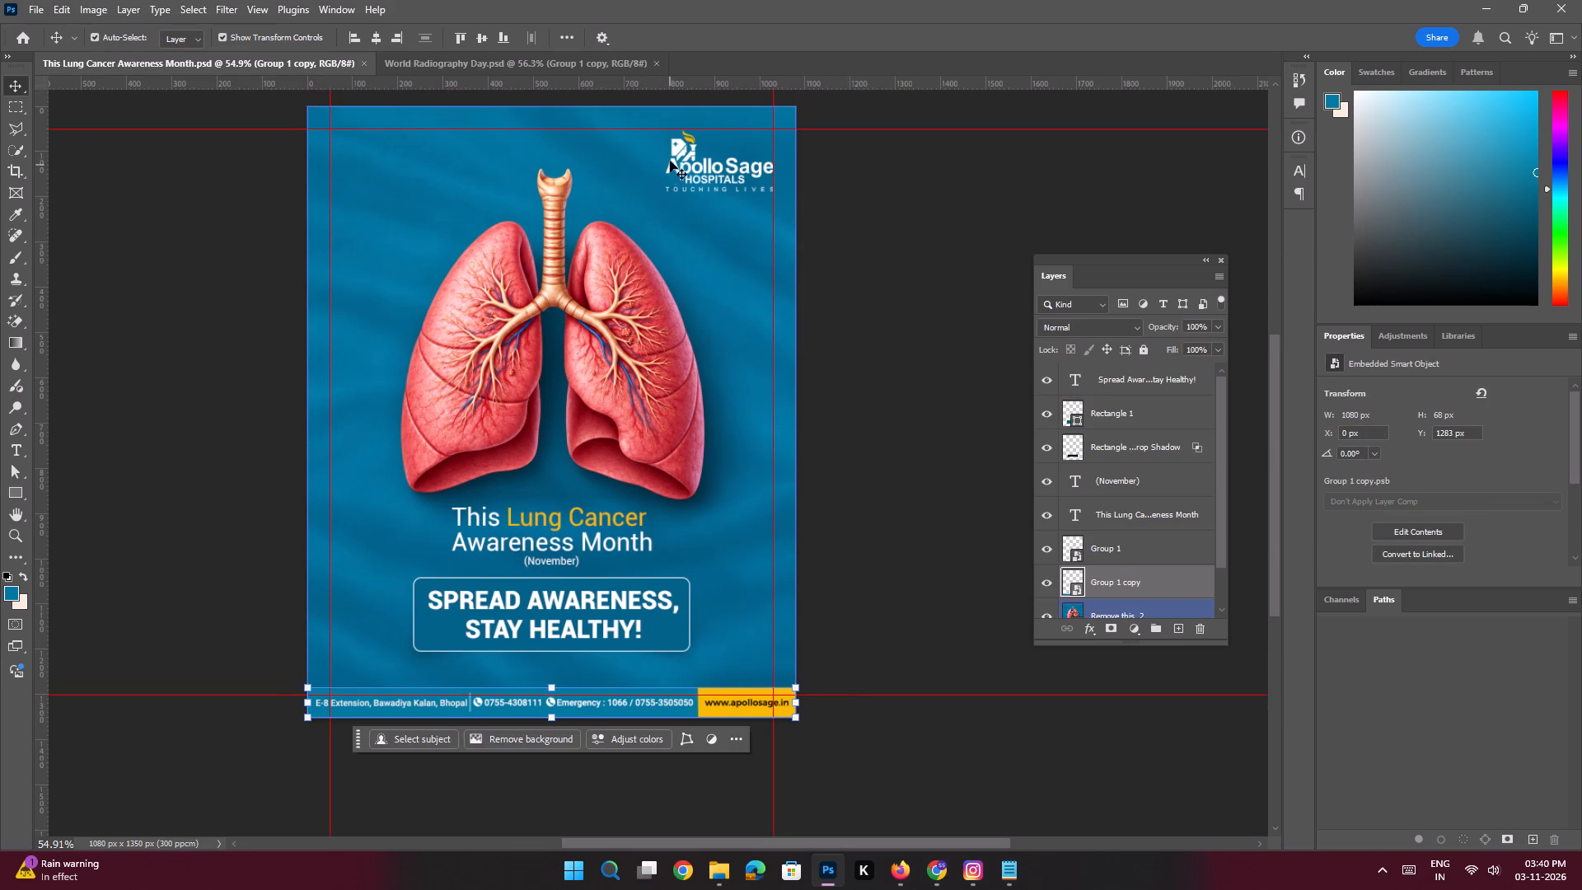
click(678, 148)
drag(1106, 549, 494, 135)
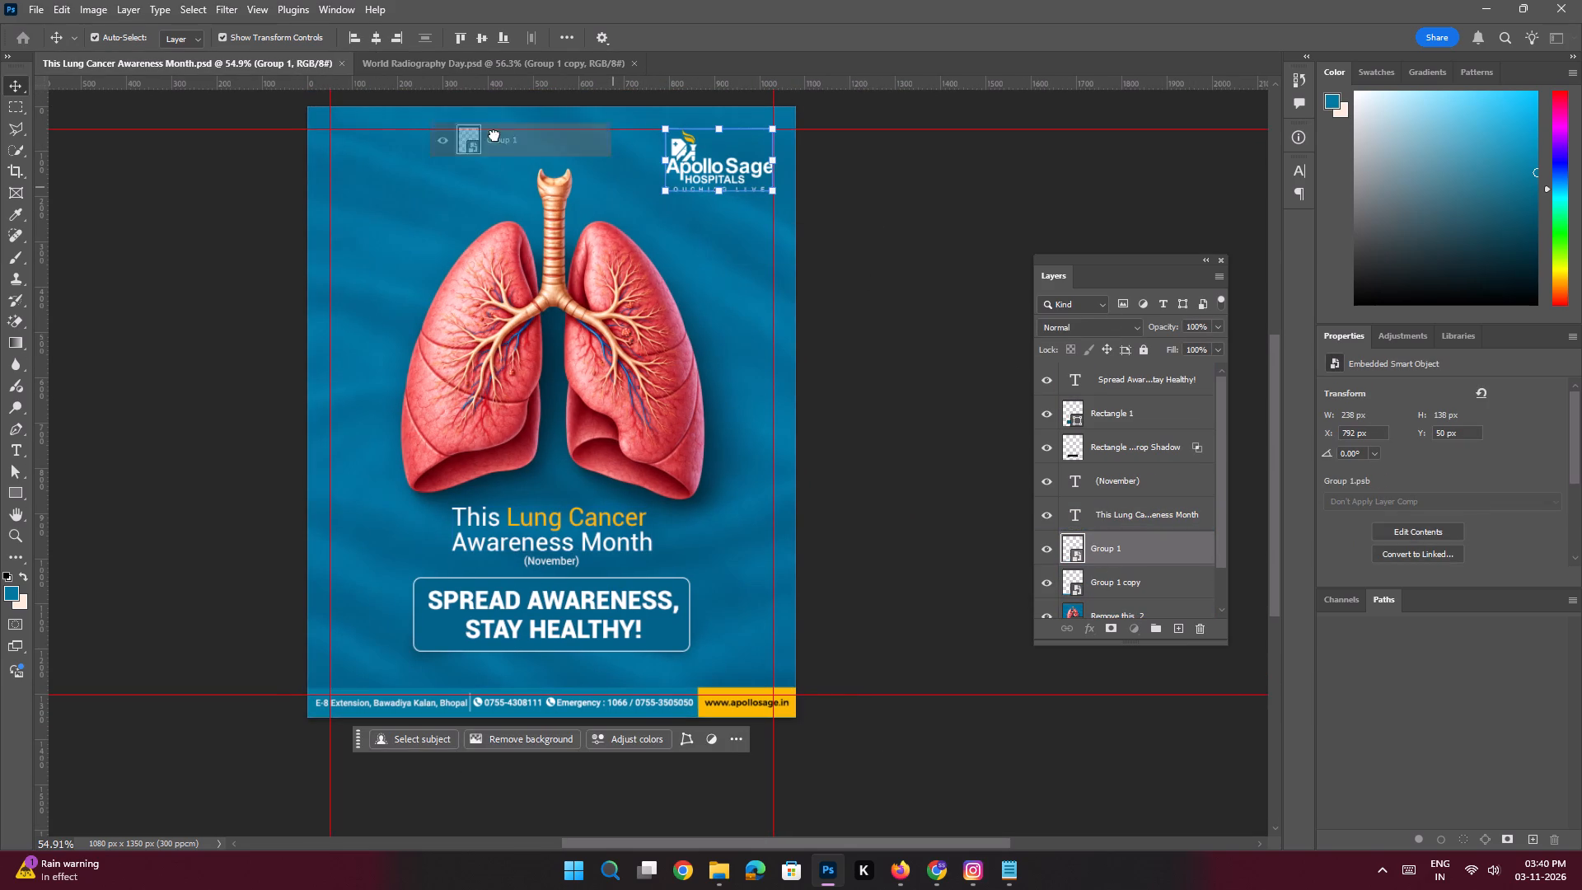
drag(494, 135, 800, 162)
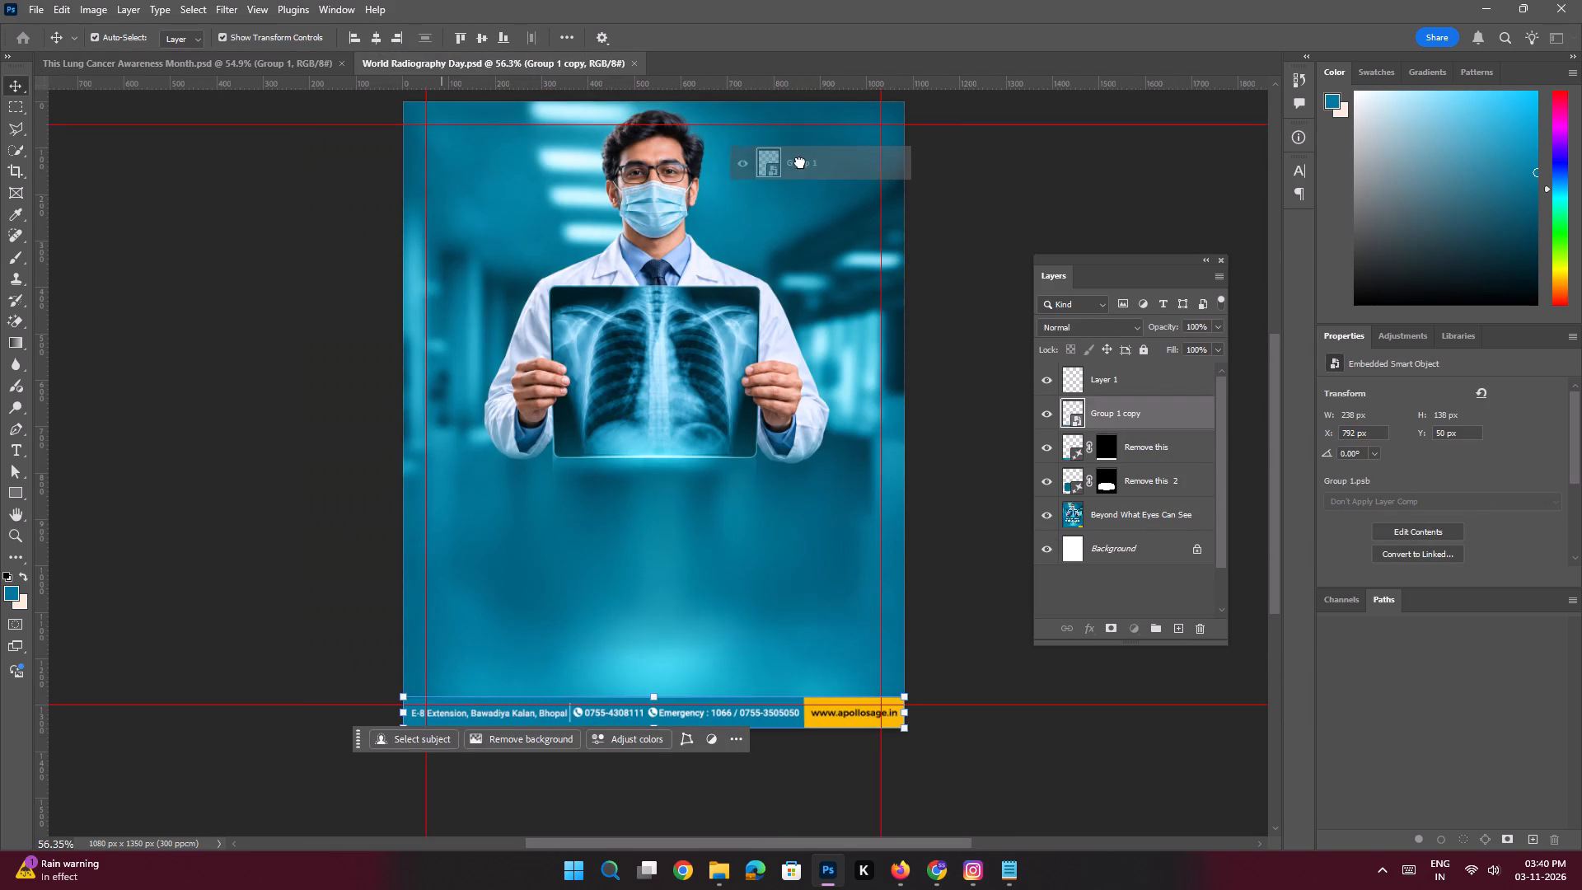
drag(800, 162, 799, 162)
Snap the Apollo Sage Hospitals logo to the canvas's upper and right margin guides at X 792 px, Y 50 px.
key(space)
ctrl+drag(810, 159, 859, 302)
drag(857, 171, 740, 368)
ctrl+drag(666, 337, 690, 377)
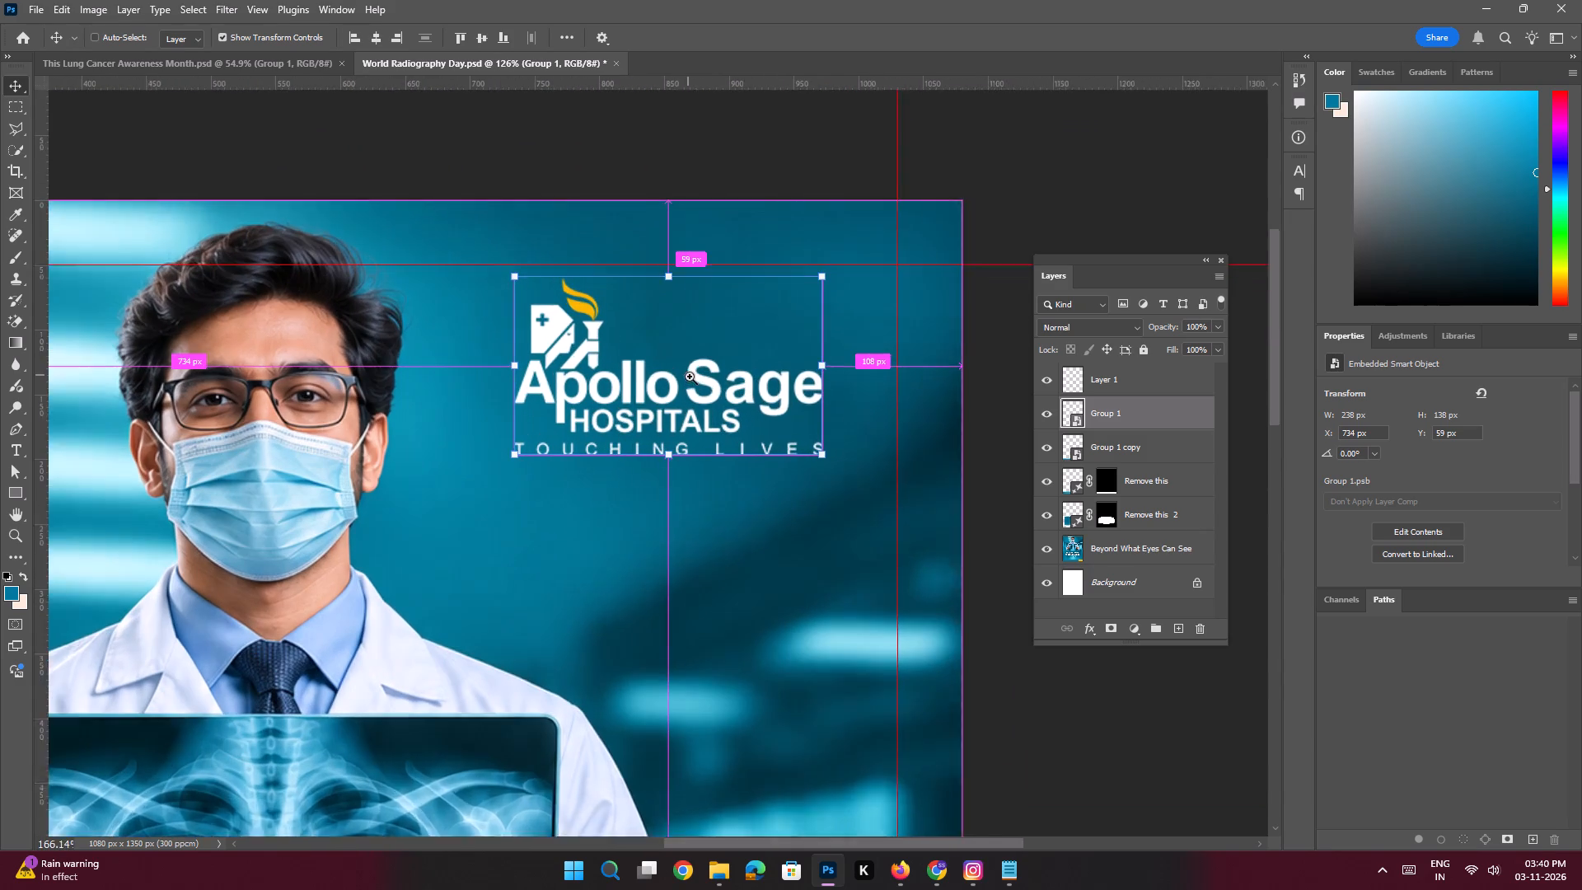
ctrl+drag(690, 377, 690, 378)
drag(545, 324, 606, 316)
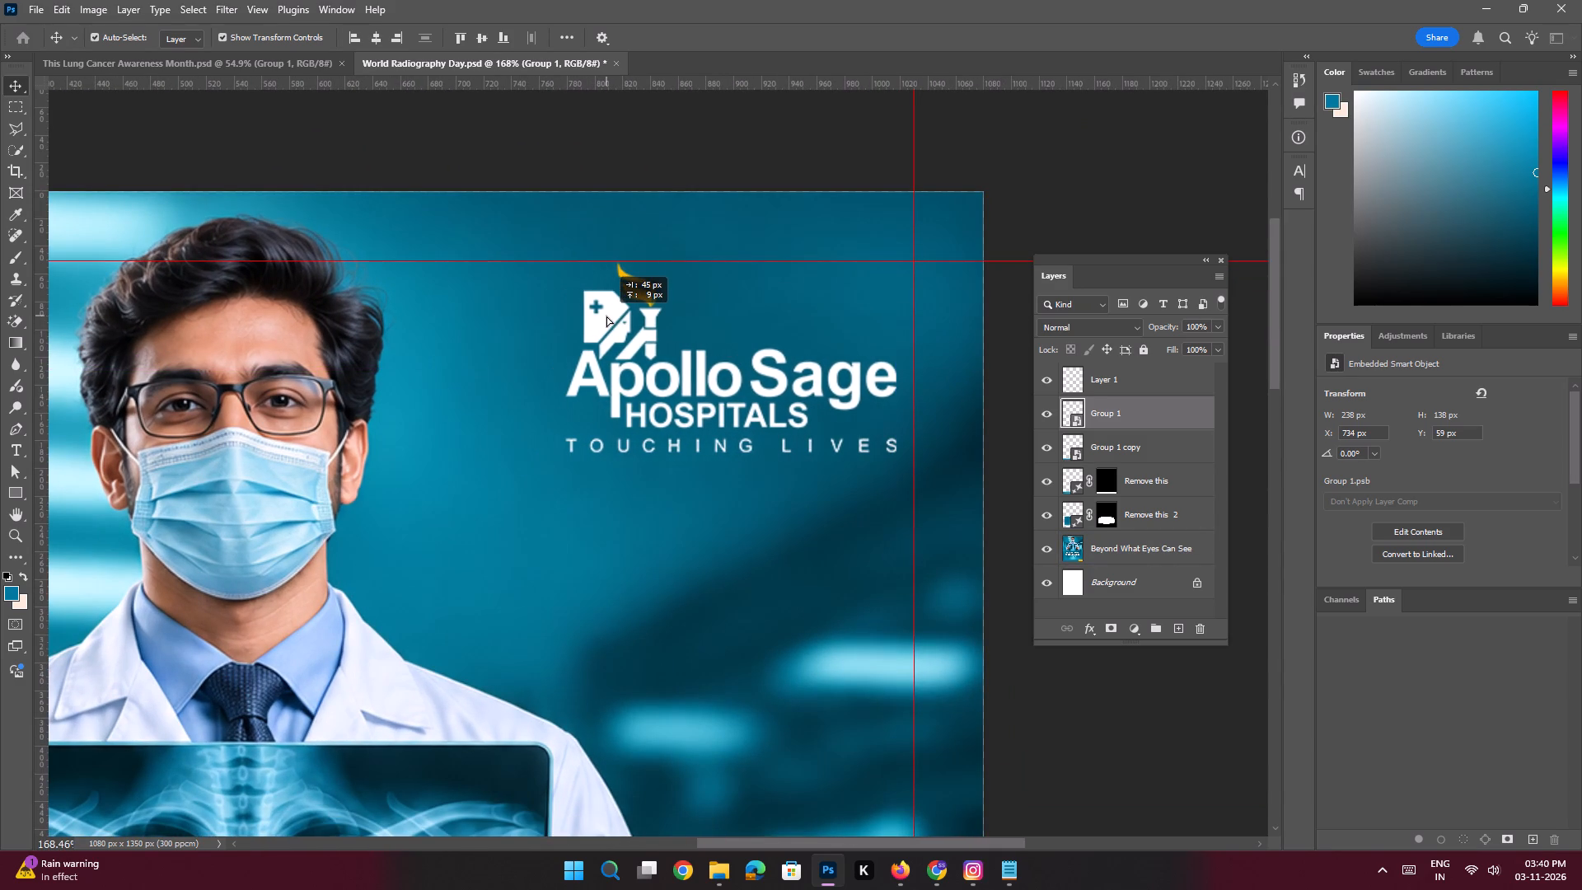
drag(606, 316, 618, 319)
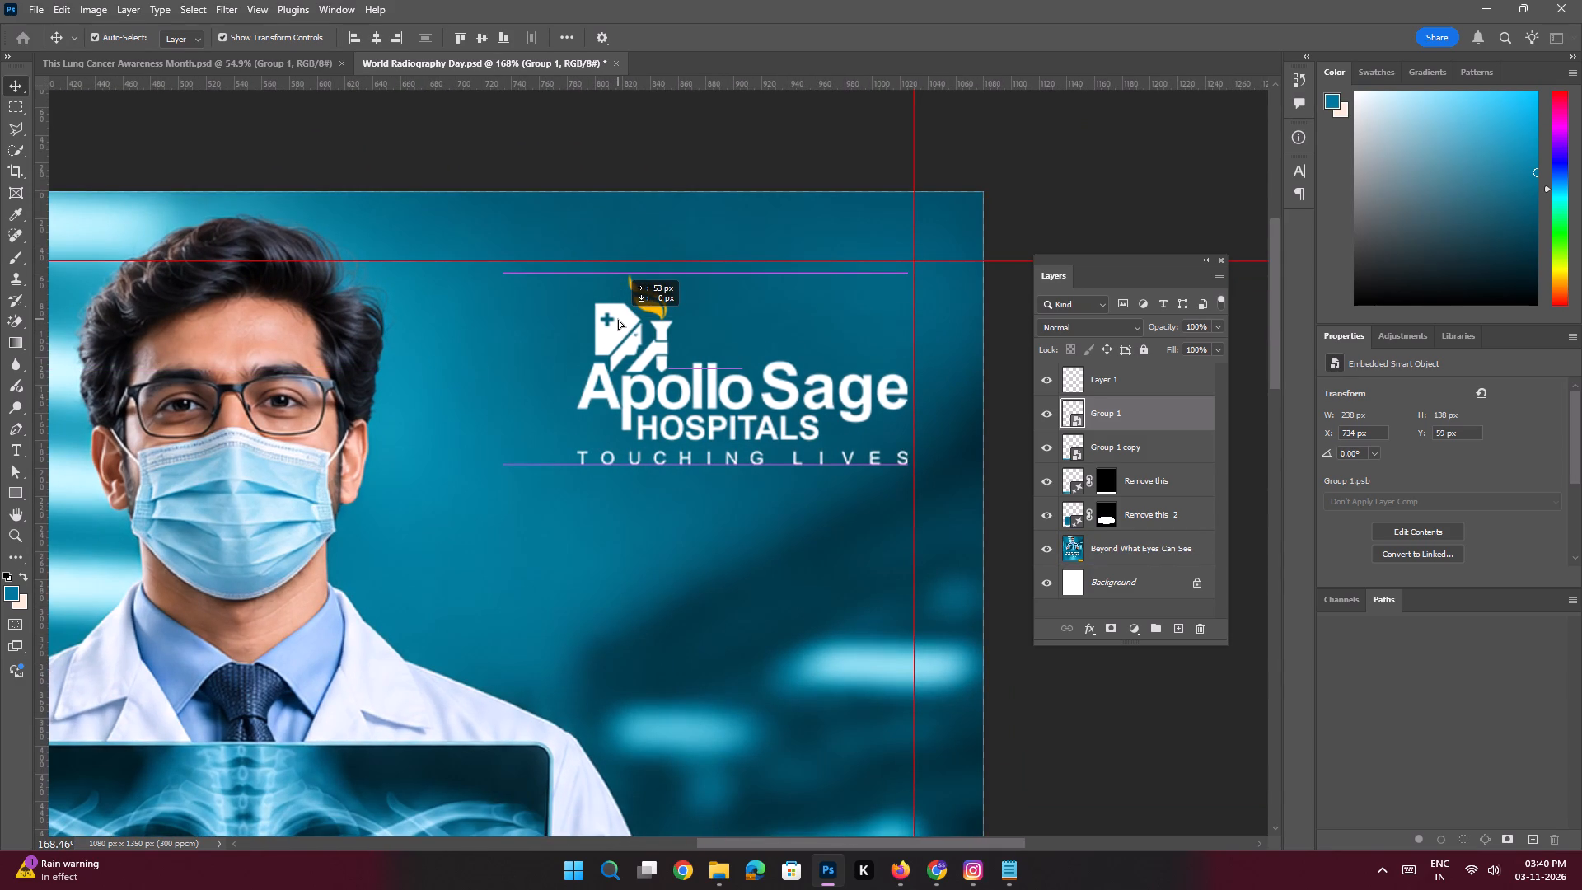
drag(618, 319, 621, 306)
key(space)
ctrl+drag(641, 378, 597, 364)
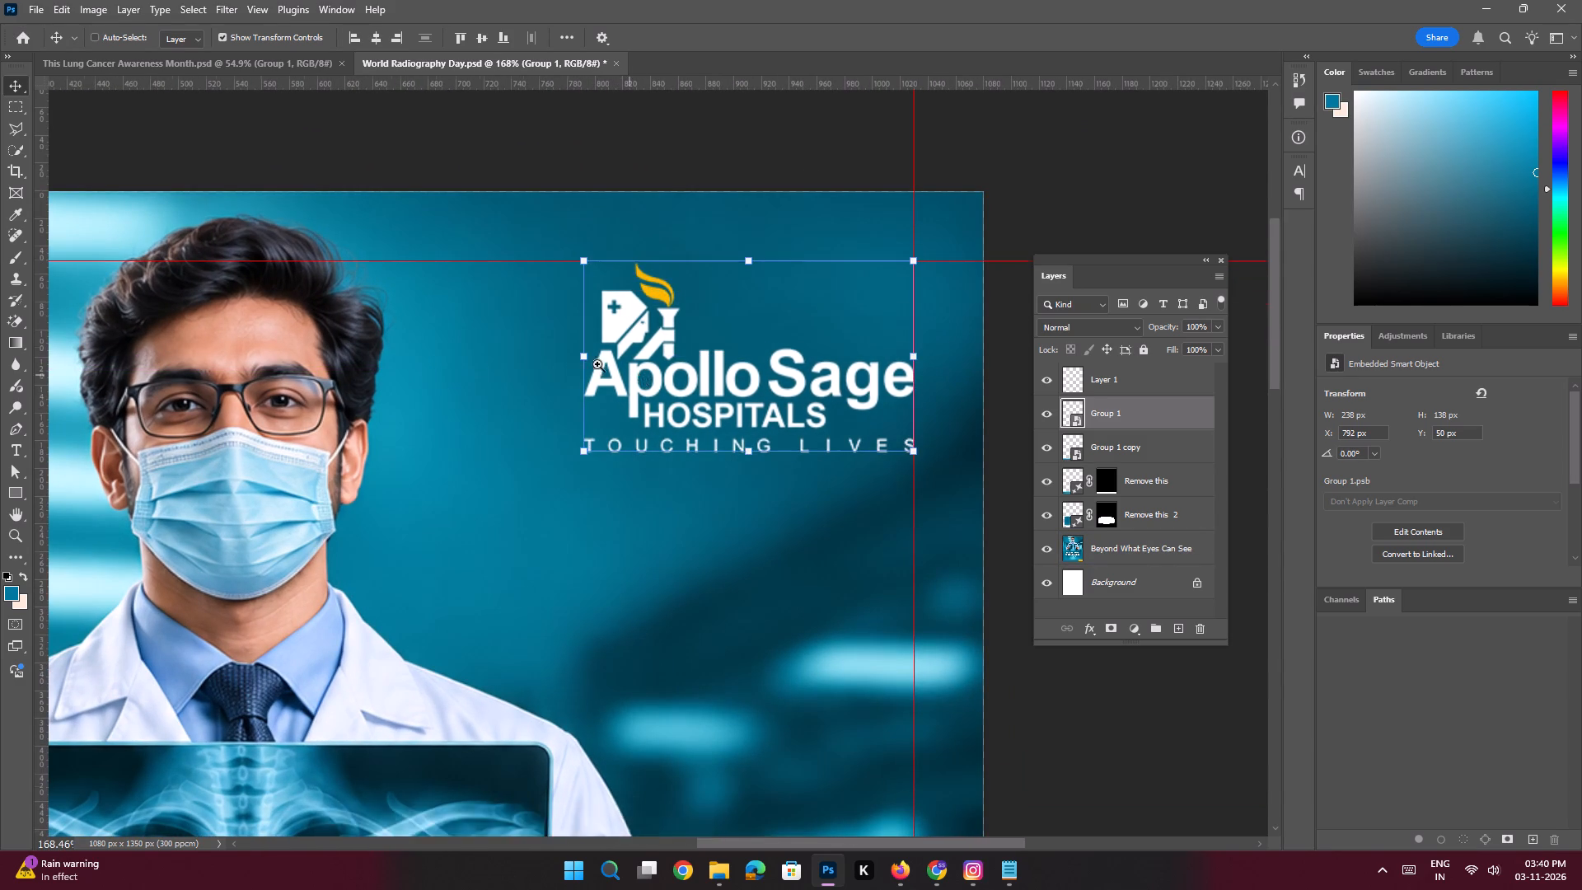
ctrl+drag(597, 364, 540, 344)
click(288, 485)
Copy the line Beyond What Eyes Can See, from the Notepad note.
key(ctrl+space)
key(ctrl+space)
key(ctrl+space)
key(ctrl+space)
key(ctrl+space)
key(ctrl+space)
key(ctrl+space)
key(ctrl+space)
key(ctrl+space)
key(ctrl+space)
key(ctrl+space)
key(ctrl+space)
key(ctrl+space)
key(ctrl+space)
key(ctrl+space)
key(ctrl+space)
key(ctrl+space)
key(ctrl+space)
key(ctrl+space)
key(ctrl+space)
ctrl+drag(522, 569, 588, 646)
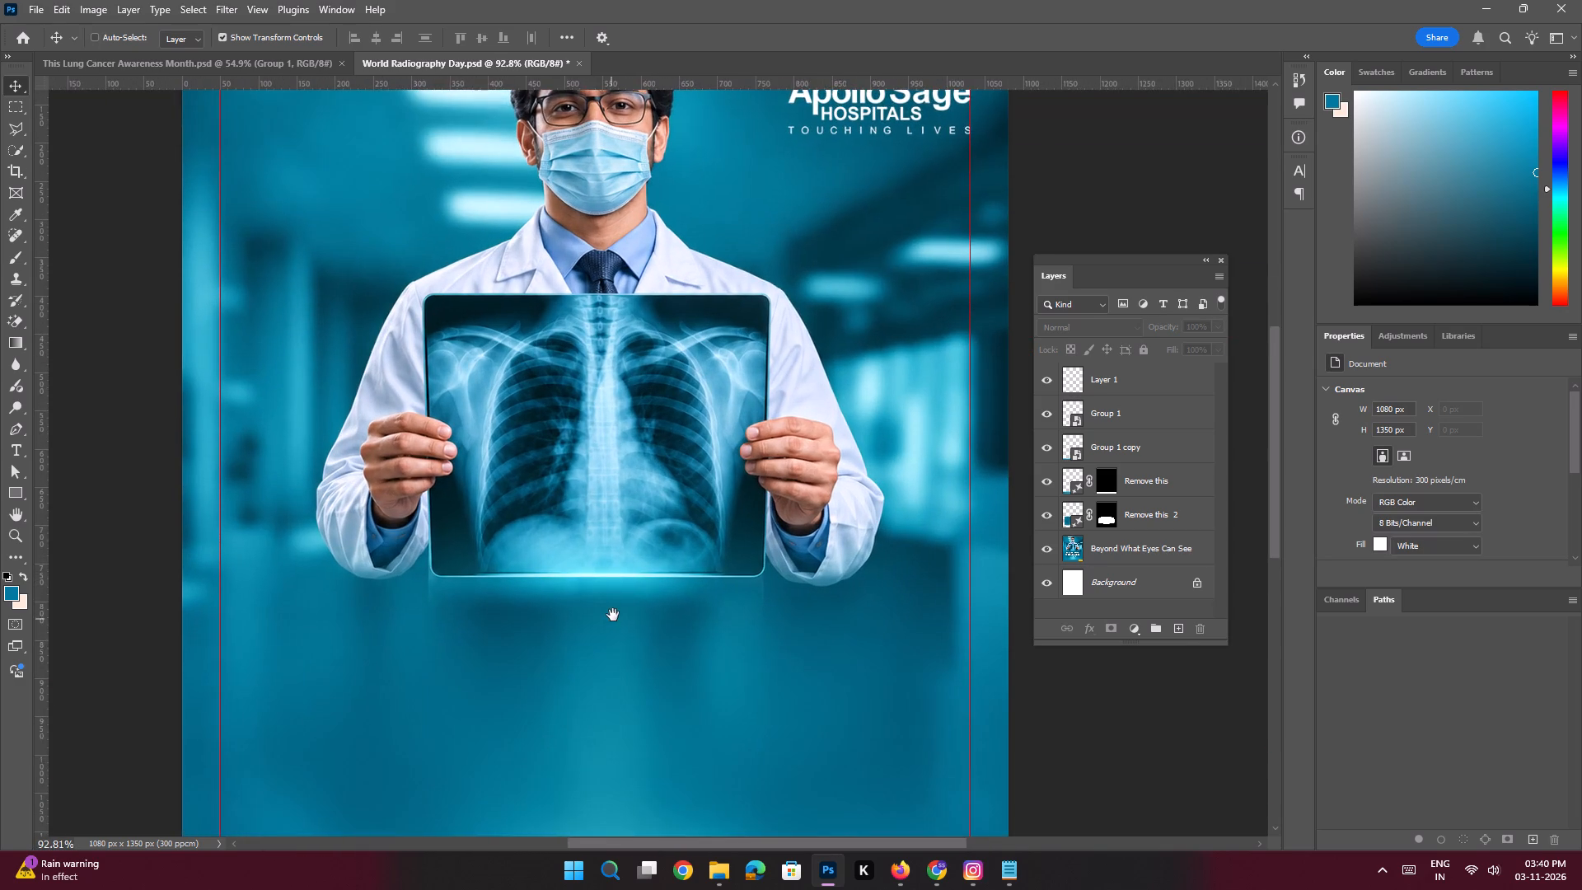
drag(613, 614, 634, 546)
key(space)
key(space)
key(space)
key(space)
key(space)
key(space)
key(space)
key(space)
key(space)
key(space)
key(space)
key(space)
key(space)
key(space)
key(space)
key(space)
key(space)
key(space)
key(space)
key(space)
drag(723, 567, 756, 442)
click(1006, 878)
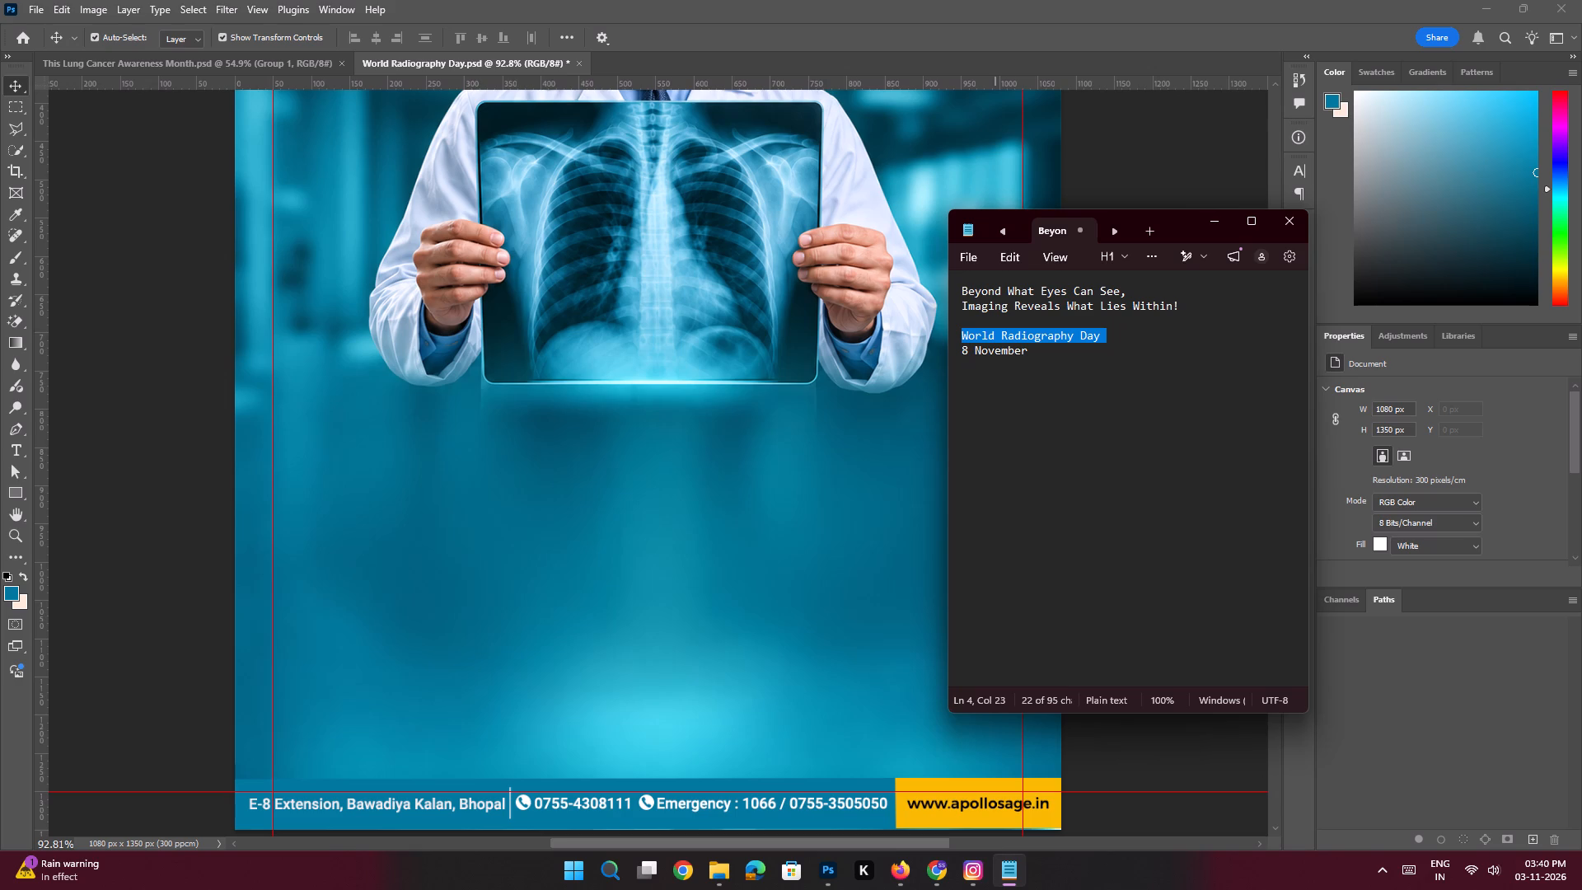
drag(1132, 292, 928, 284)
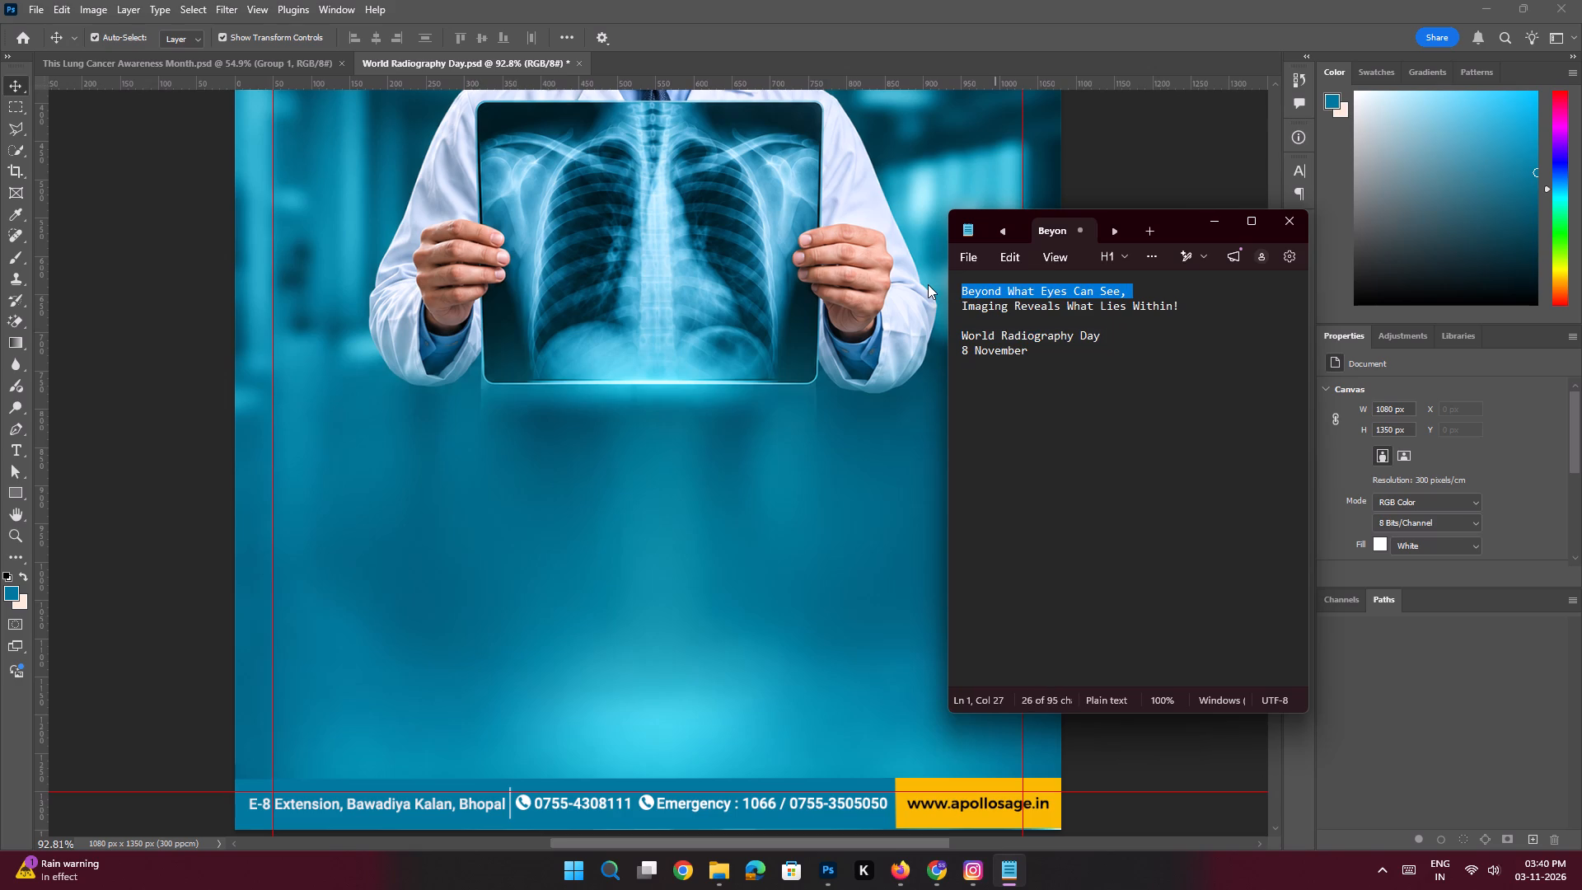
key(ctrl+c)
key(ctrl+c)
key(ctrl+c)
key(ctrl+c)
key(ctrl+c)
key(ctrl+c)
key(ctrl+c)
click(1207, 222)
Paste the copied line as white Roboto text below the X-ray, at the top of the layer stack, and centre it horizontally on the canvas.
key(space)
key(space)
key(space)
key(space)
key(space)
key(space)
key(space)
key(space)
key(space)
click(607, 399)
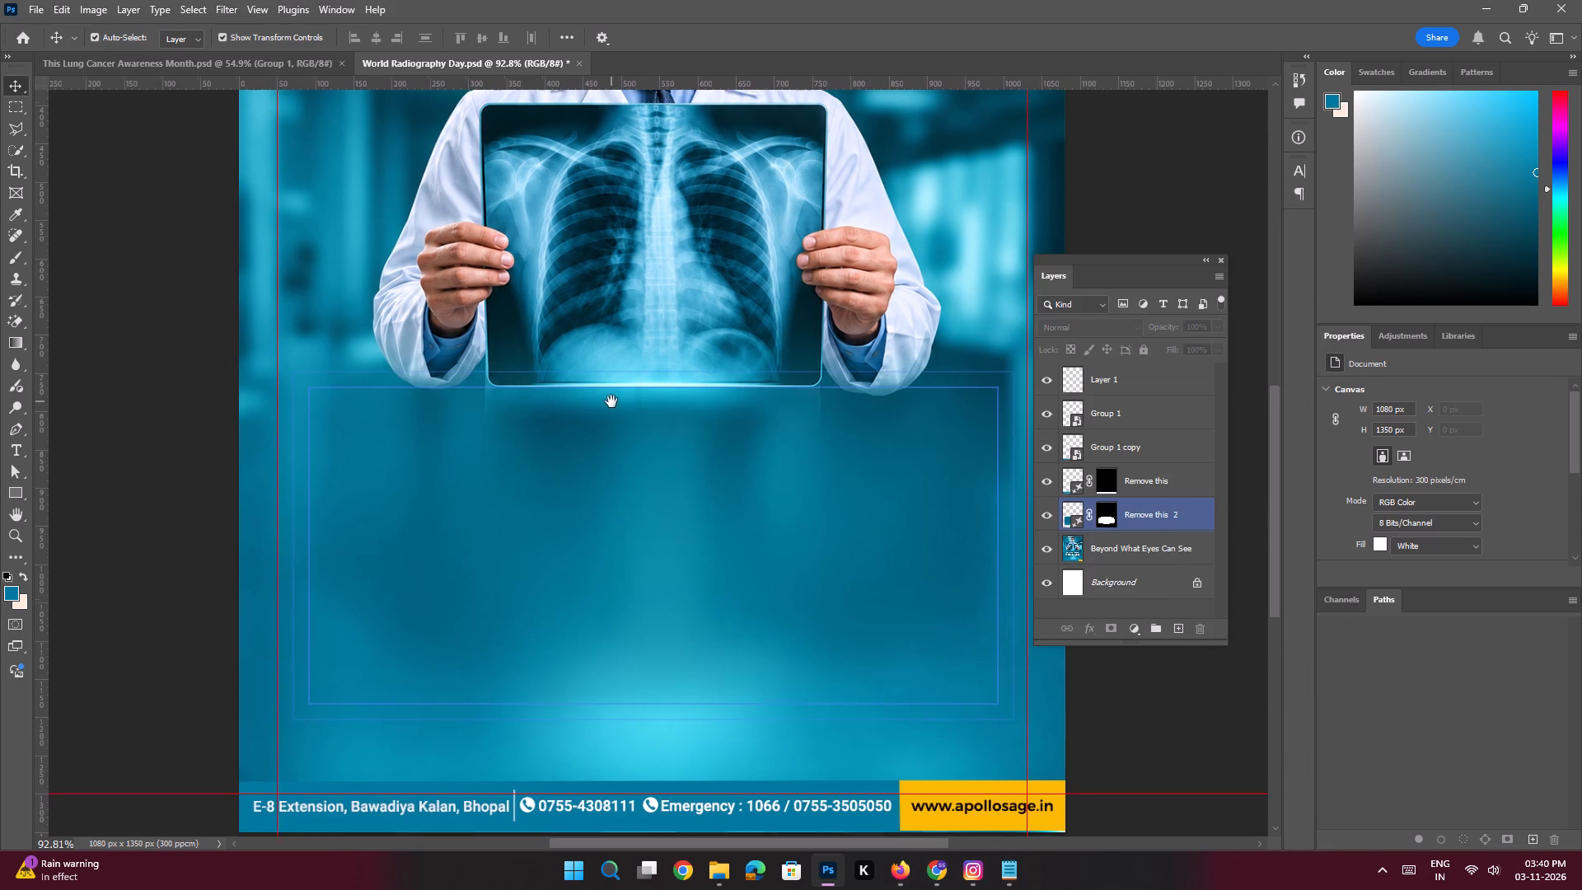
click(1154, 386)
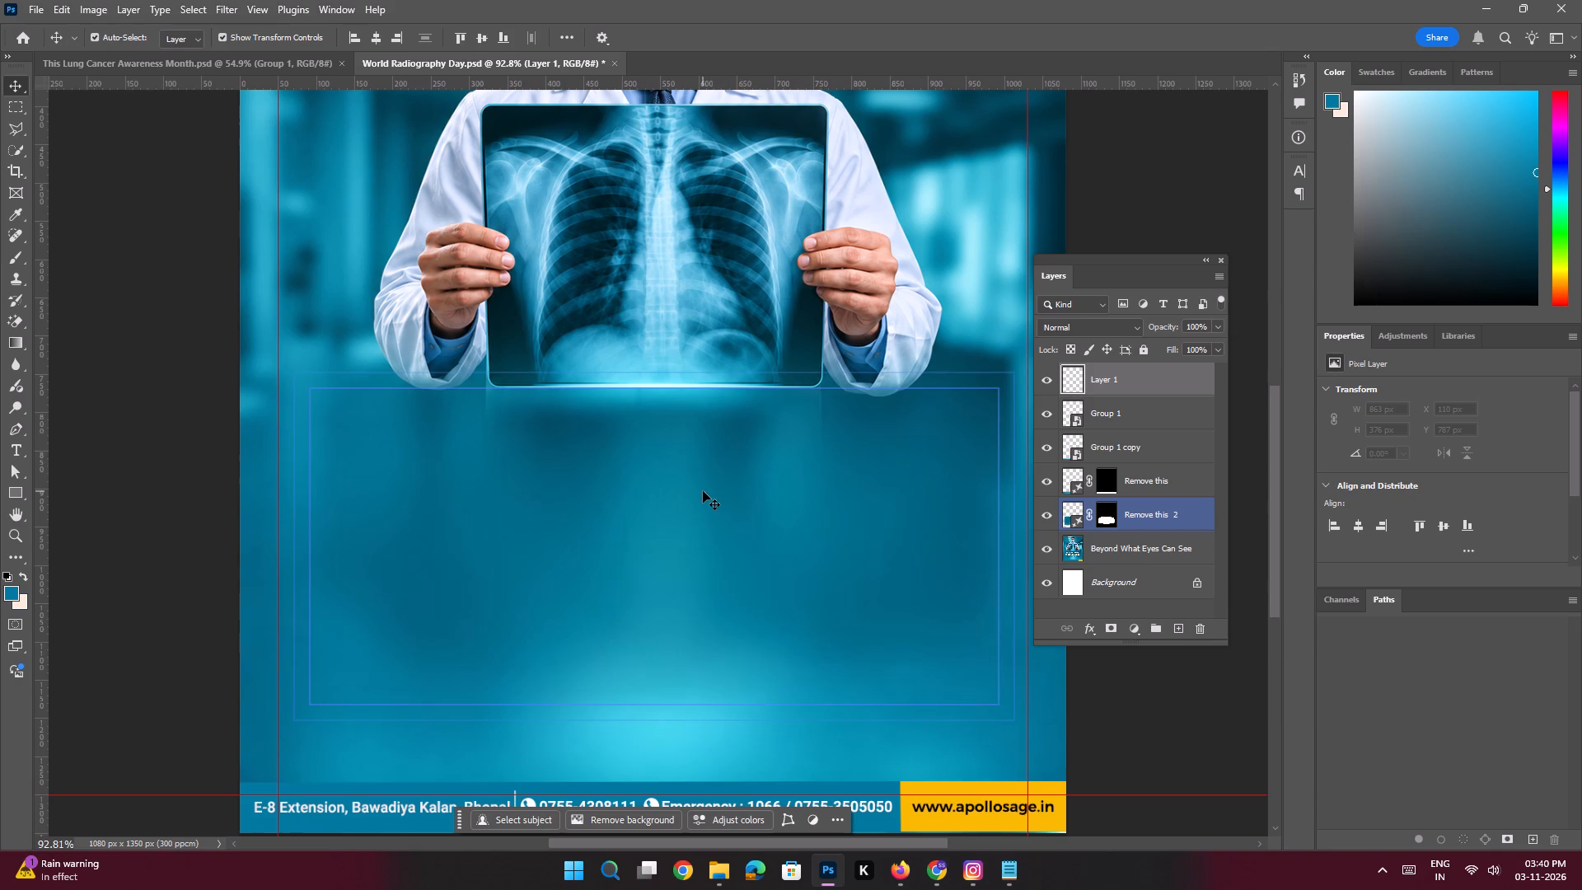
key(t)
click(586, 491)
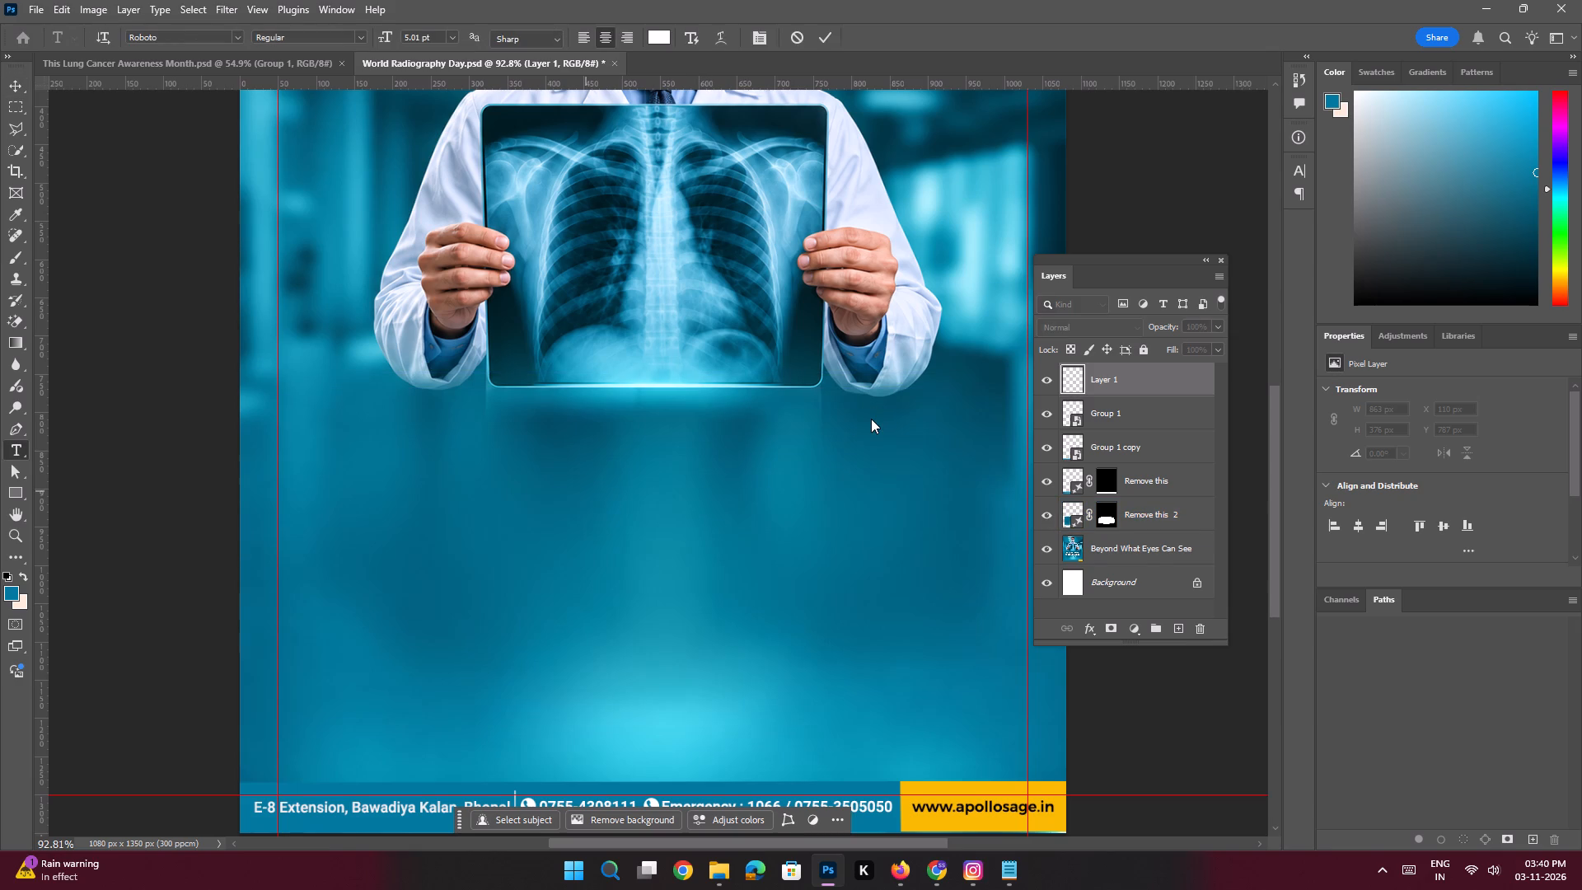
key(ctrl+v)
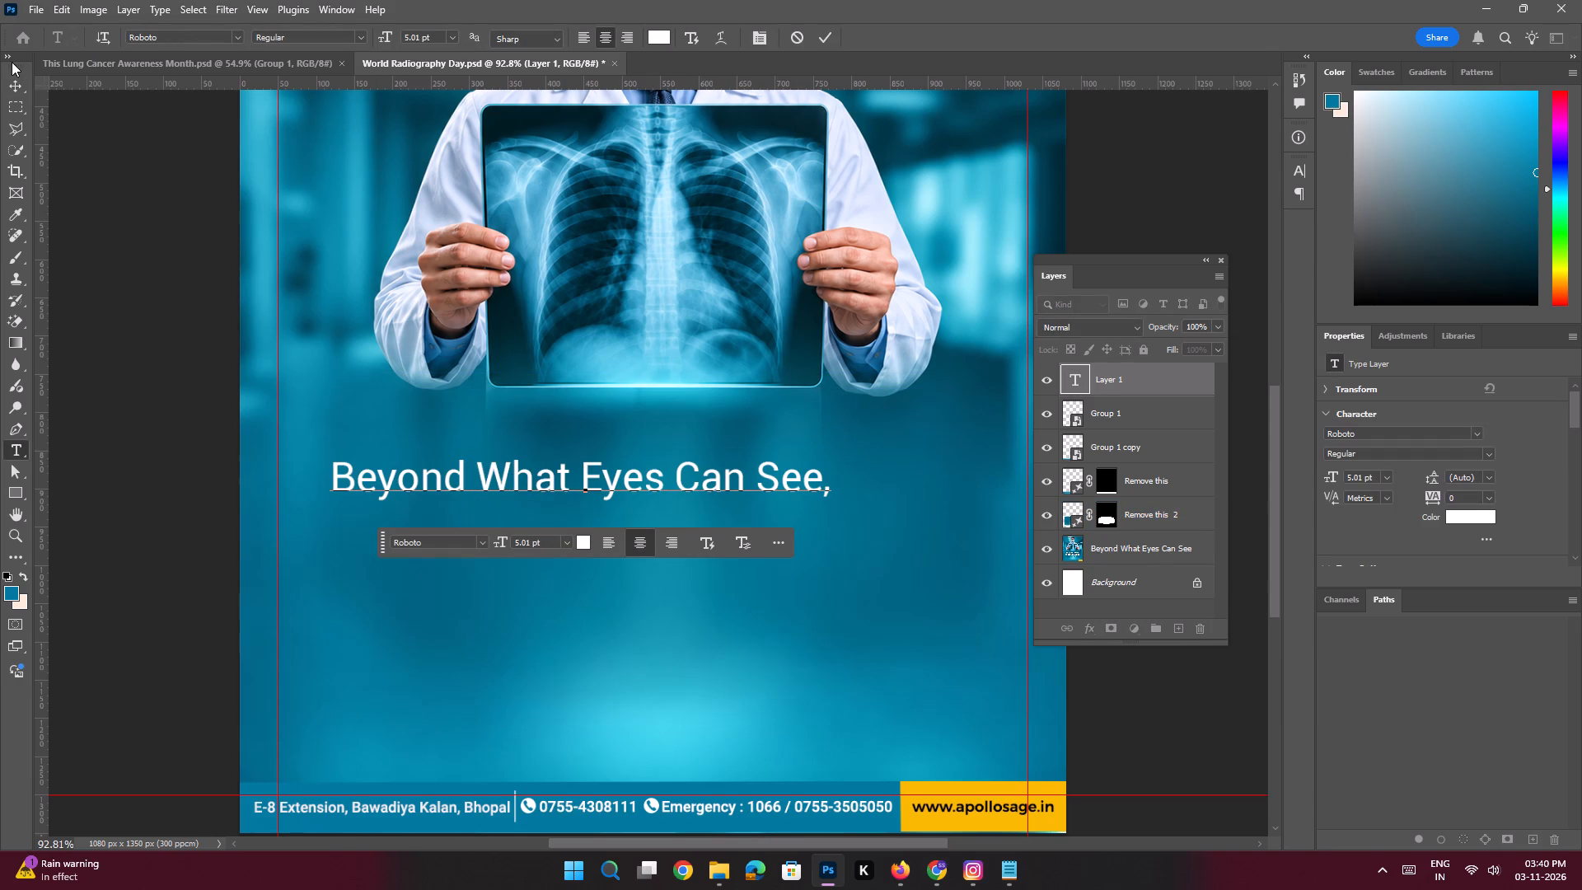
click(8, 89)
click(378, 44)
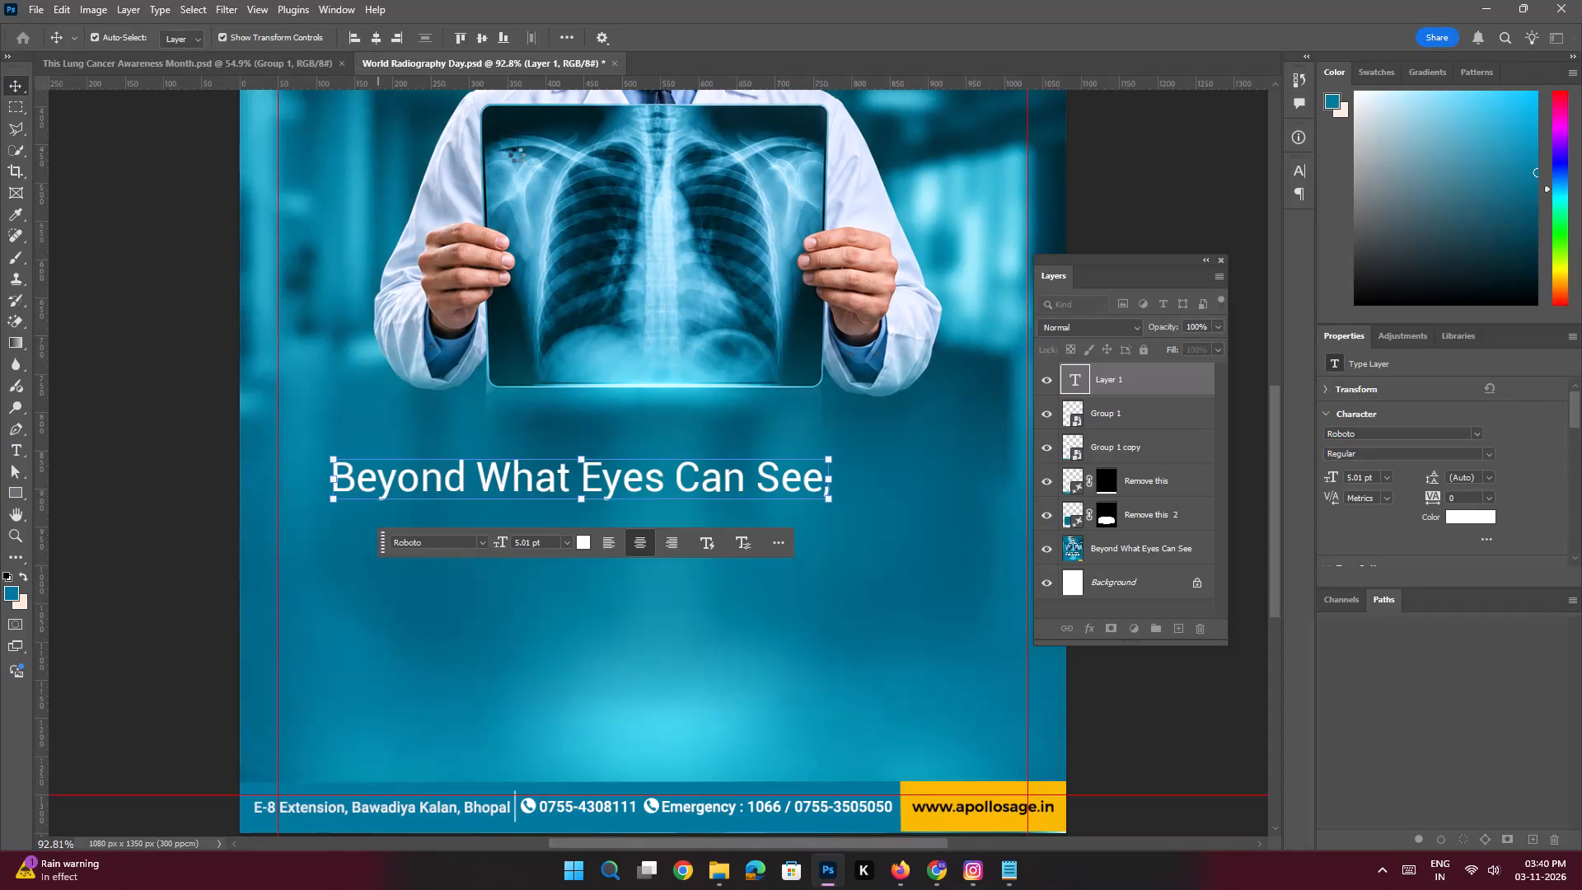
Set the Beyond What Eyes Can See, text to 4 pt and move it slightly up toward the X-ray.
drag(1365, 476, 1279, 443)
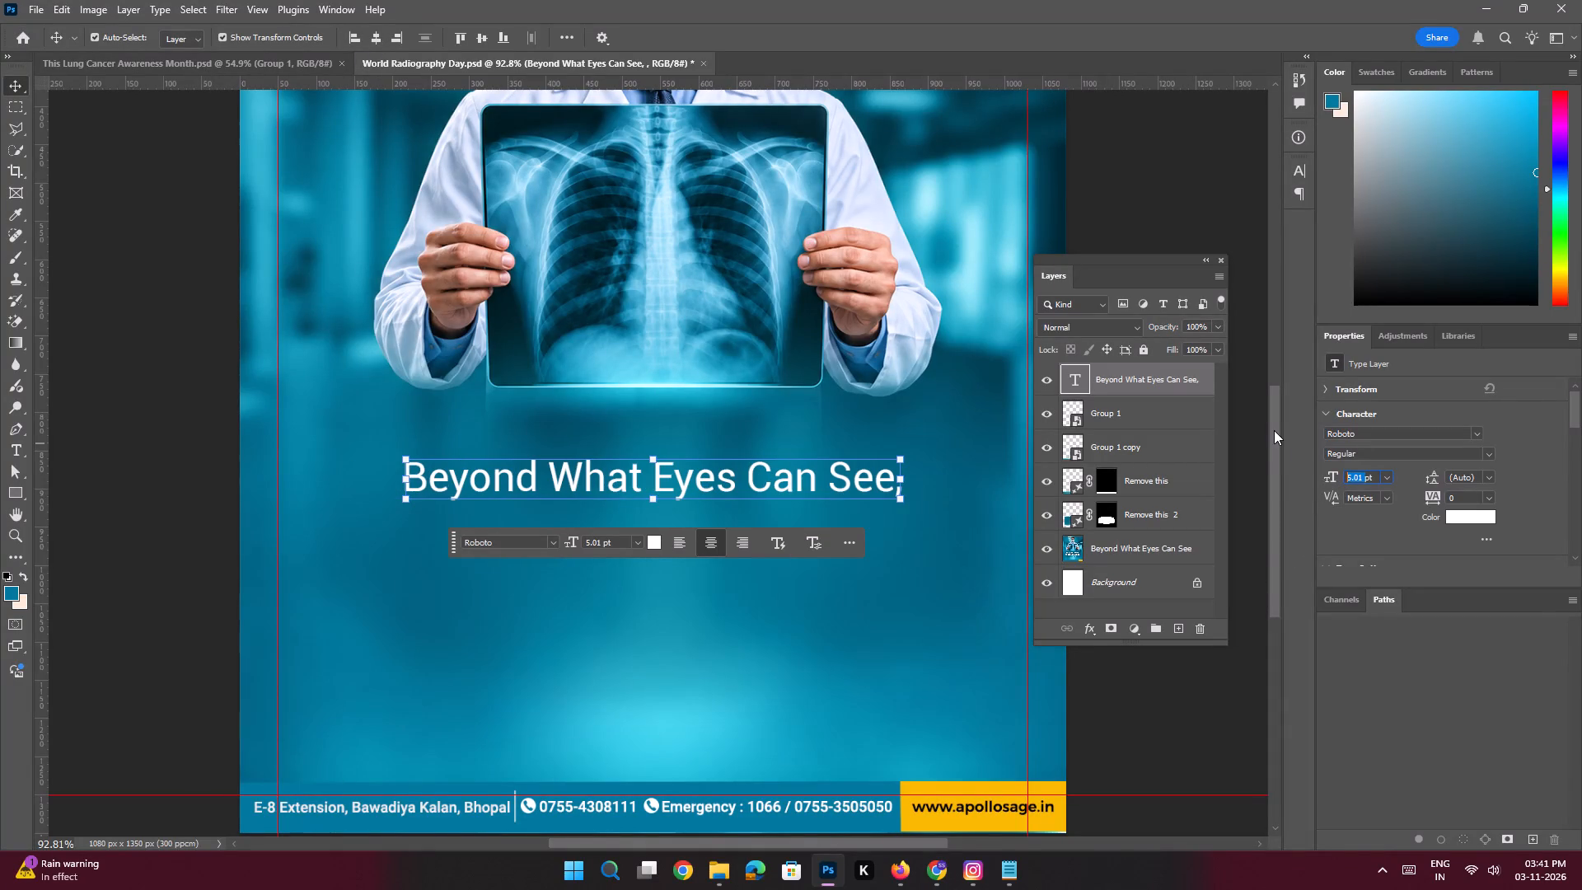
key(4)
key(Return)
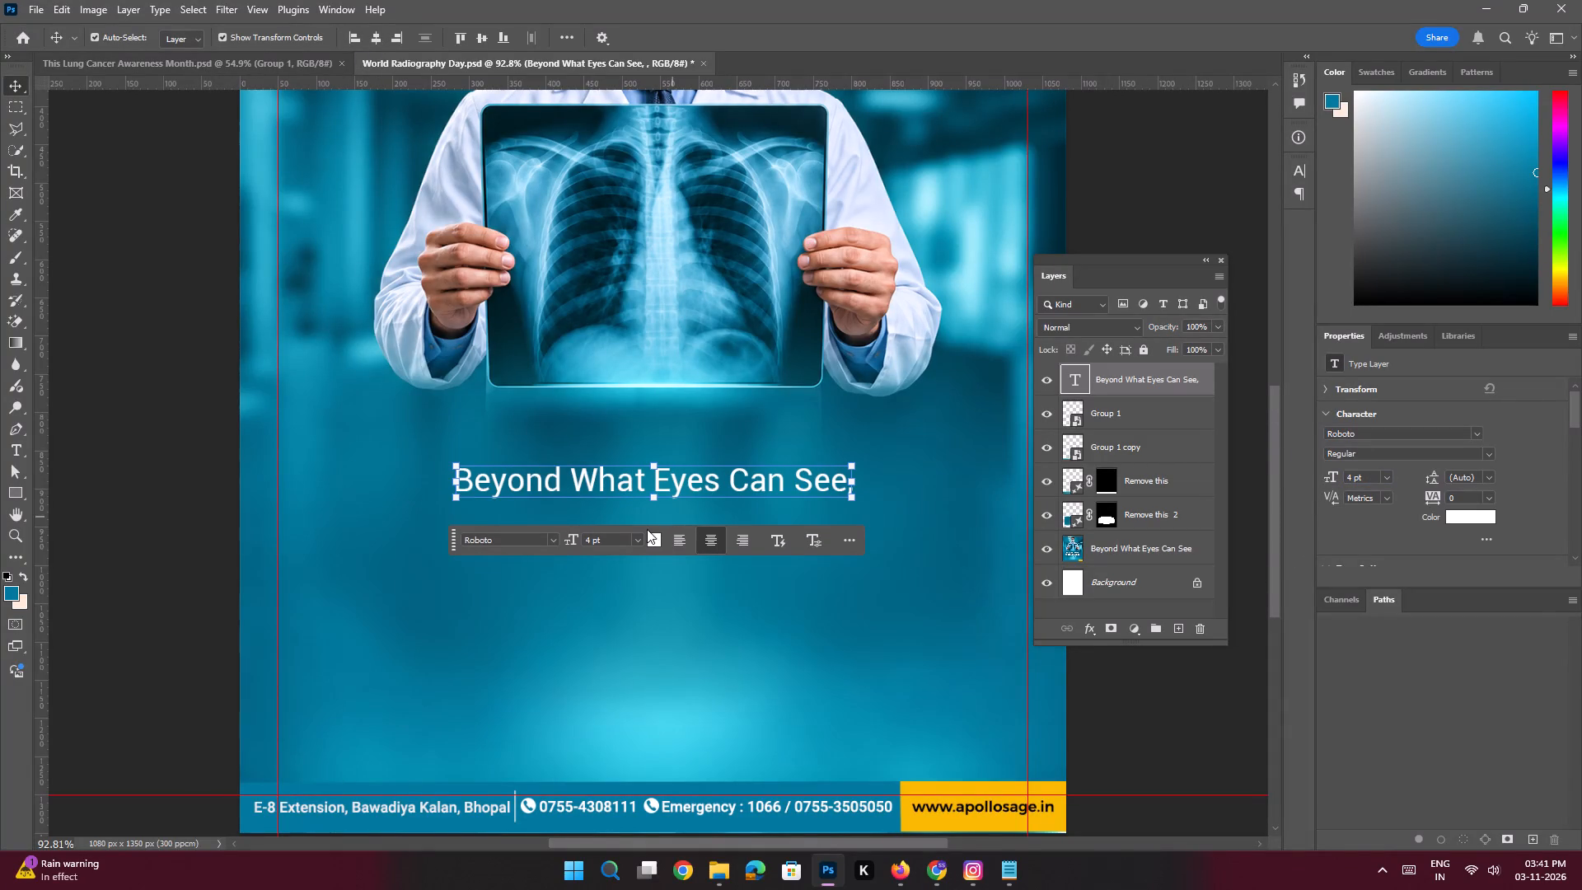
shift+drag(658, 488, 659, 480)
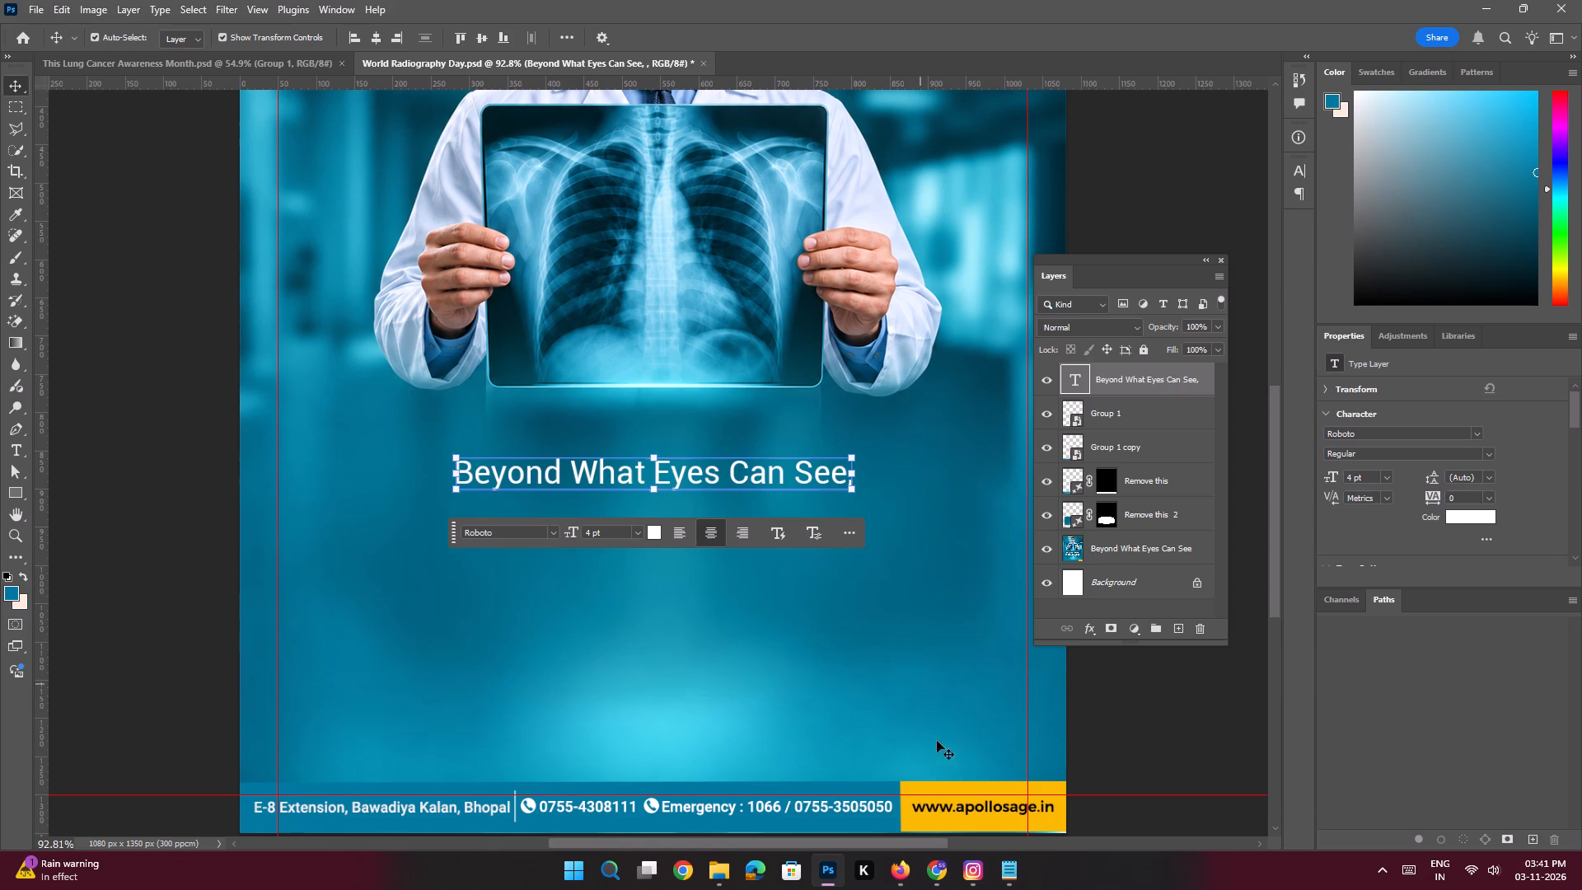
Check the Notepad wording and view the reference image Beyond What Eyes Can See in Downloads for its text layout.
click(1015, 862)
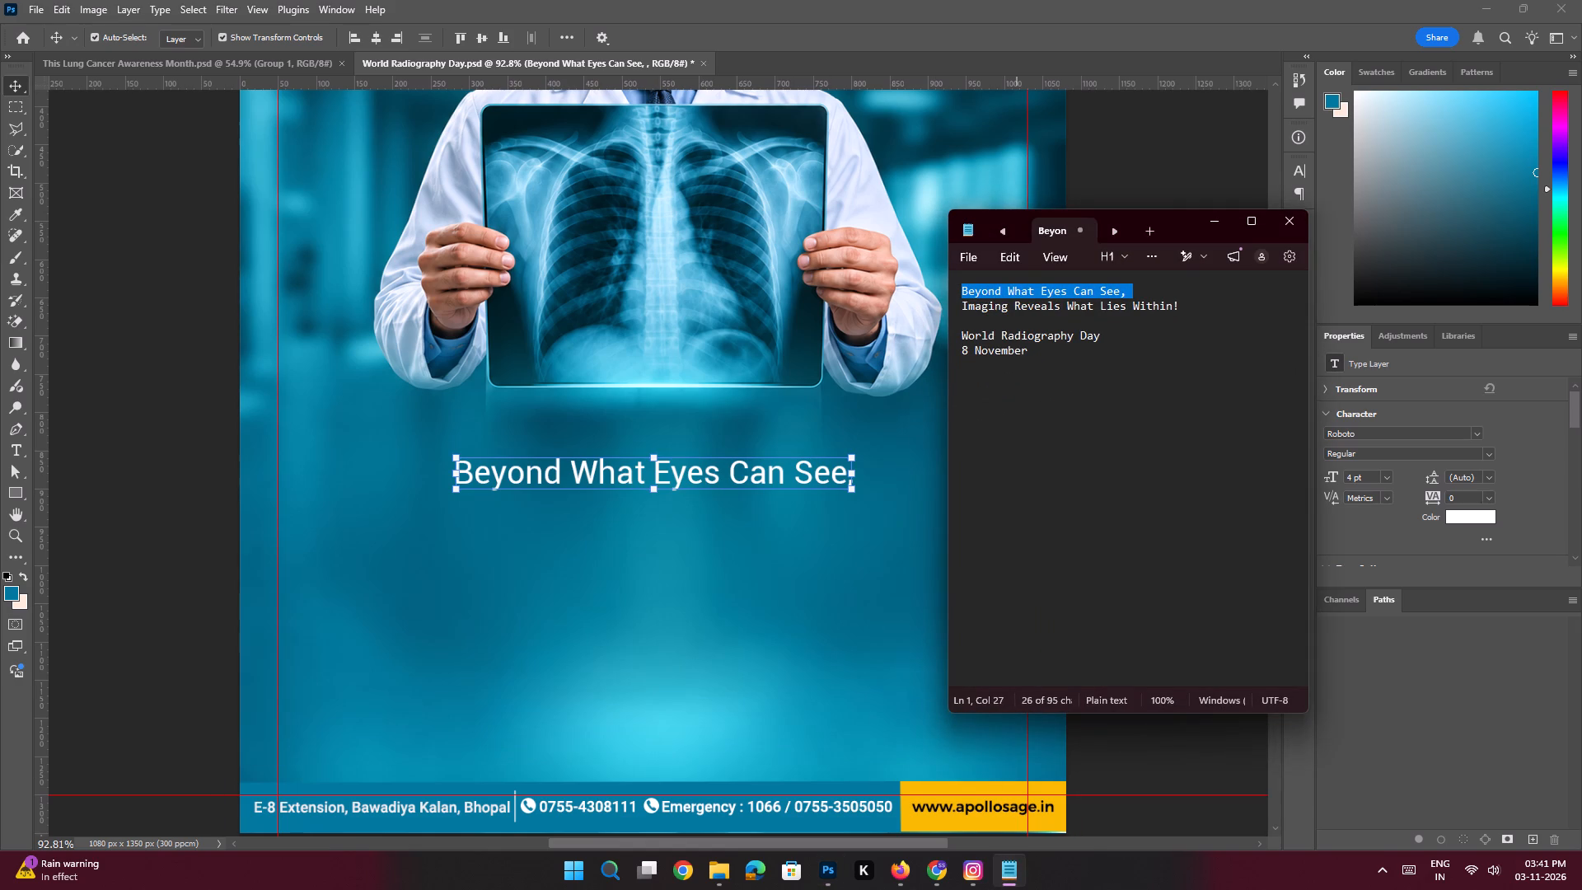
click(1212, 225)
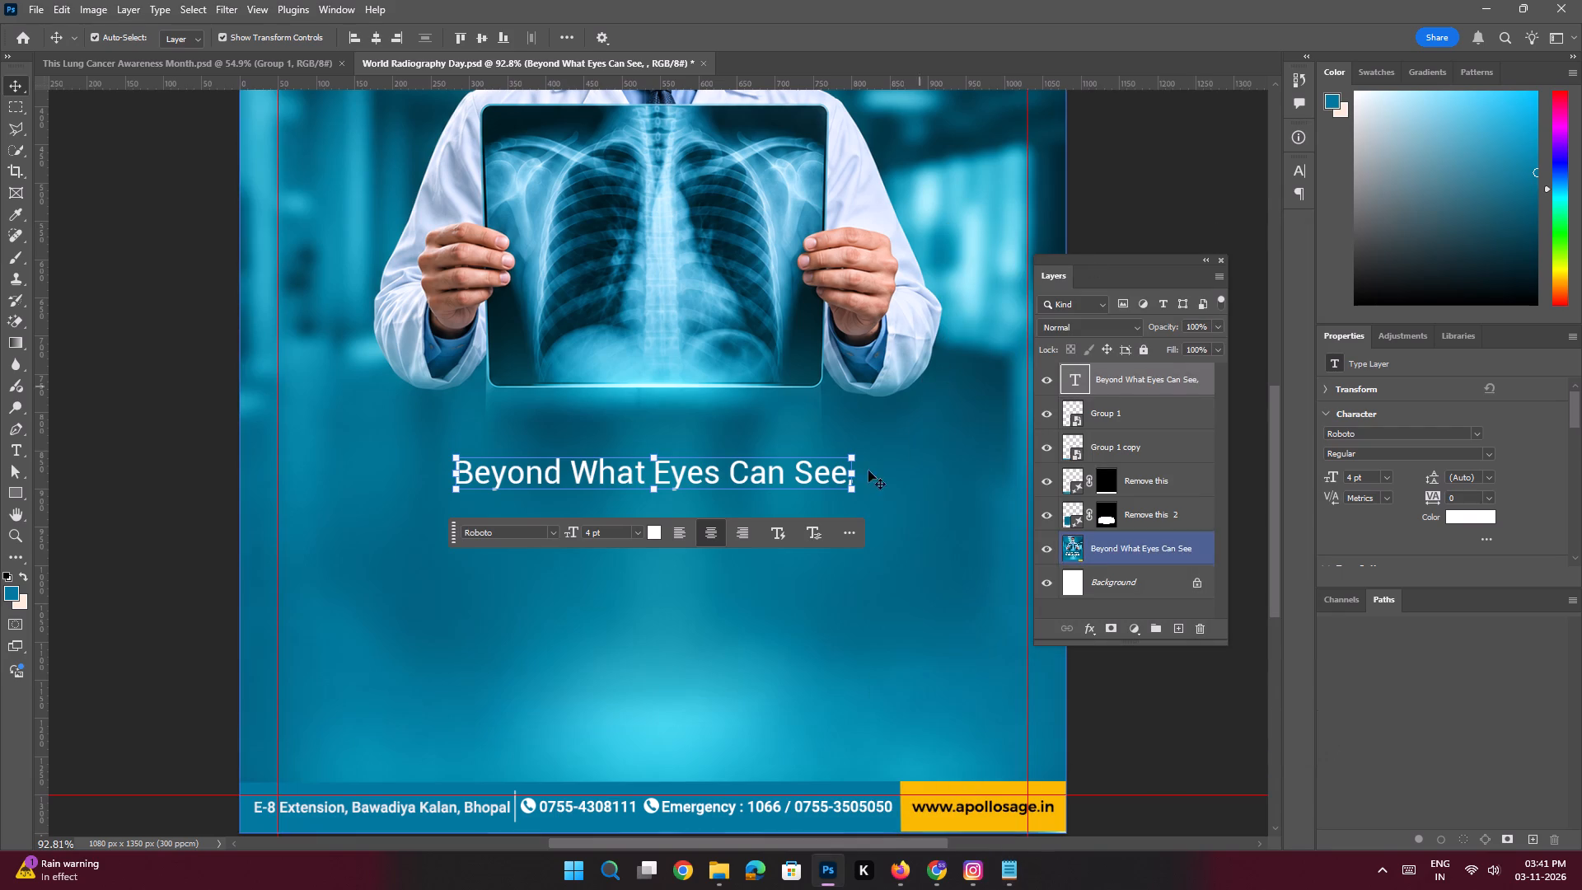
click(714, 792)
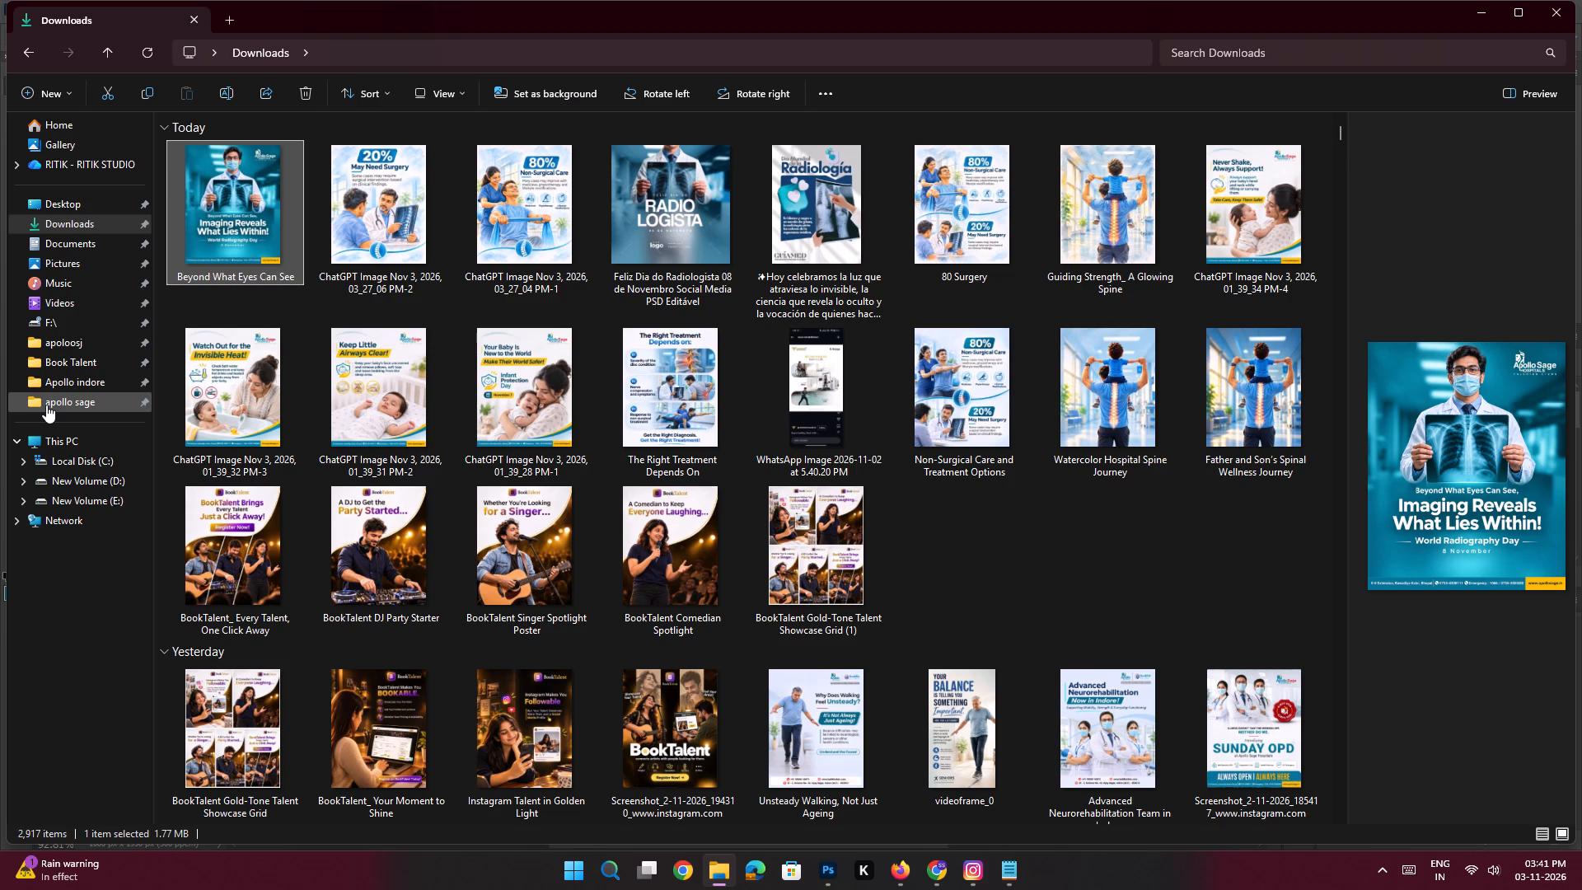
double_click(255, 222)
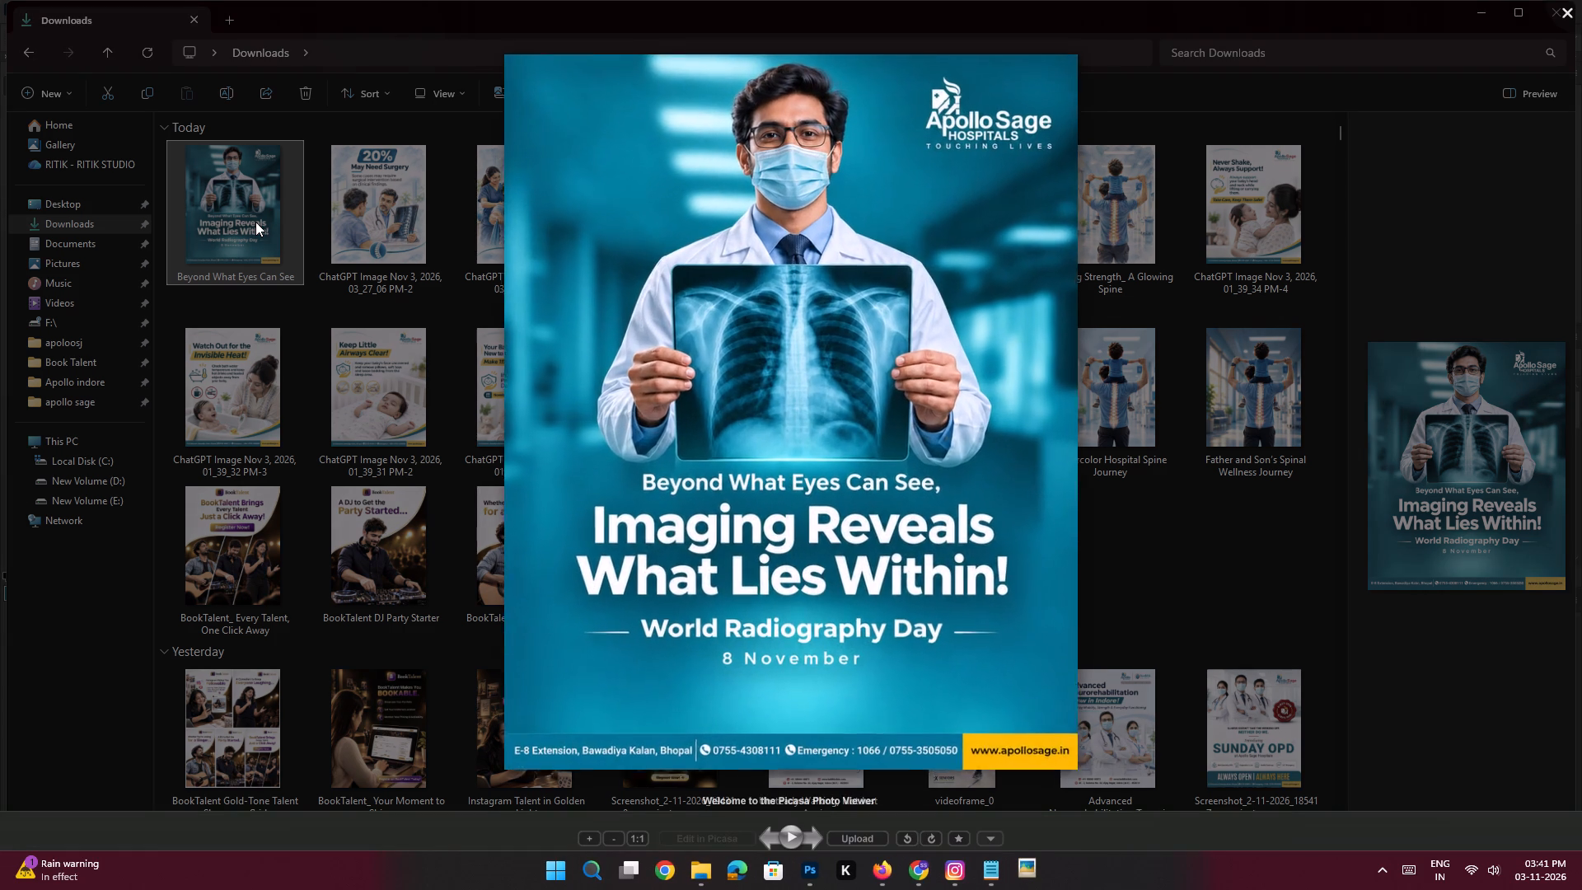
click(1145, 499)
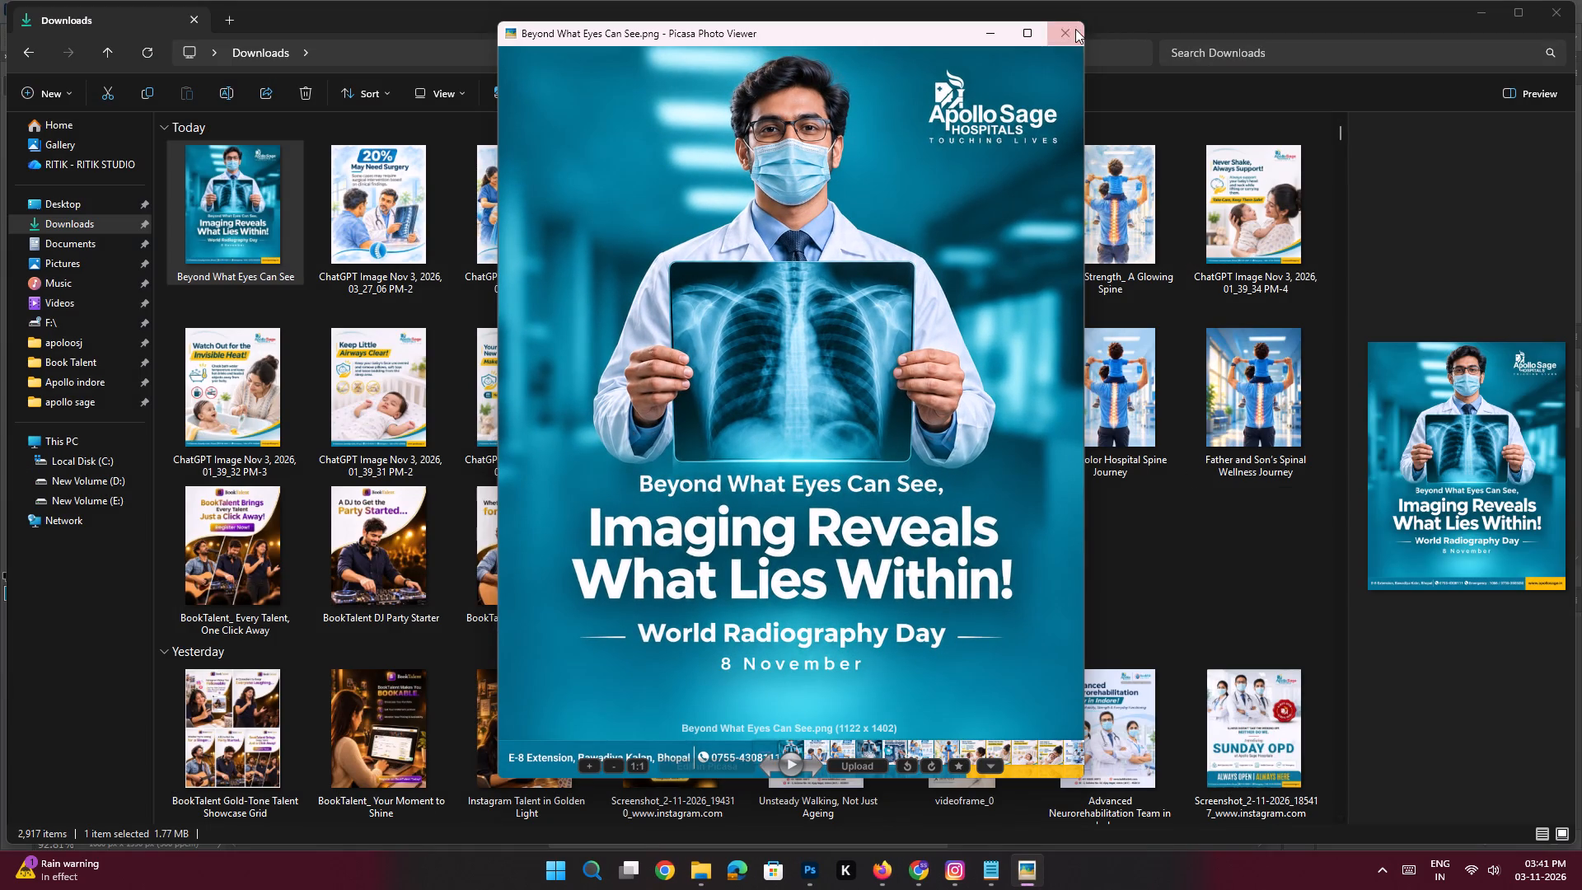
click(1075, 29)
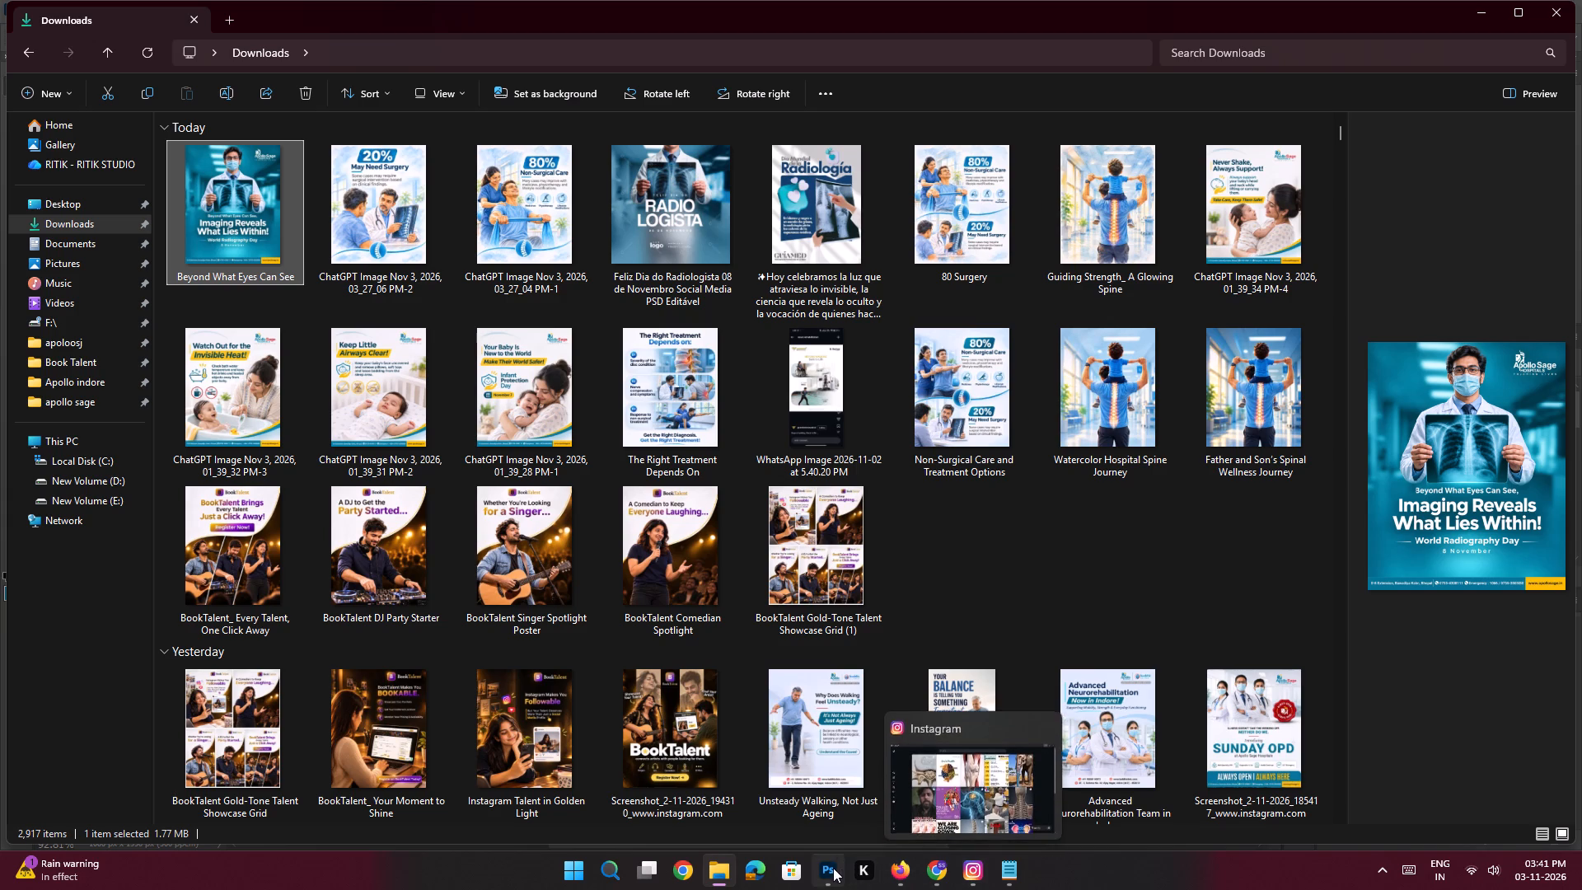
click(833, 868)
Move the Beyond What Eyes Can See, text slightly further up toward the X-ray.
key(space)
ctrl+drag(704, 443, 724, 497)
shift+drag(728, 489, 728, 488)
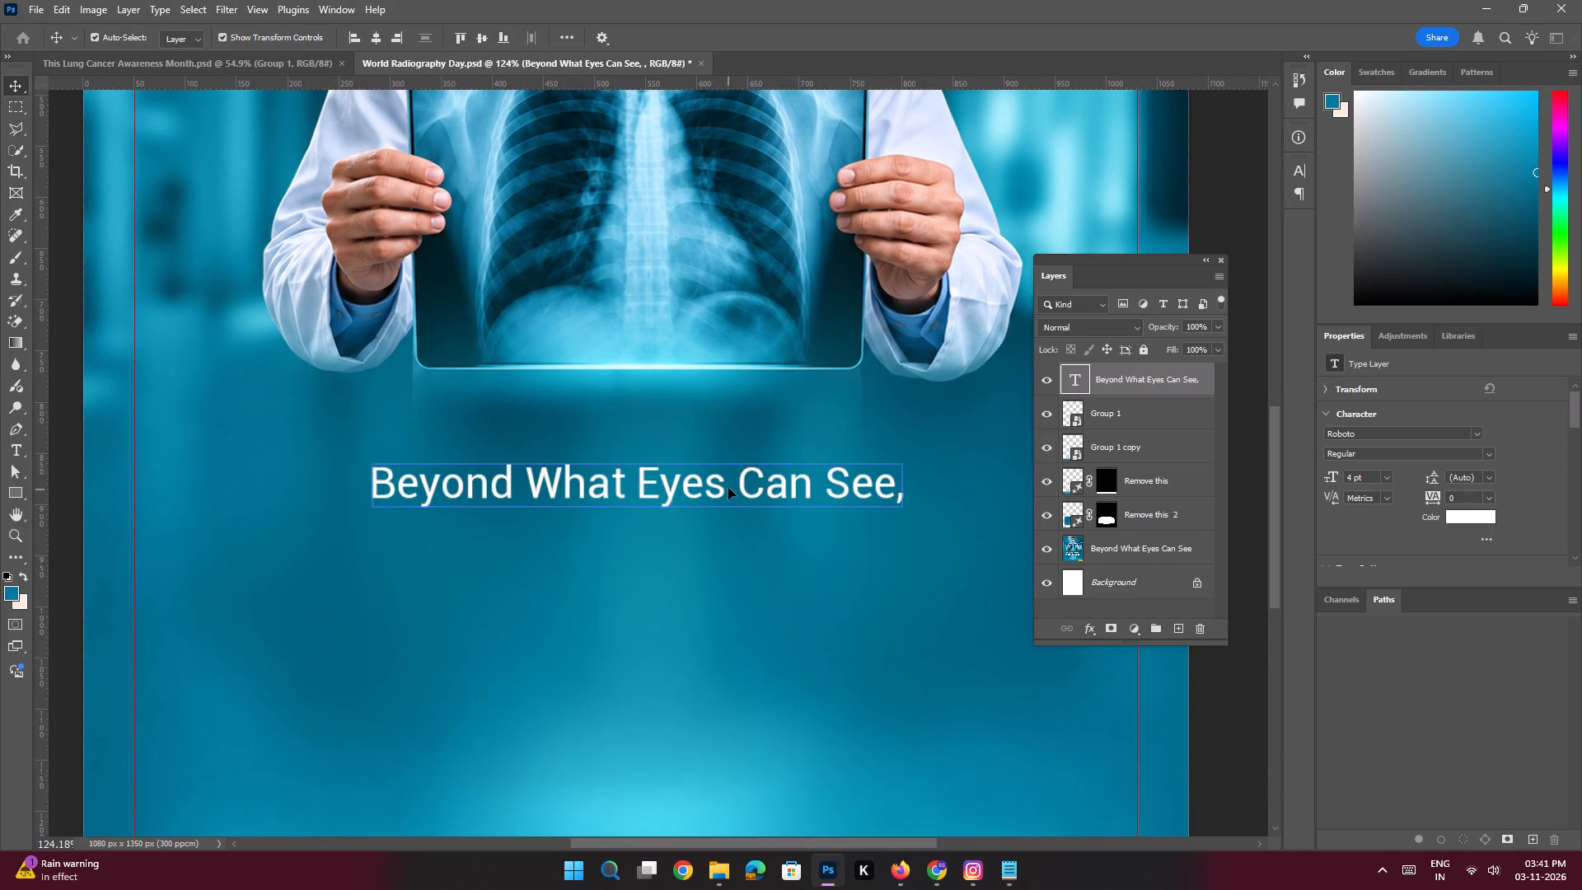
shift+drag(728, 488, 728, 482)
Add a new empty layer directly above the Group 1 logo layer and activate the Rectangle tool.
click(1118, 415)
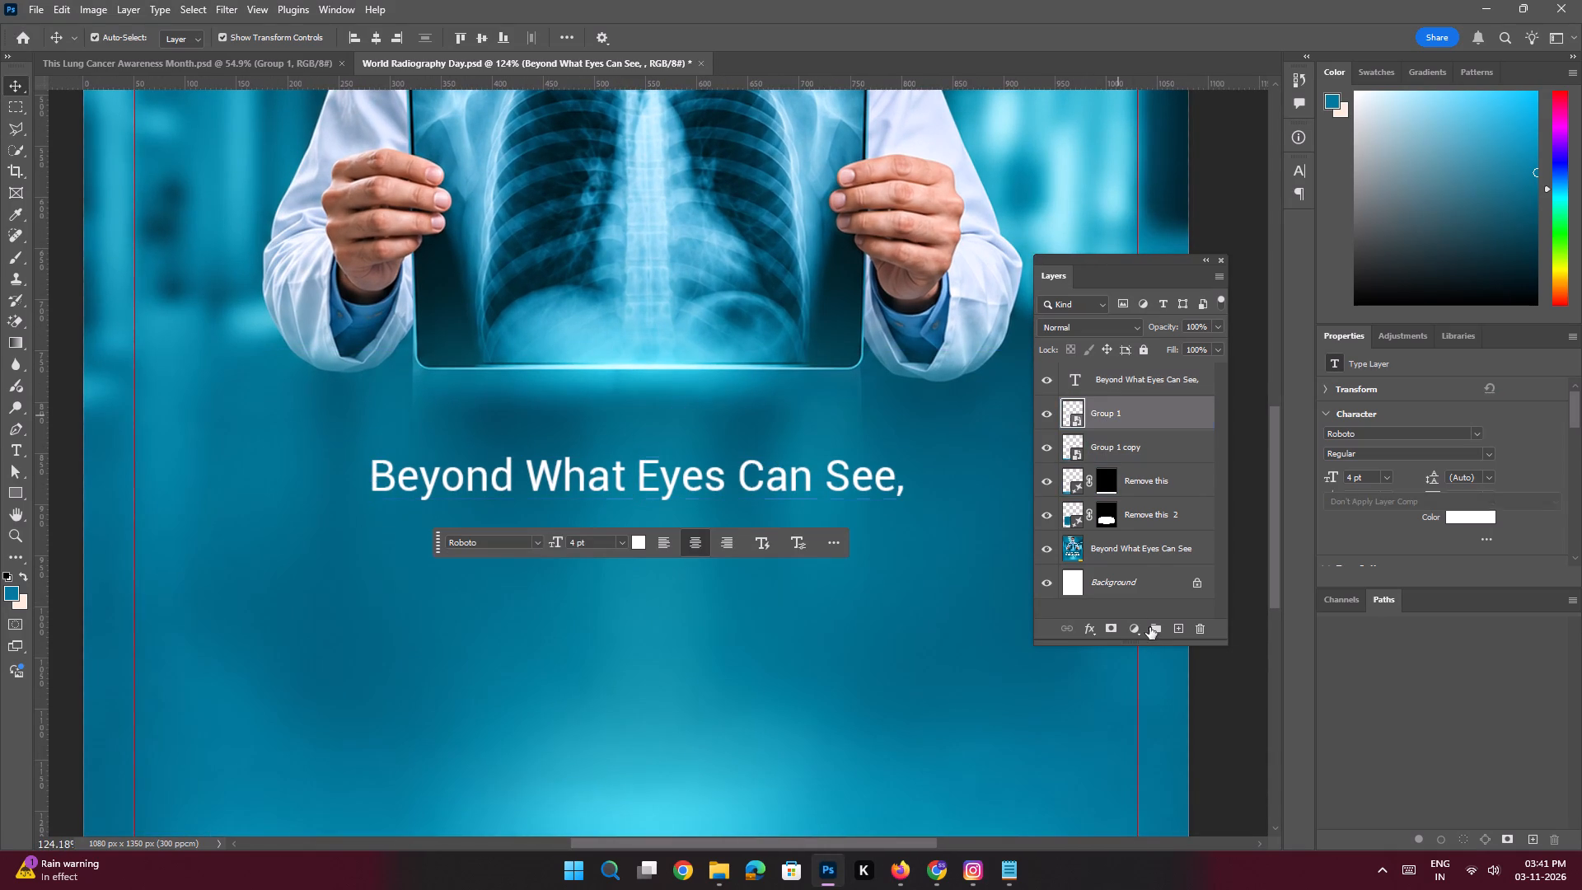
click(1175, 627)
click(14, 491)
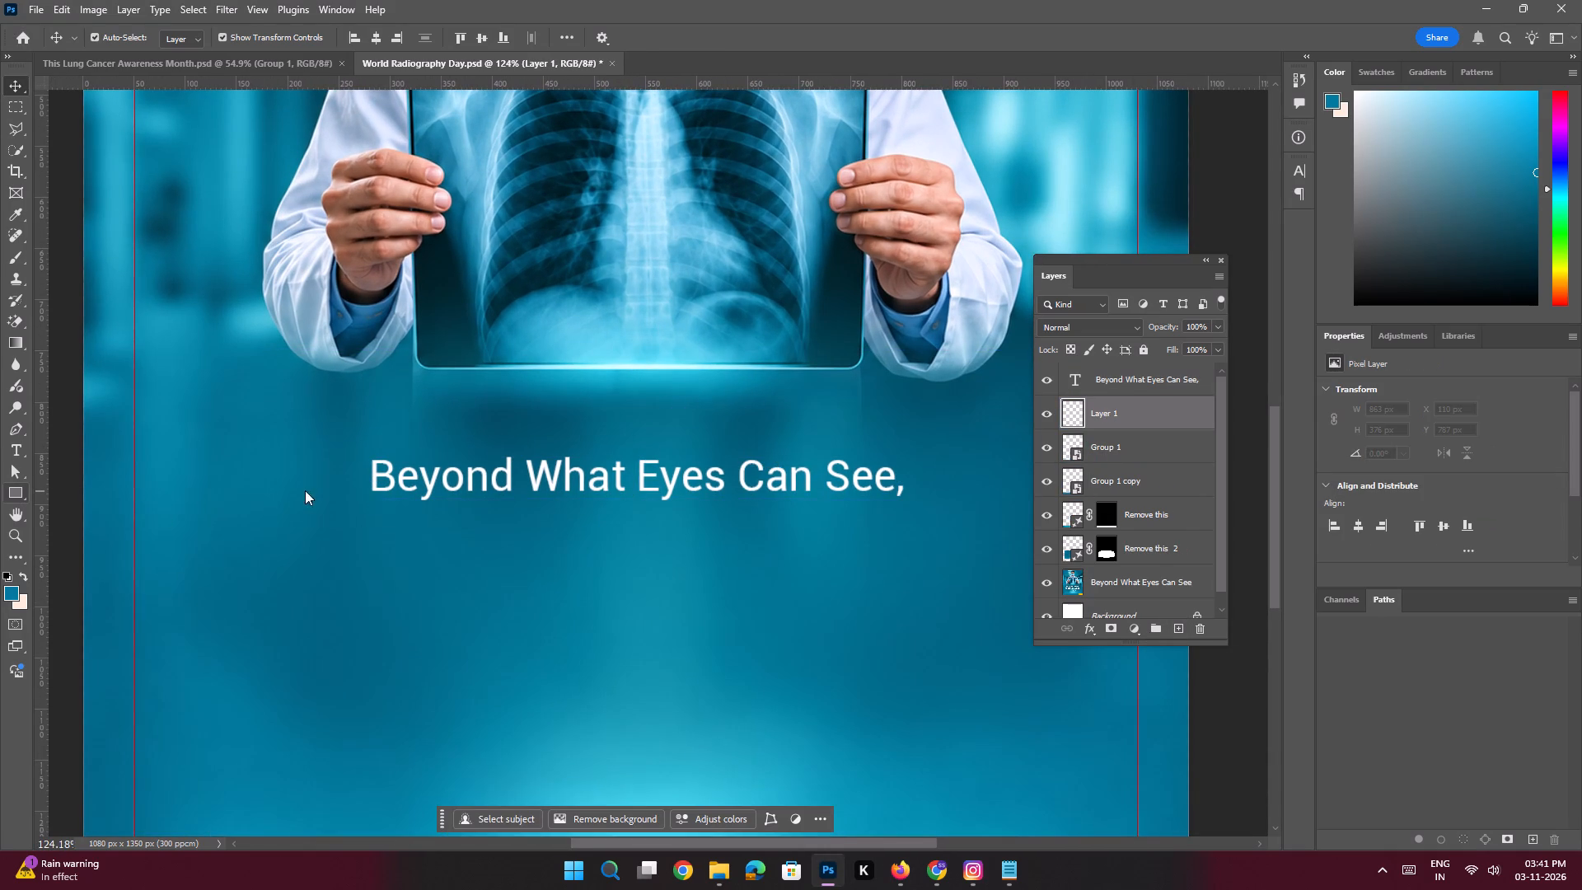
click(129, 490)
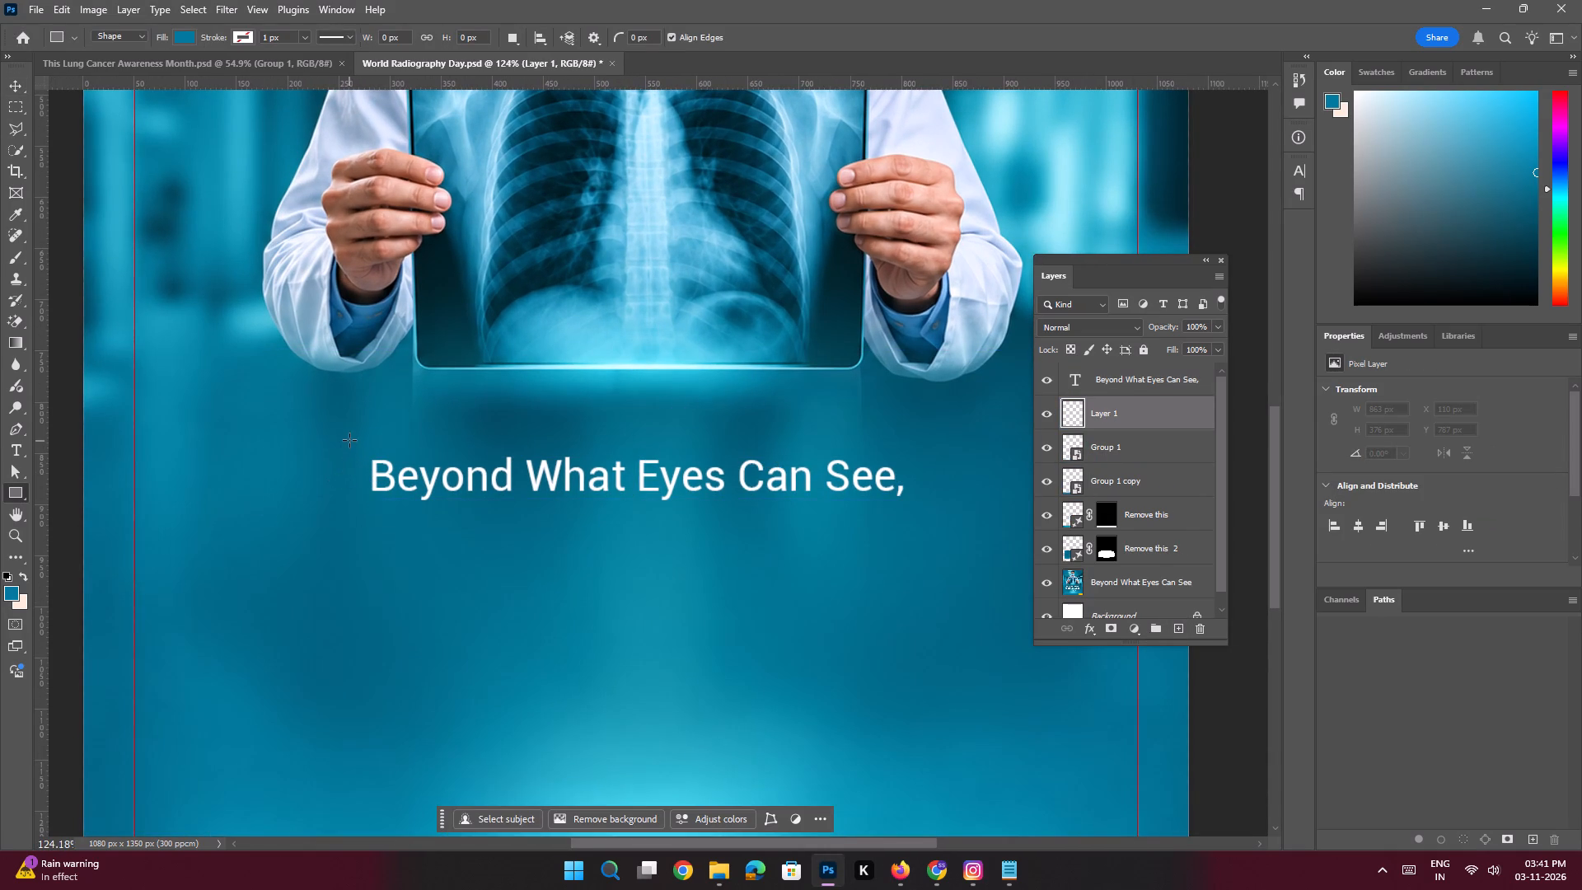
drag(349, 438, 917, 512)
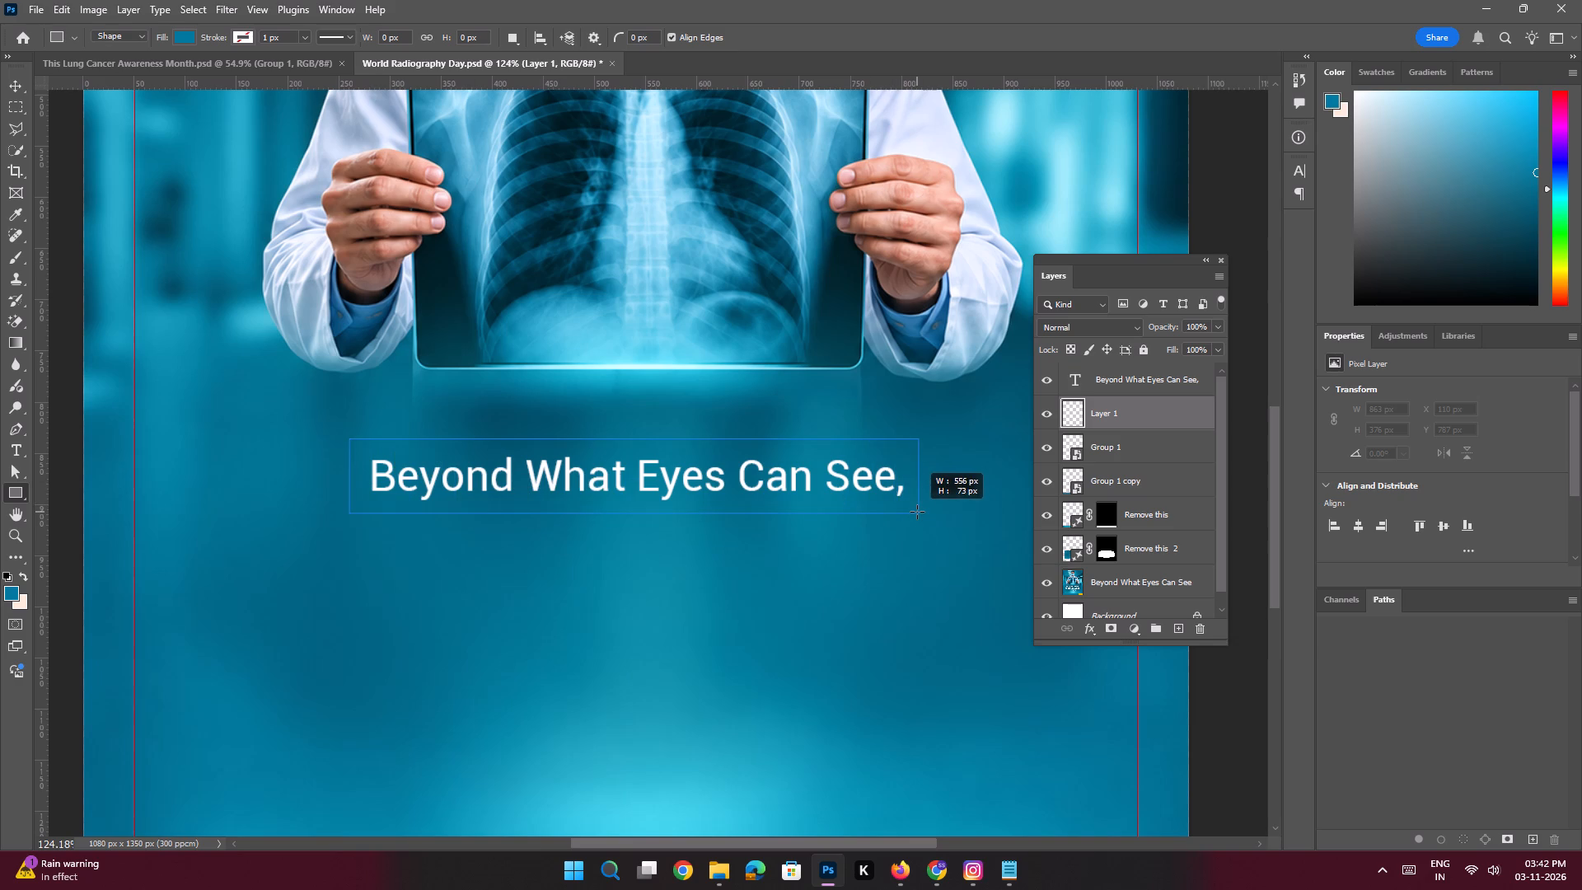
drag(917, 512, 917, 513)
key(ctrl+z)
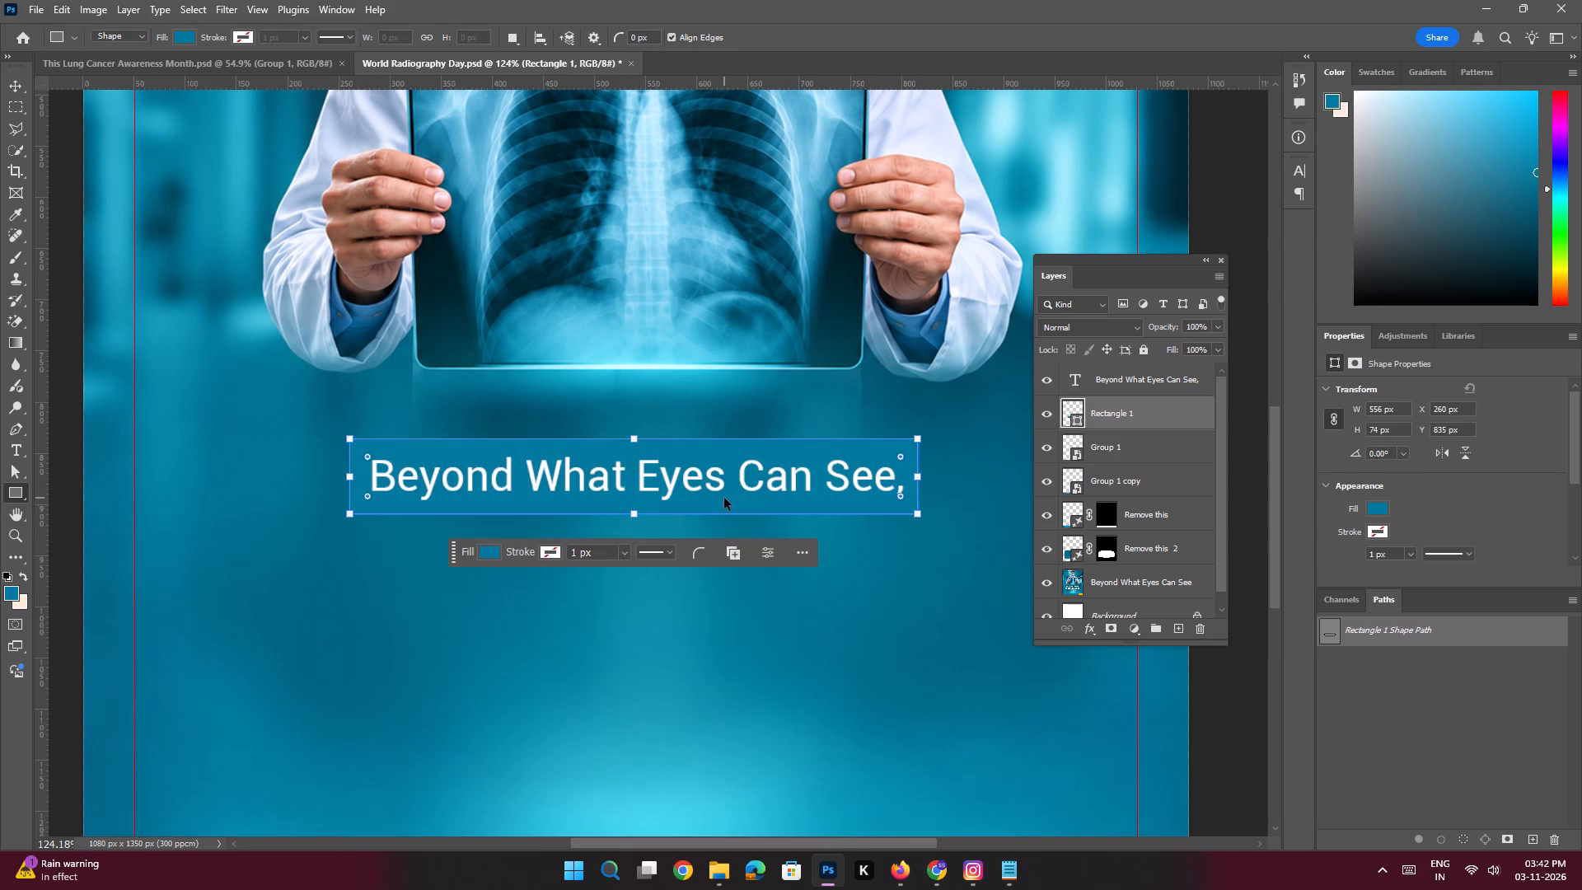
Draw a rectangle about 537 x 64 px around the Beyond What Eyes Can See, text and fill it white.
drag(361, 446, 905, 509)
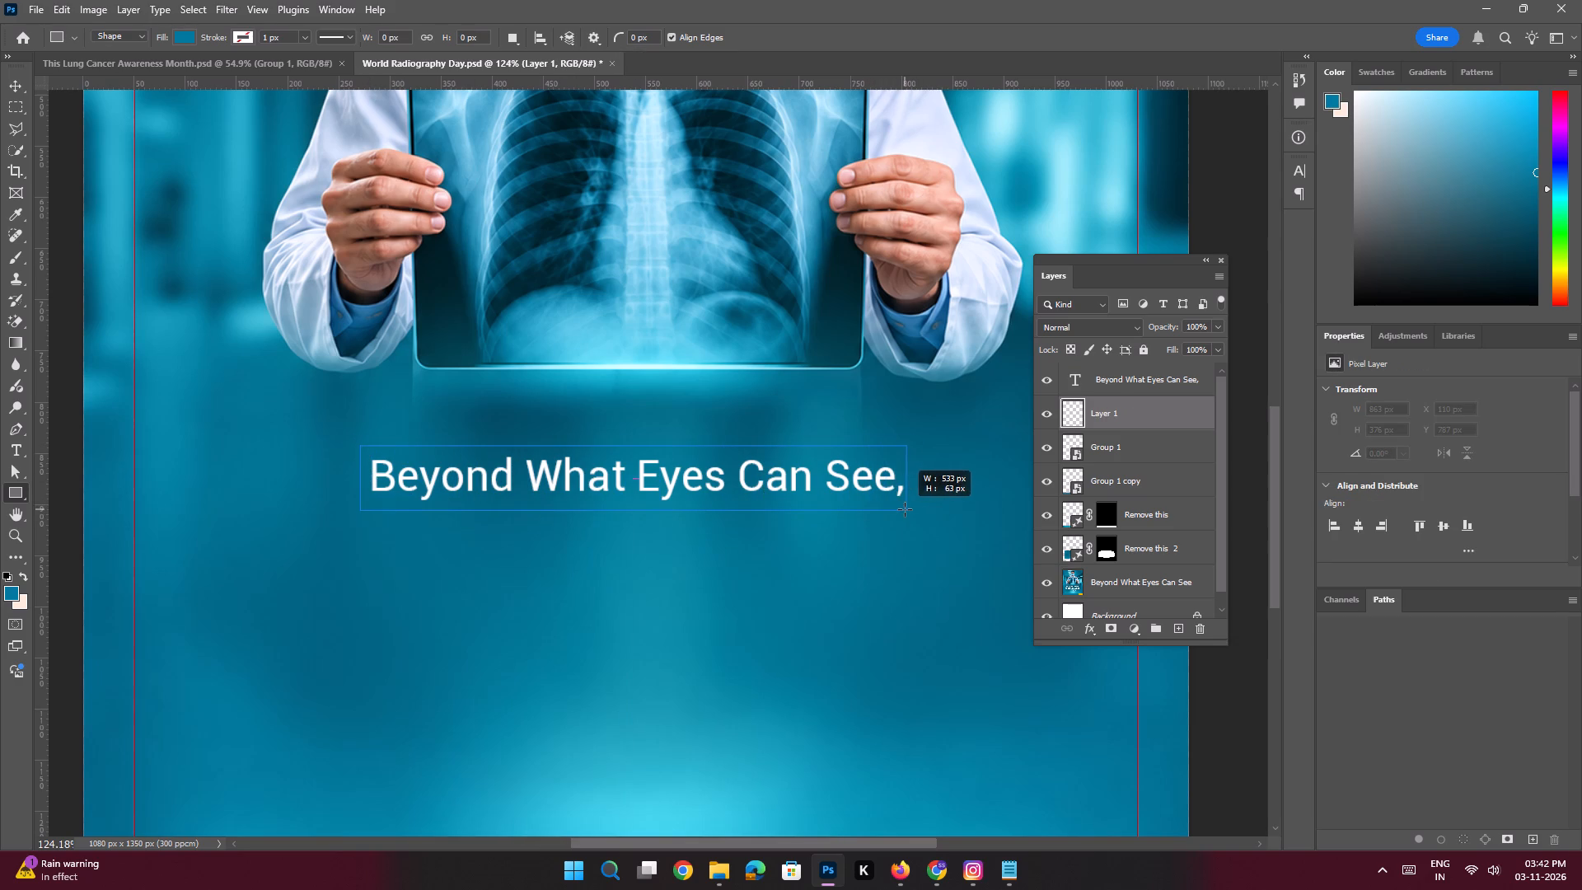
drag(905, 509, 910, 510)
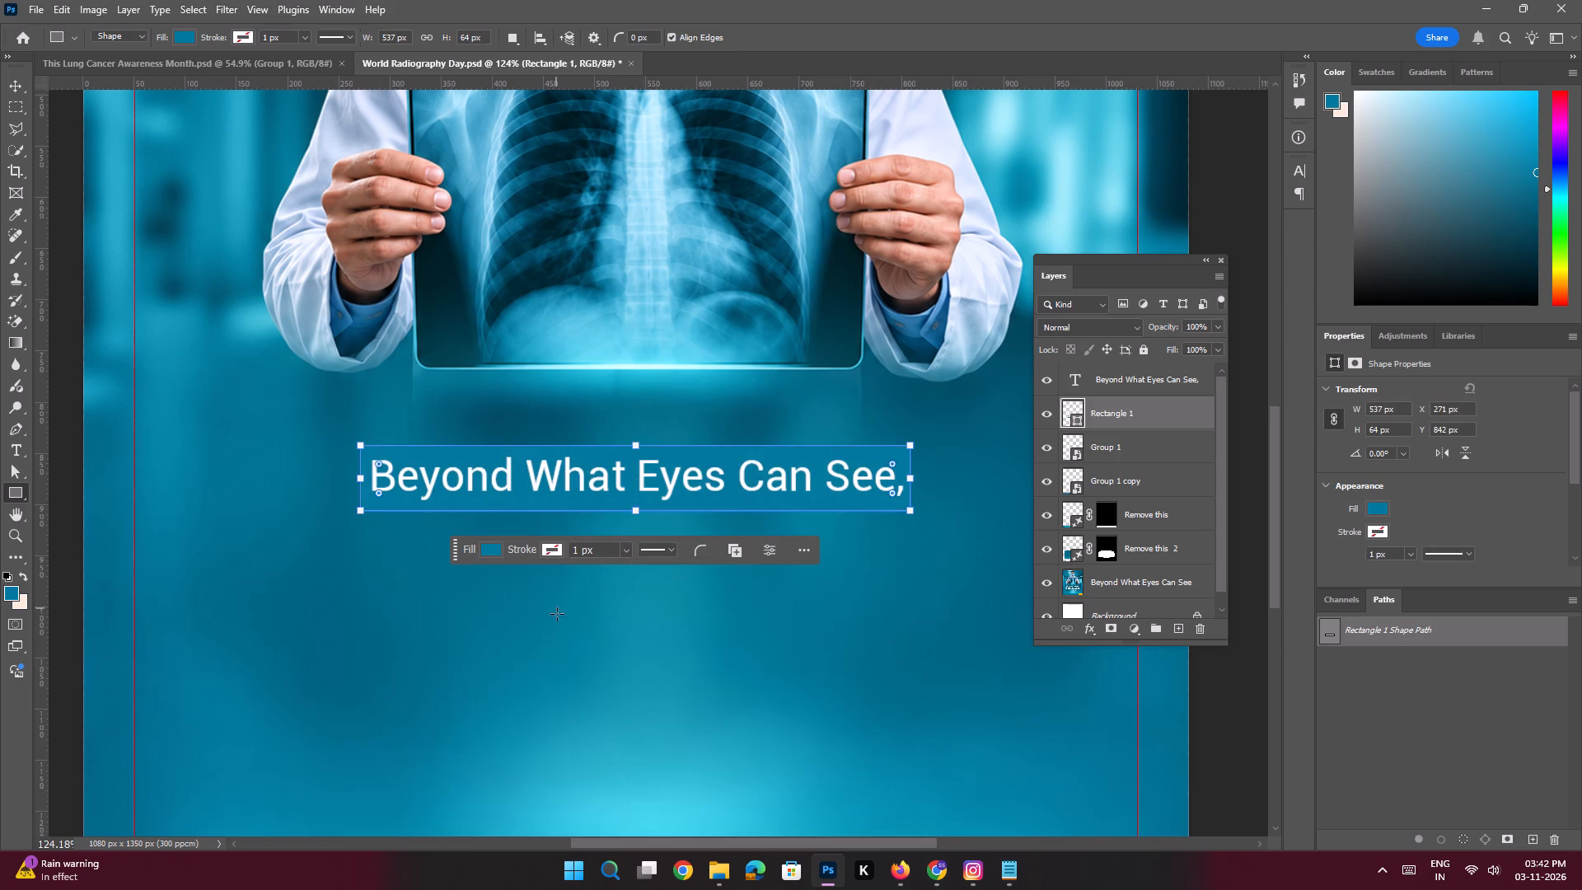
click(489, 550)
click(516, 628)
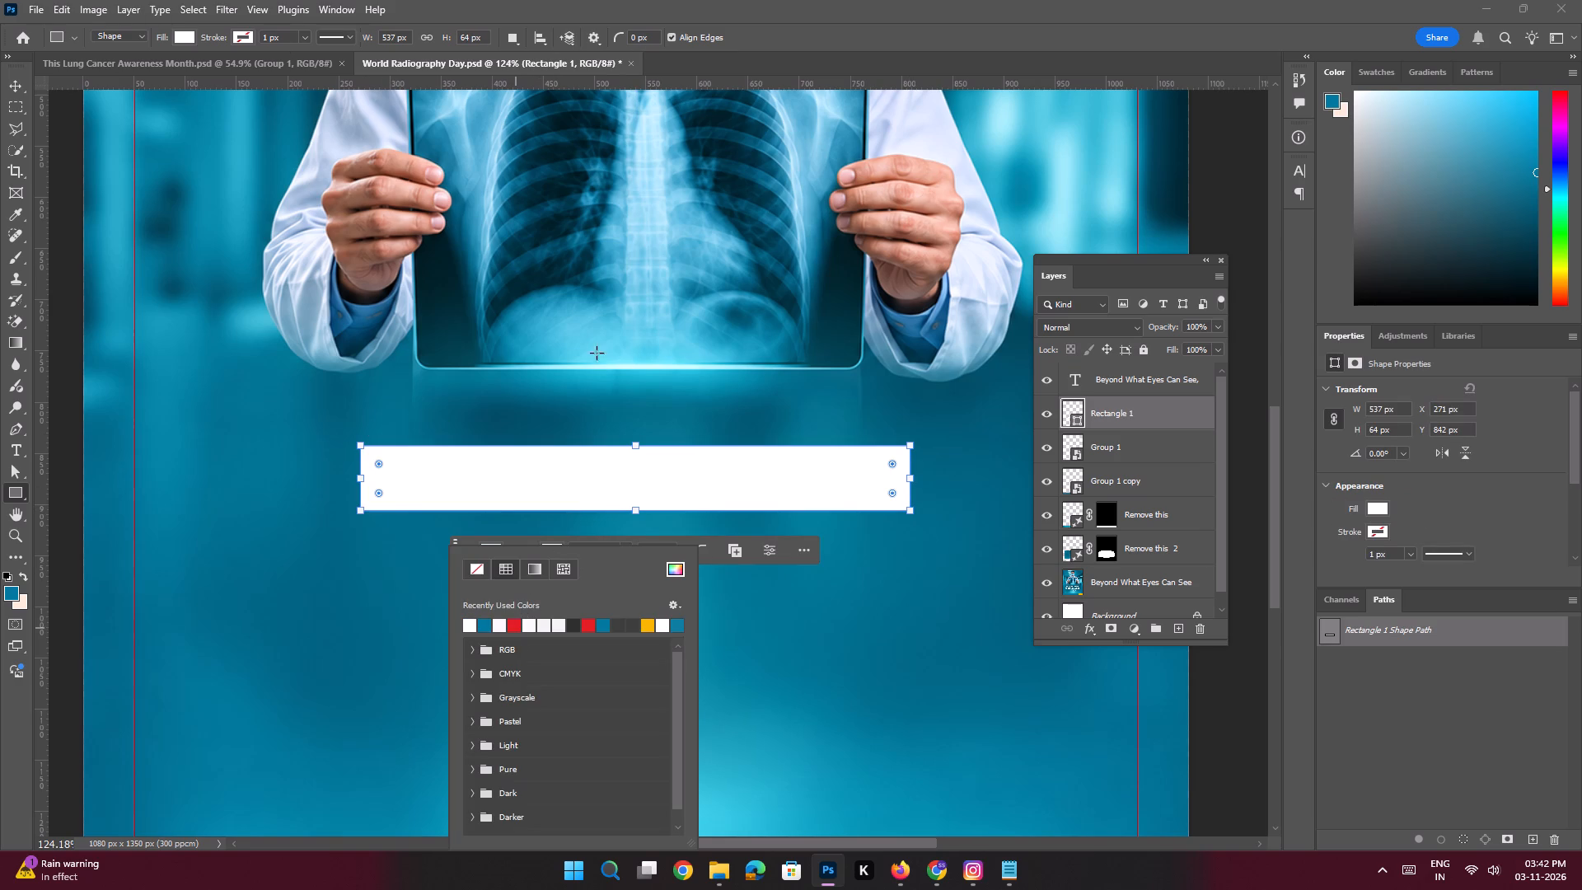
Recolour the Beyond What Eyes Can See, text with the dark teal sampled from the background beside the white rectangle.
click(24, 81)
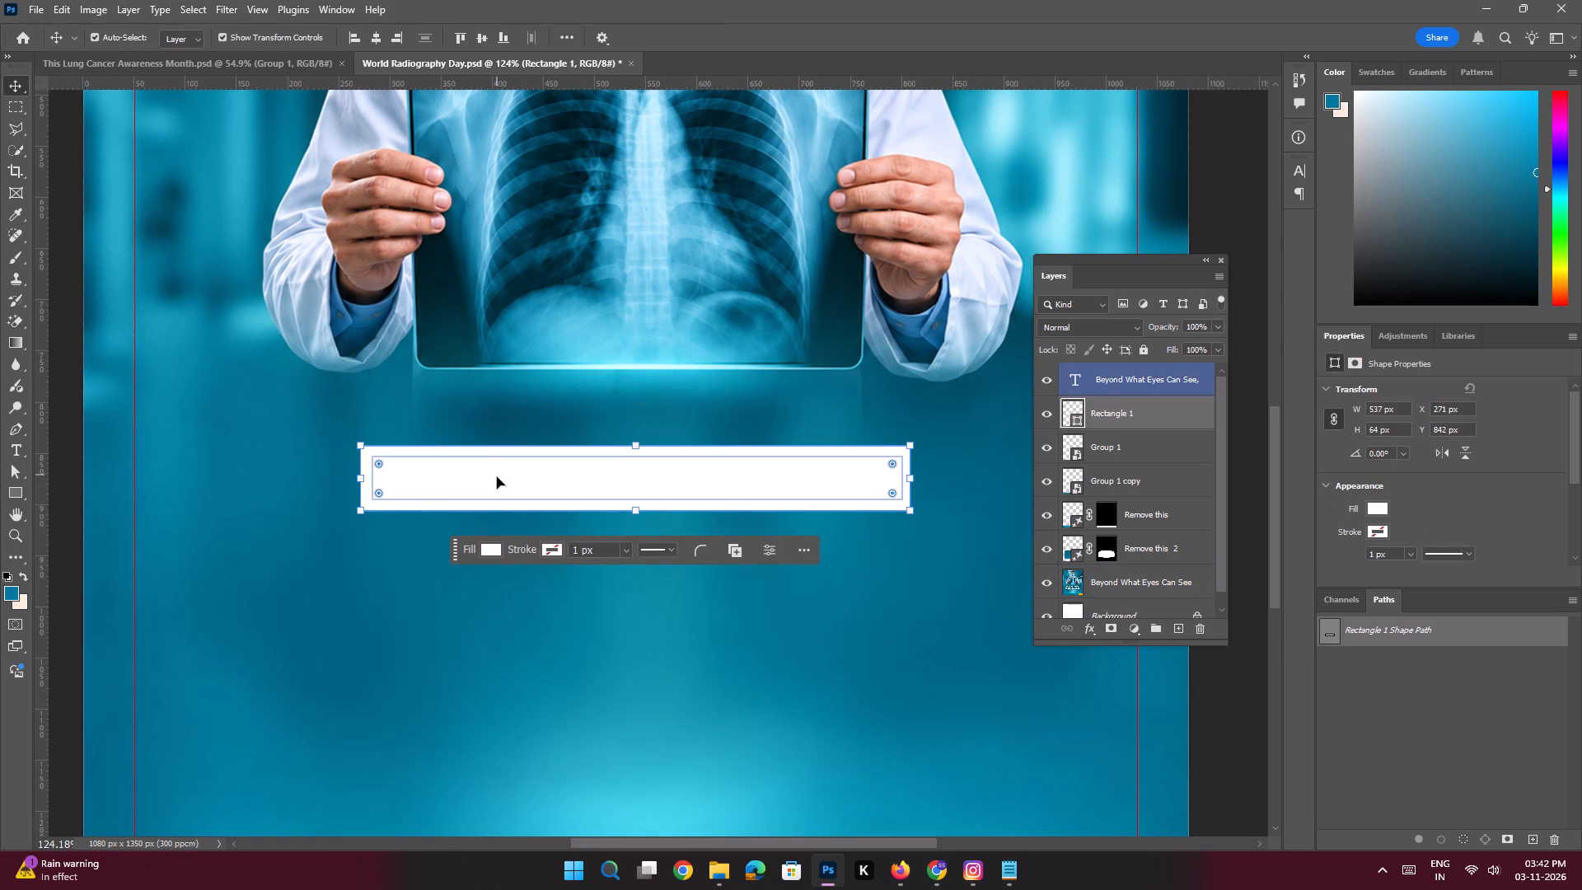
click(497, 477)
click(1458, 517)
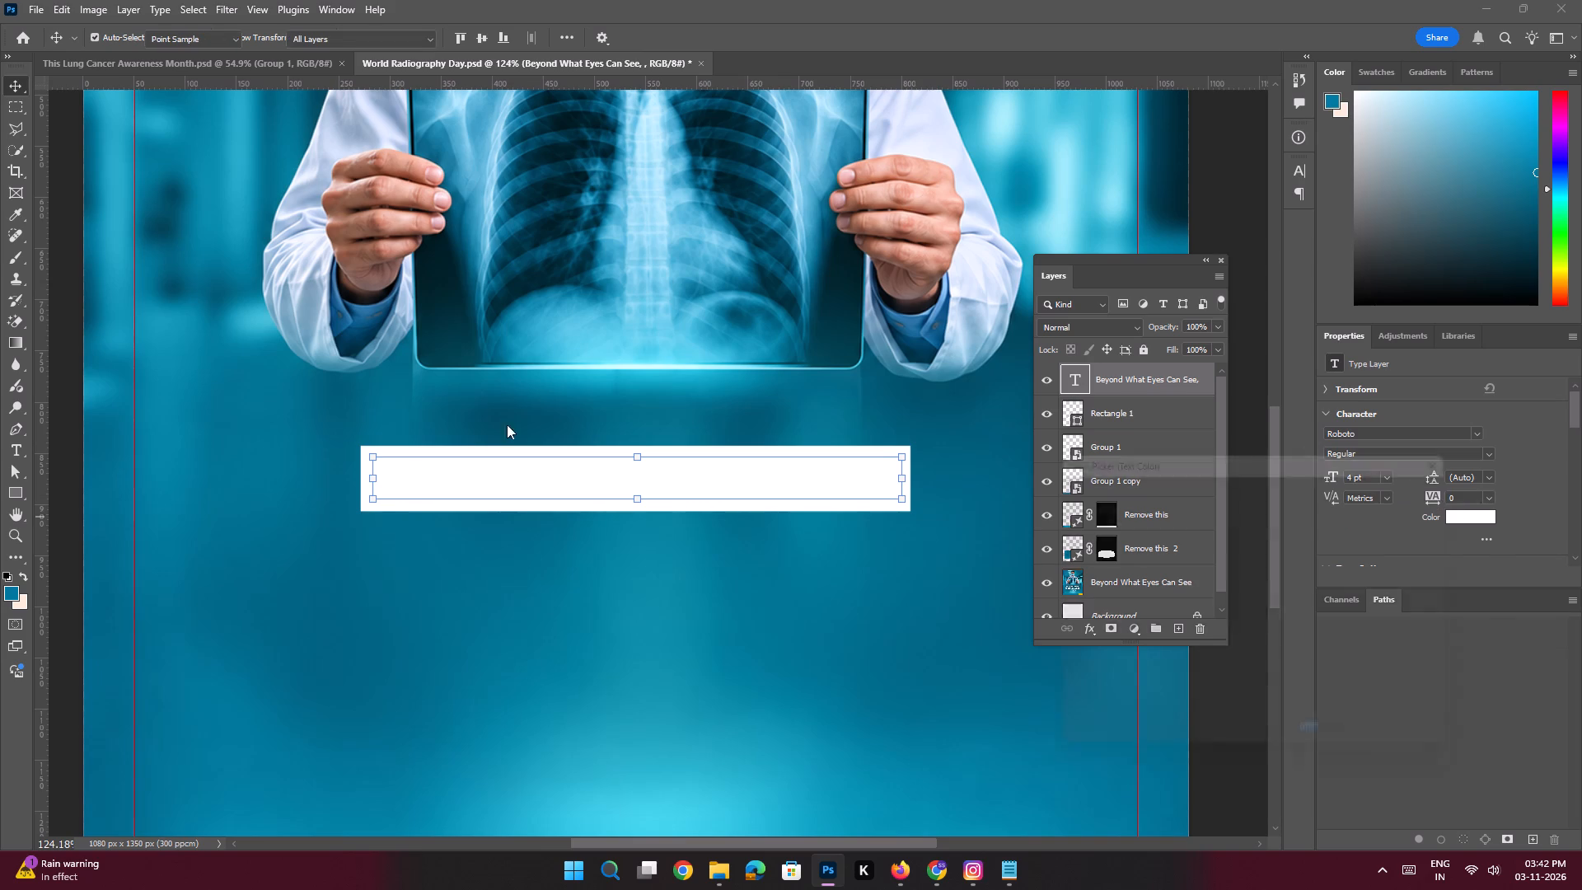
click(329, 489)
key(Return)
key(Return)
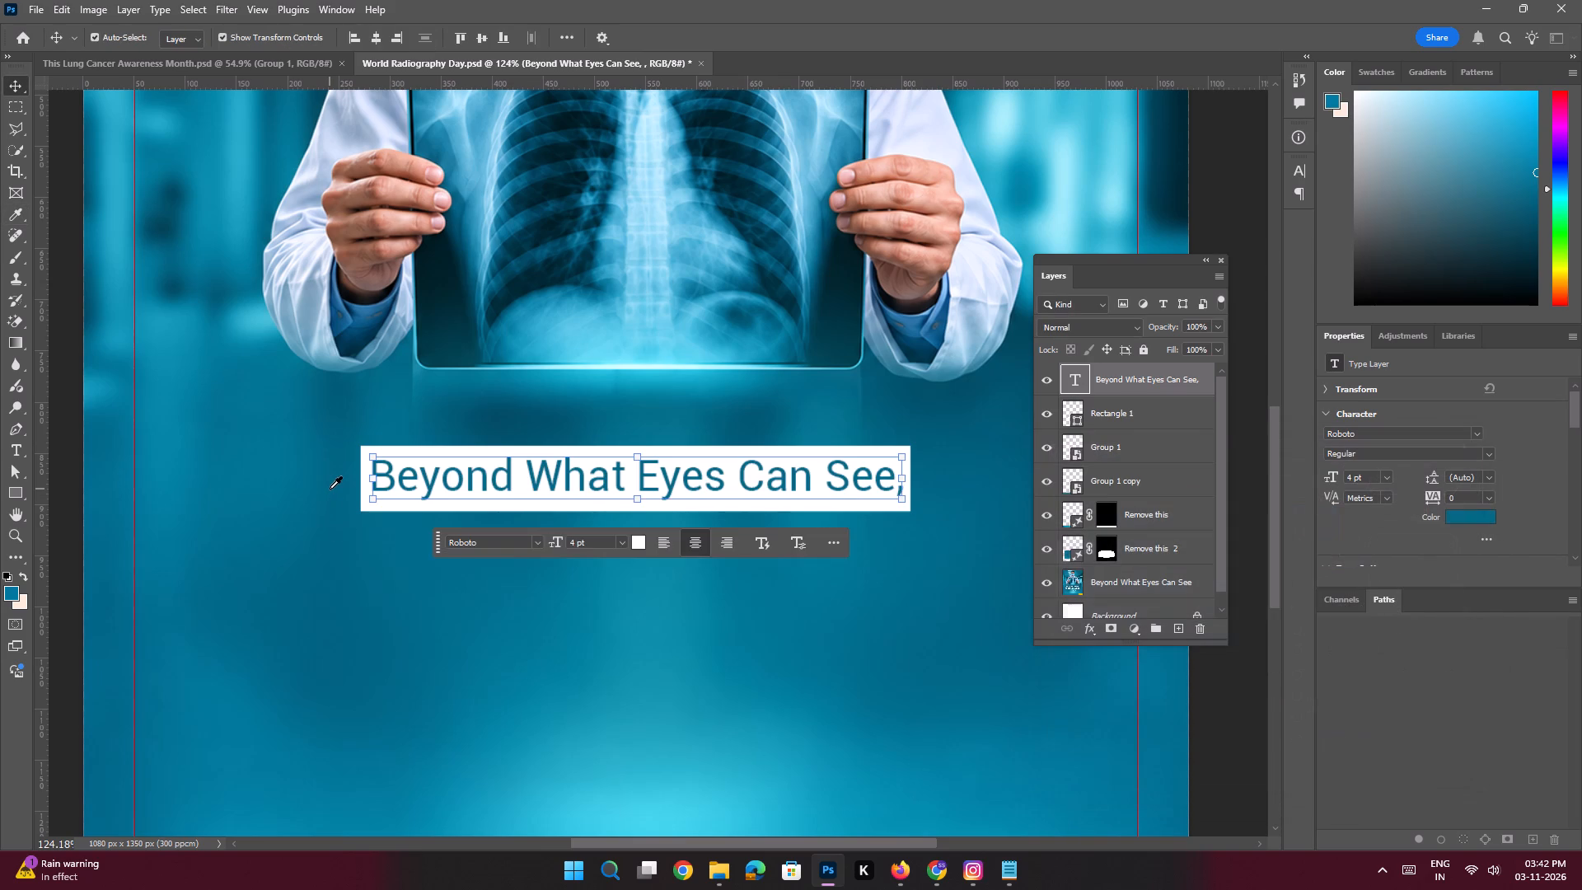
key(ctrl+space)
key(ctrl+space)
key(ctrl+space)
key(ctrl+space)
key(ctrl+space)
key(ctrl+space)
key(ctrl+space)
key(ctrl+space)
key(ctrl+space)
key(ctrl+space)
key(ctrl+space)
ctrl+drag(501, 423, 431, 410)
click(160, 422)
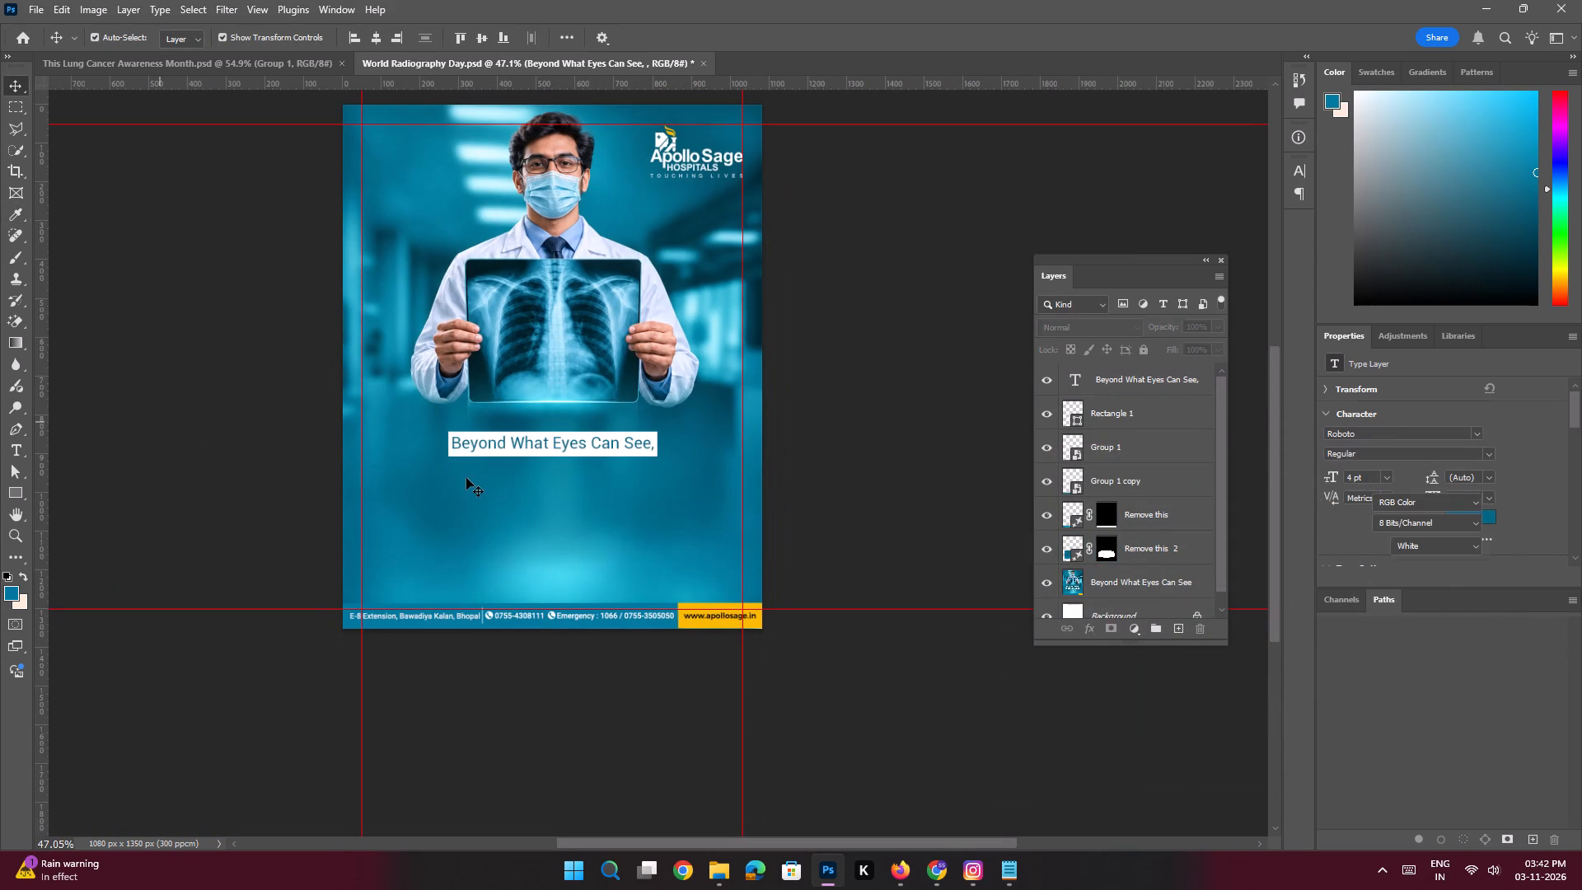
Widen the white rectangle behind the Beyond What Eyes Can See, text on both sides, to about 551 px.
key(ctrl+space)
key(ctrl+space)
key(ctrl+space)
key(ctrl+space)
key(ctrl+space)
key(ctrl+space)
key(ctrl+space)
key(ctrl+space)
key(ctrl+space)
key(ctrl+space)
key(ctrl+space)
key(ctrl+space)
key(ctrl+space)
key(ctrl+space)
key(ctrl+space)
key(ctrl+space)
key(ctrl+space)
key(ctrl+space)
key(ctrl+space)
key(ctrl+space)
ctrl+drag(573, 433, 654, 556)
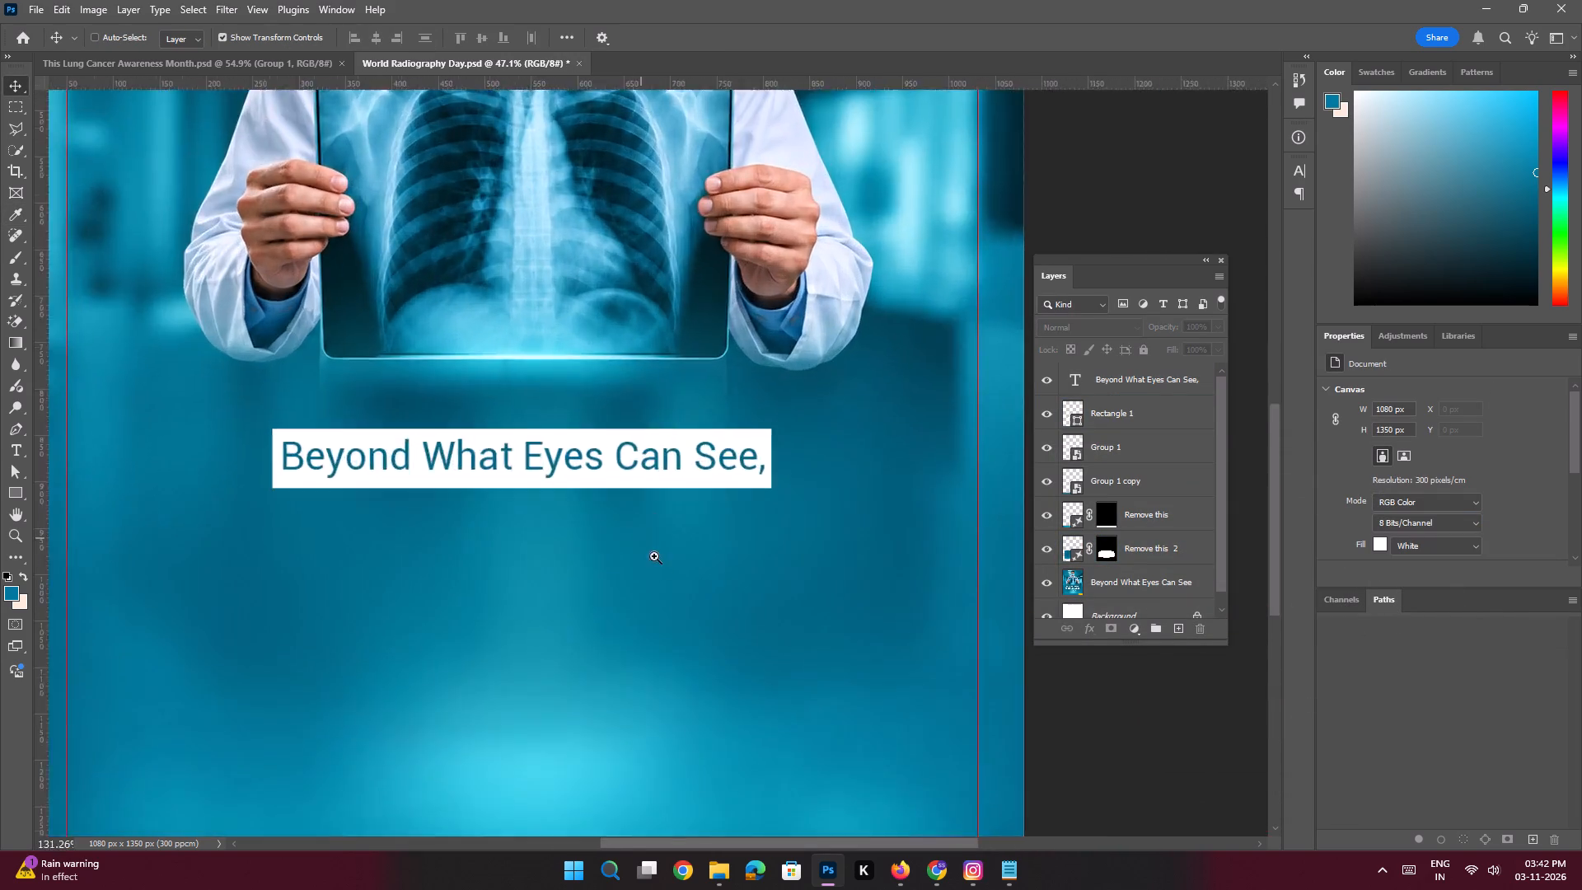
ctrl+drag(654, 556, 666, 573)
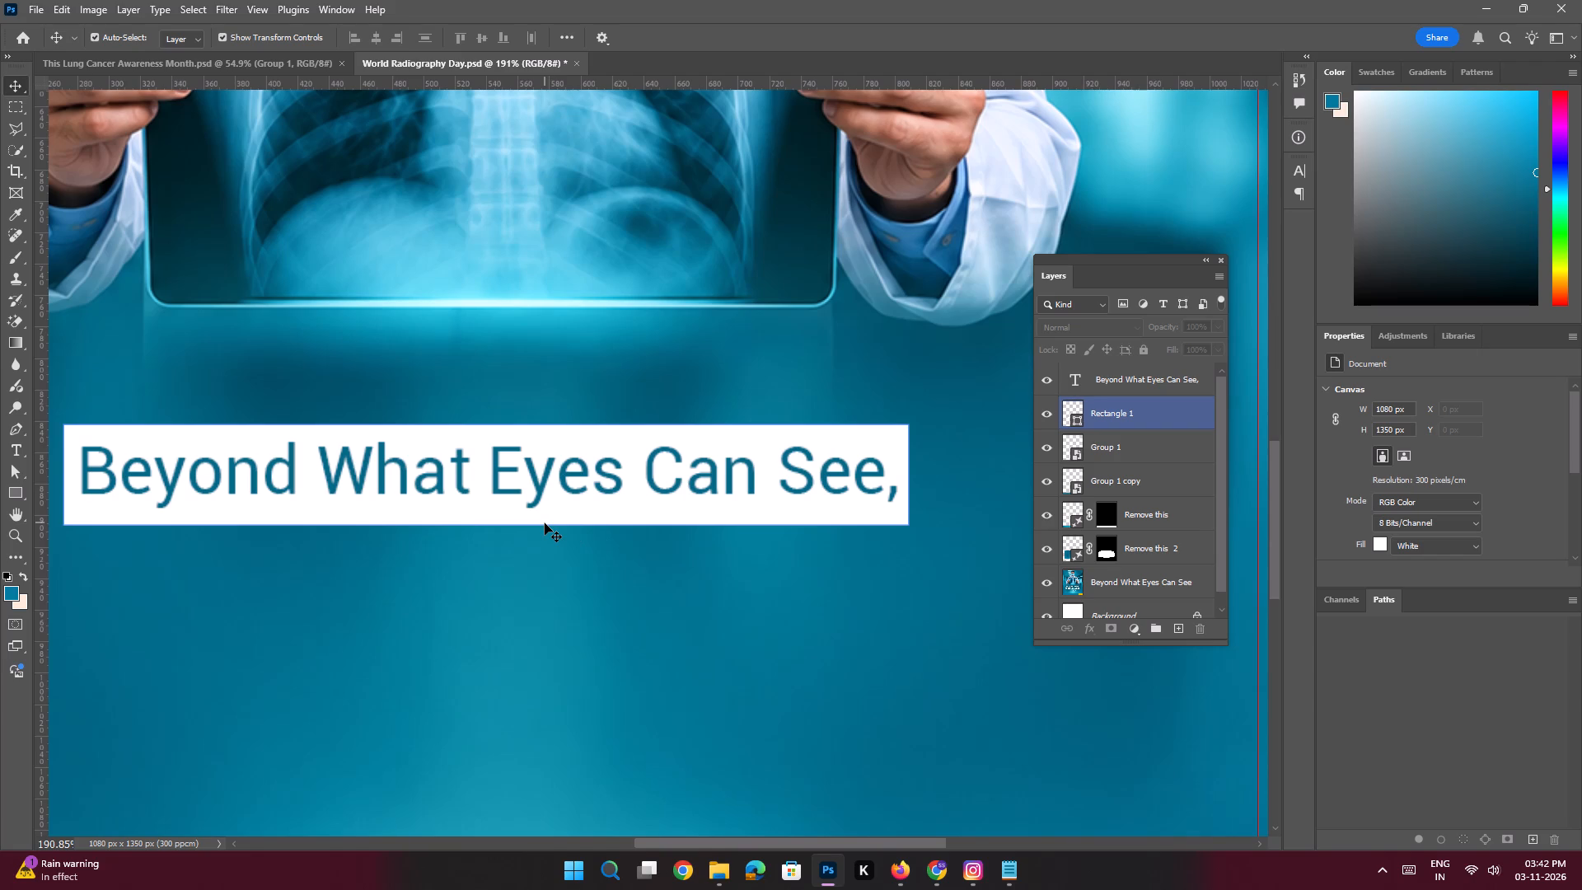
click(545, 523)
key(space)
key(space)
key(space)
key(space)
key(space)
key(space)
key(space)
key(space)
key(space)
key(space)
key(space)
key(space)
key(space)
key(space)
key(space)
drag(874, 474, 737, 485)
ctrl+drag(783, 474, 797, 510)
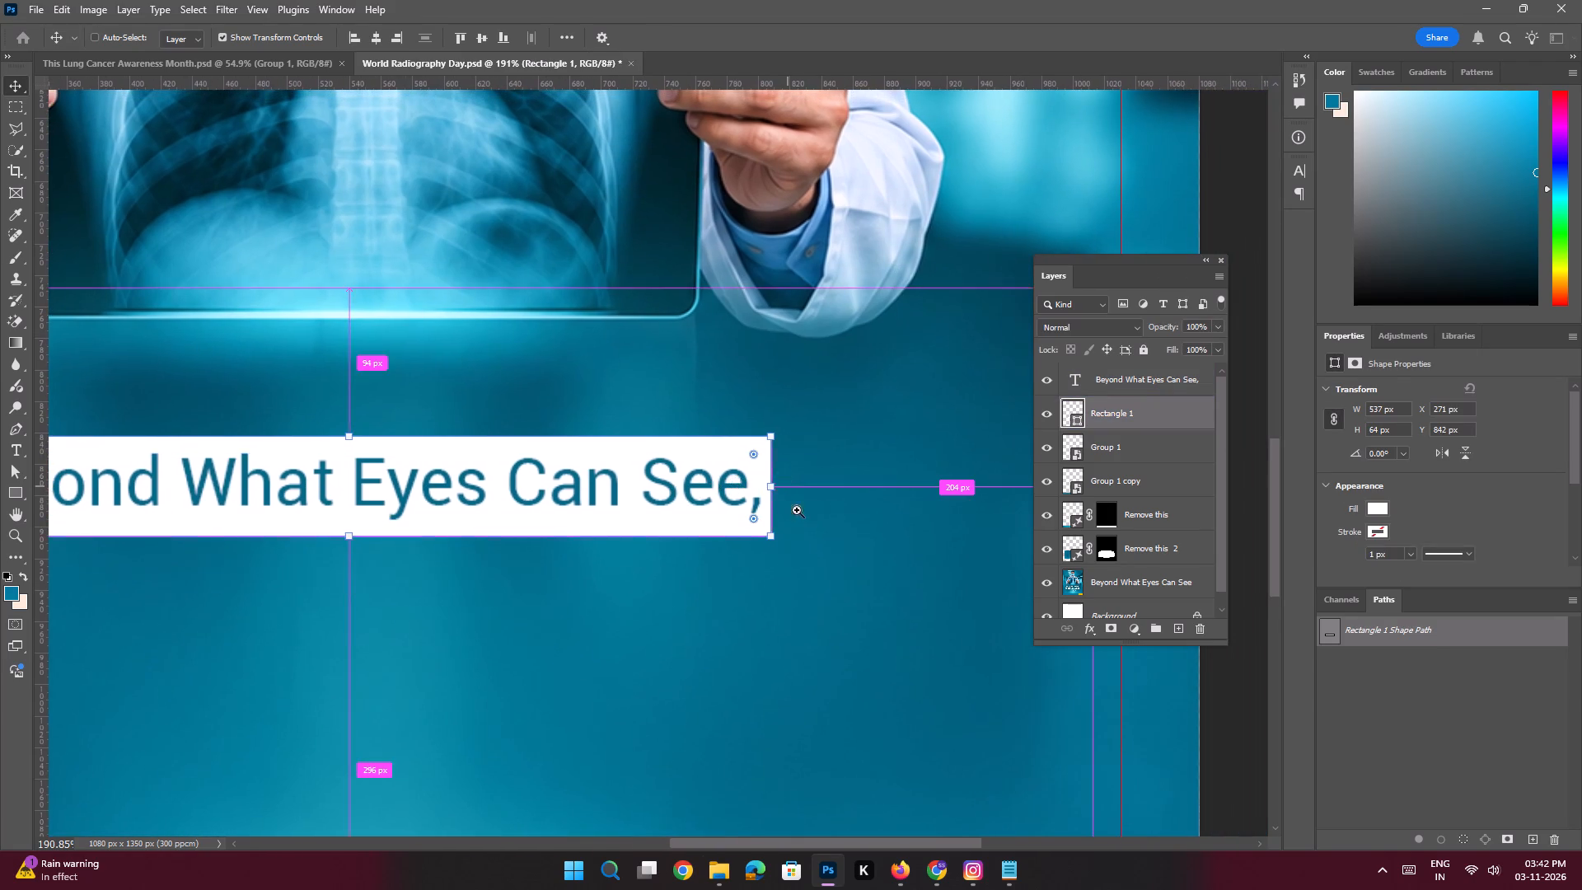
ctrl+drag(797, 510, 810, 540)
shift+drag(767, 494, 782, 495)
key(space)
key(space)
key(space)
key(space)
key(space)
key(space)
key(space)
key(space)
key(space)
key(space)
key(space)
key(space)
key(space)
key(space)
key(space)
key(space)
key(space)
key(space)
key(space)
key(space)
drag(504, 447, 814, 460)
click(600, 475)
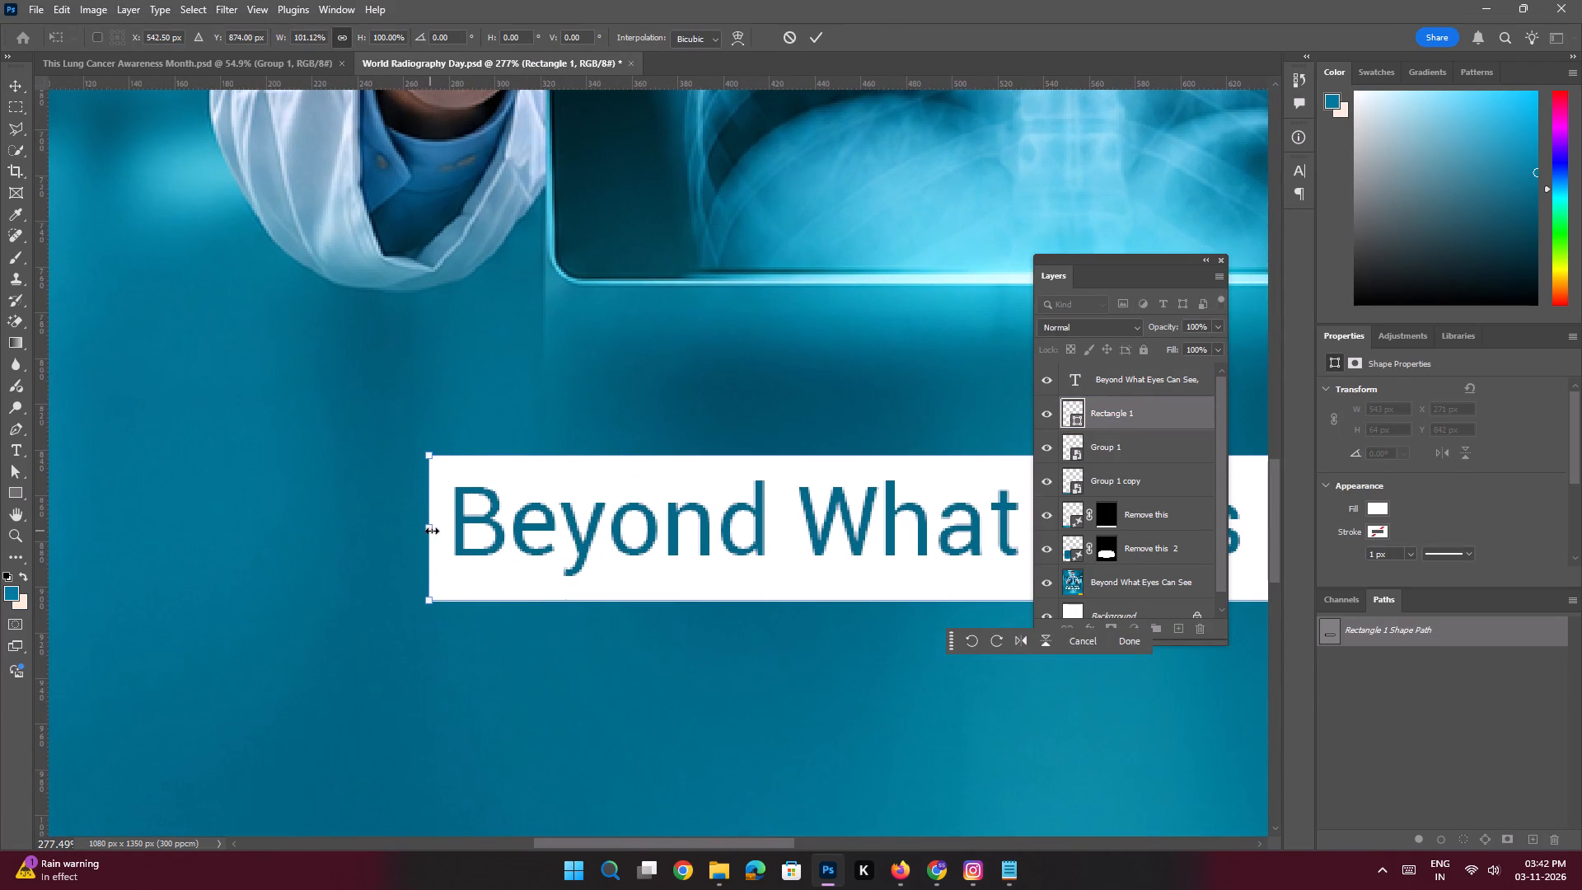
shift+drag(432, 531, 413, 531)
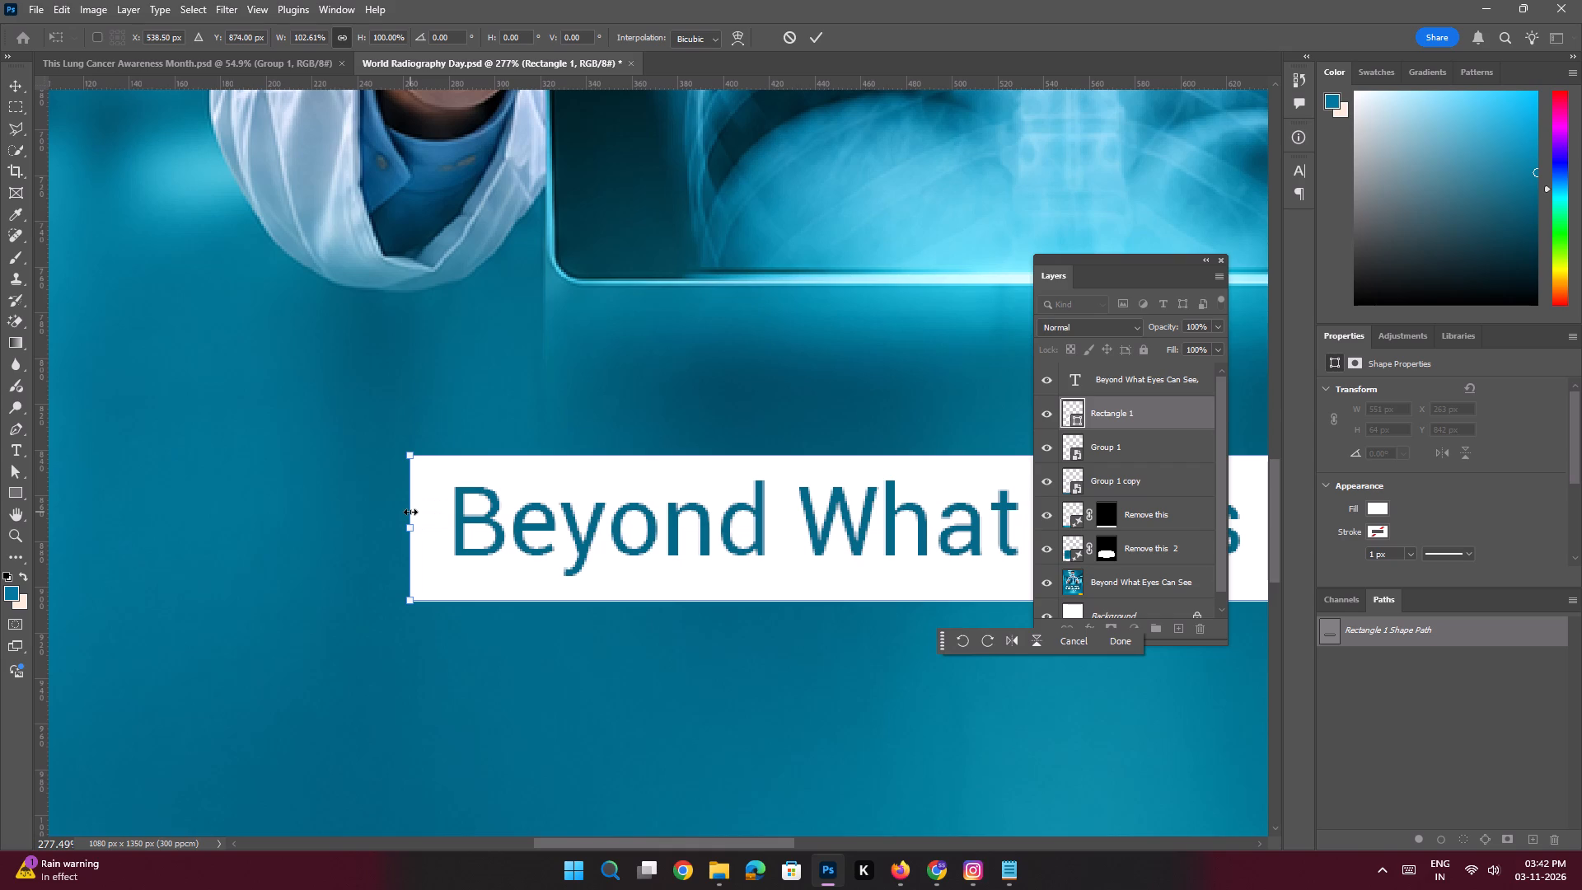
key(Return)
key(ctrl+0)
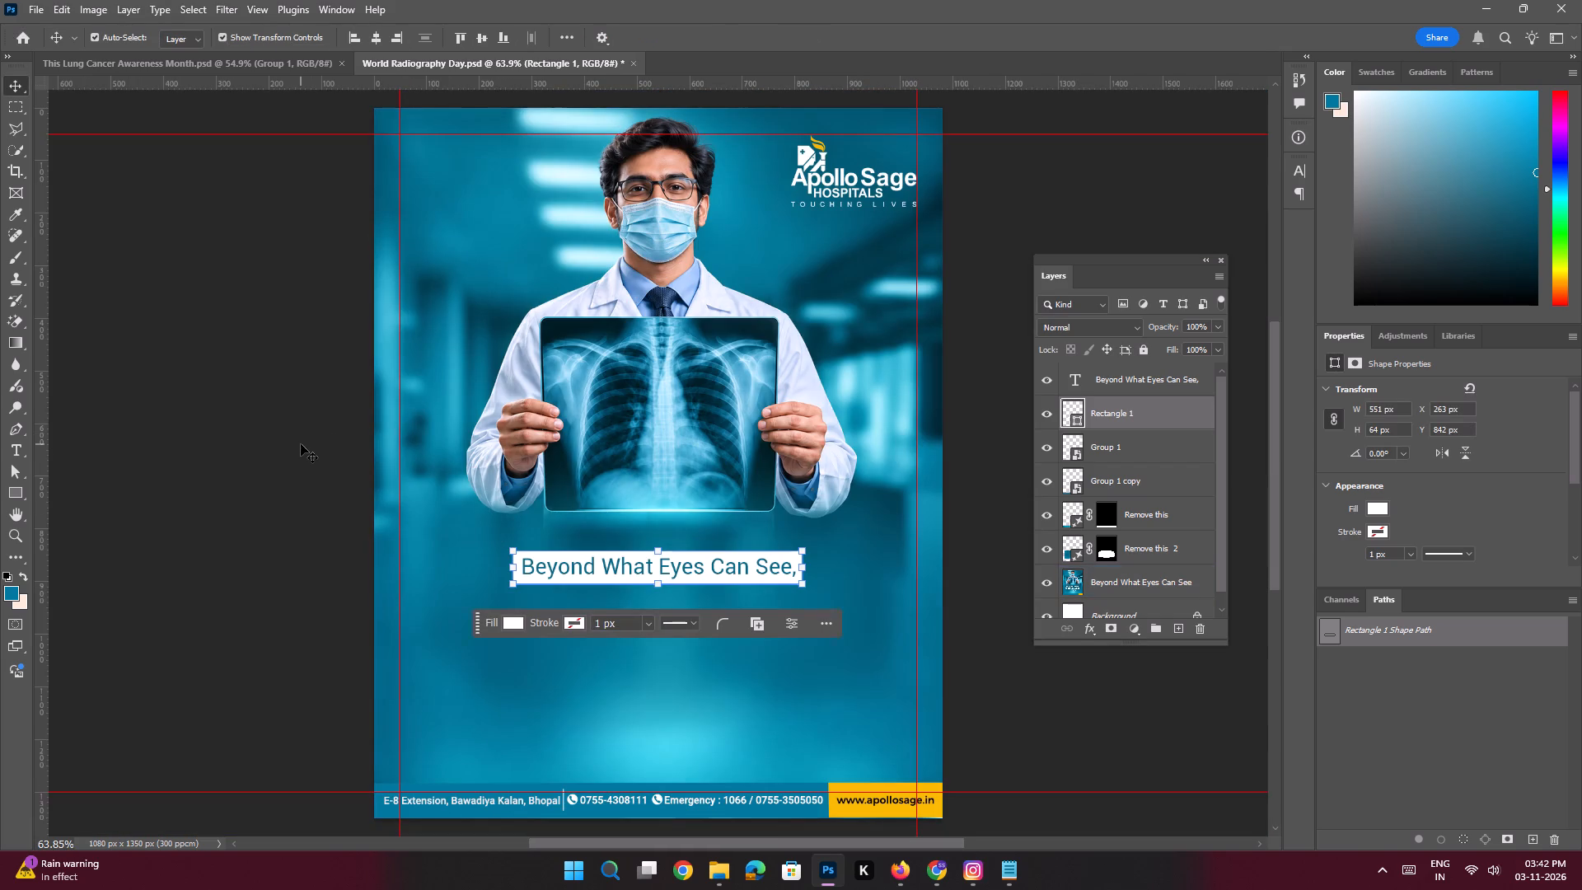
click(301, 444)
Copy the words Imaging Reveals from the second line of the Notepad copy text.
key(space)
ctrl+drag(746, 524, 756, 541)
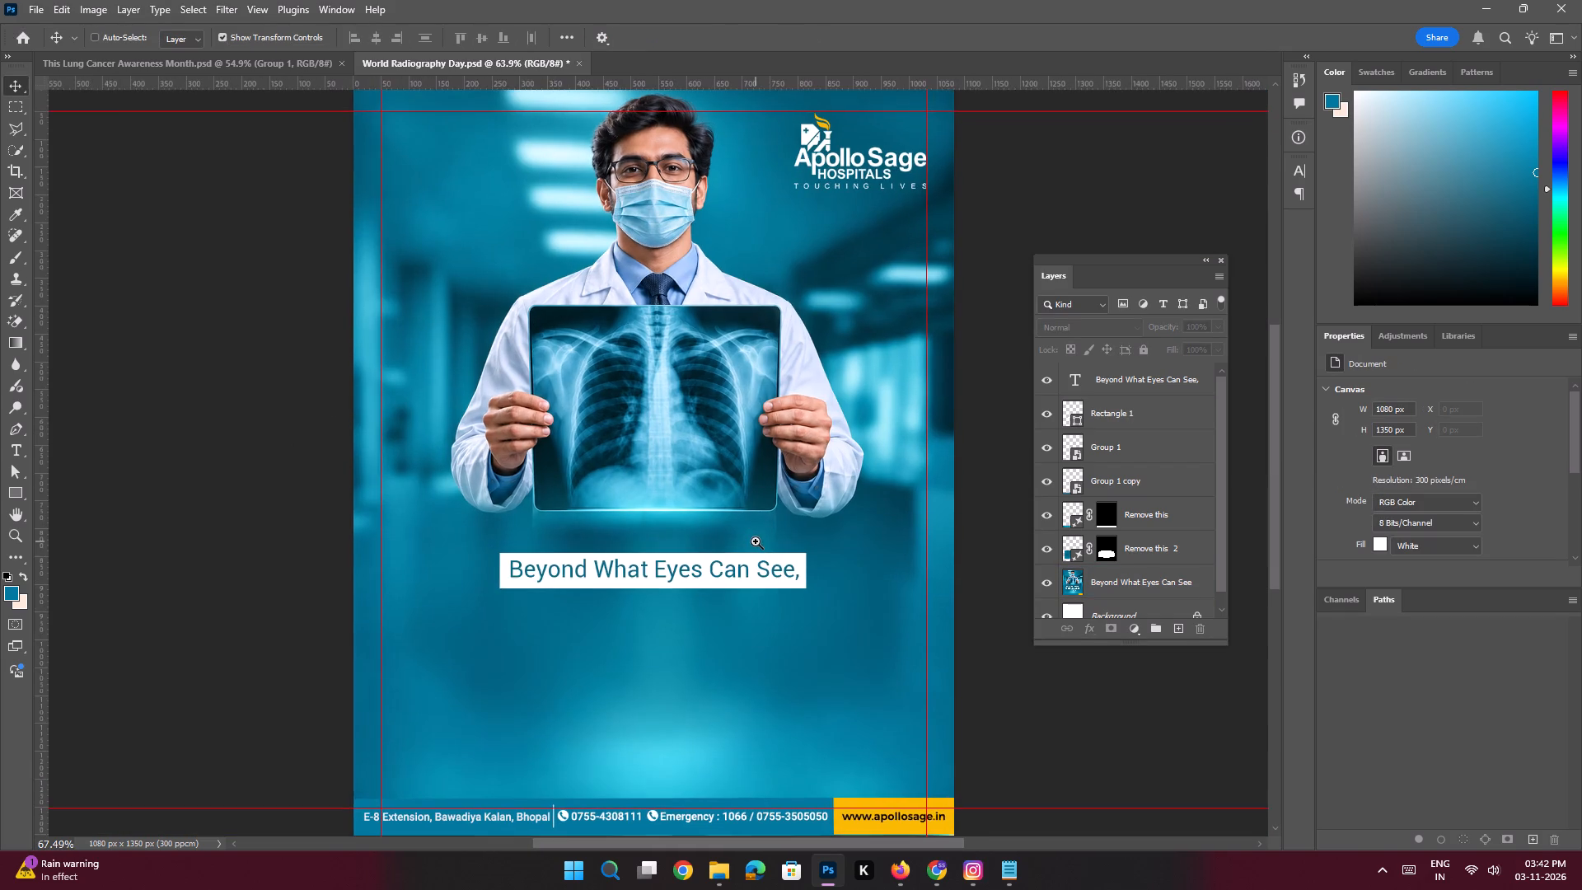
ctrl+drag(756, 541, 781, 598)
click(1013, 869)
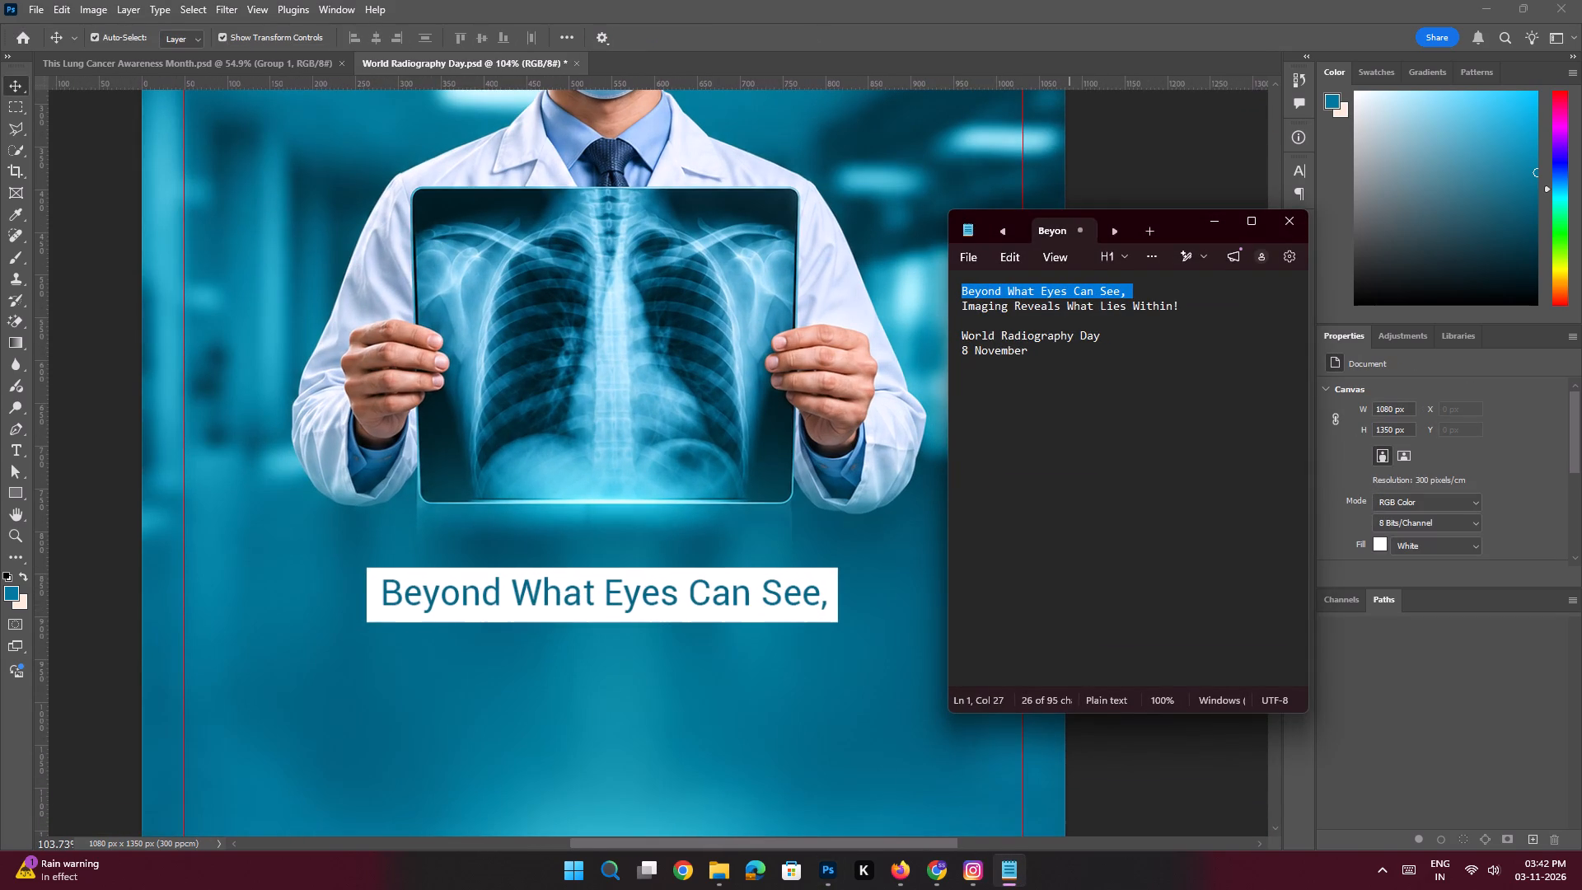
drag(1064, 308, 926, 304)
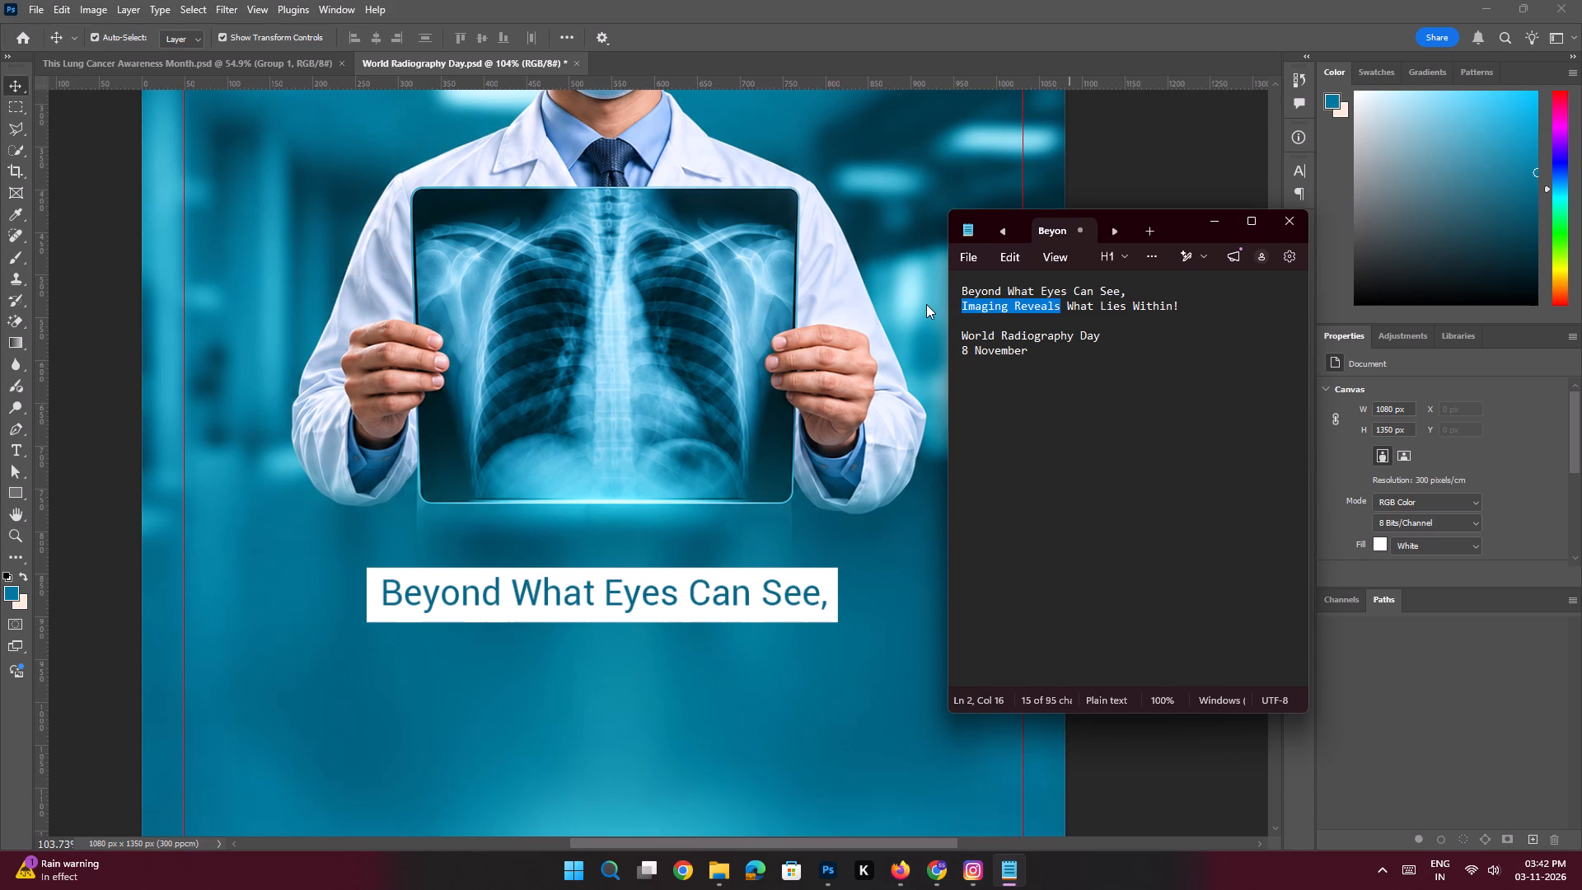
key(ctrl+c)
key(ctrl+c)
key(ctrl+c)
click(1216, 227)
In Photoshop, add a new layer above the Beyond What Eyes Can See, text and paste Imaging Reveals as text below the white rectangle.
key(space)
key(space)
key(space)
key(space)
key(space)
key(space)
key(space)
key(space)
key(space)
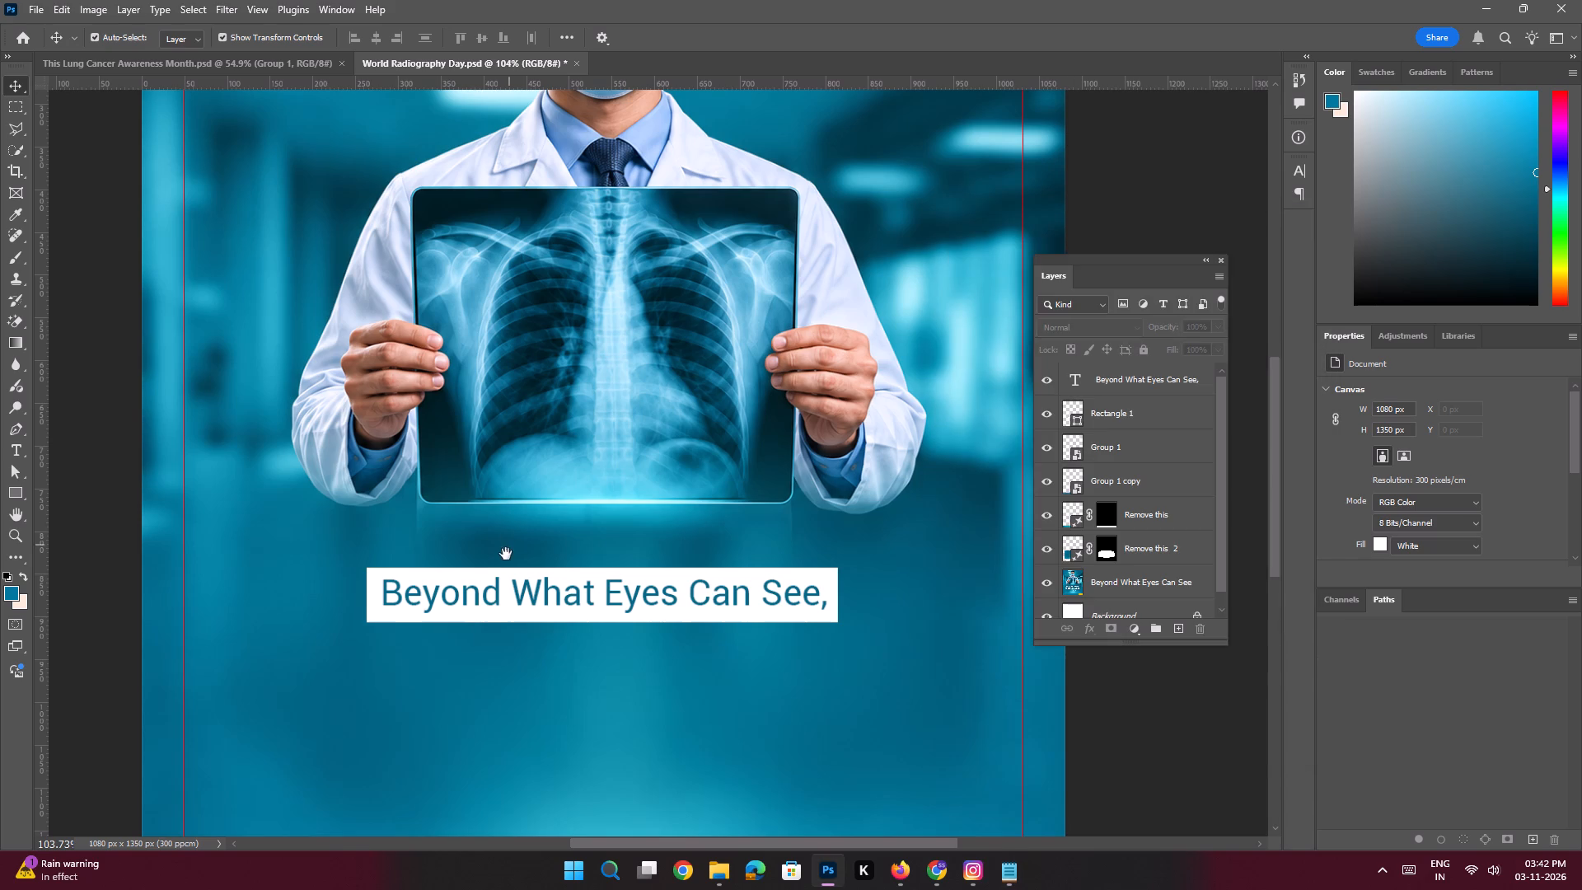
drag(506, 555, 531, 482)
click(1138, 375)
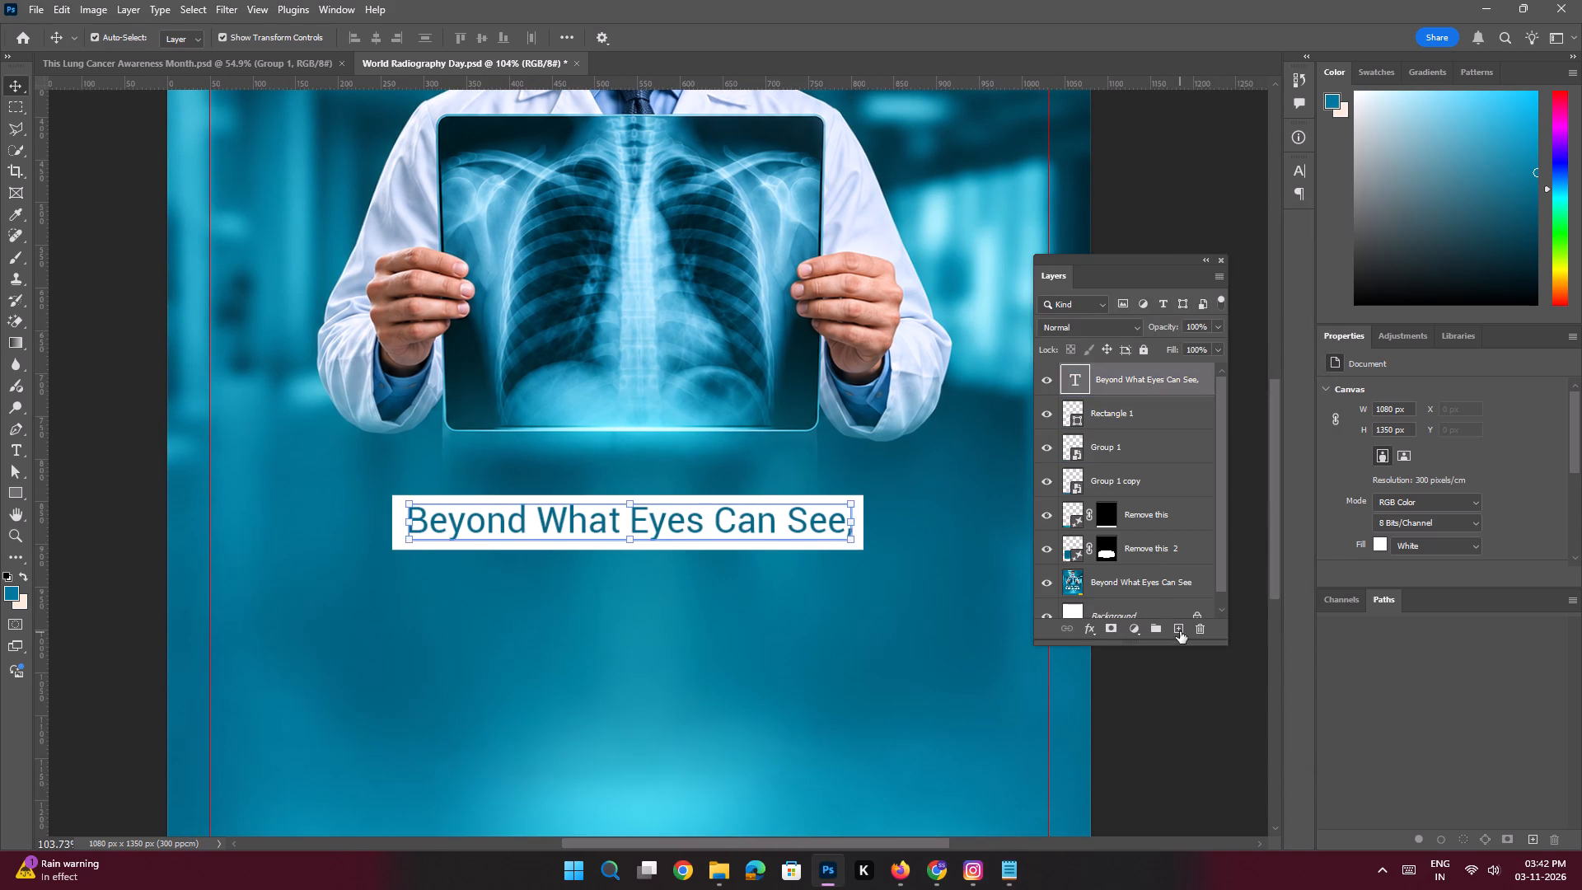
click(1180, 631)
key(t)
click(480, 630)
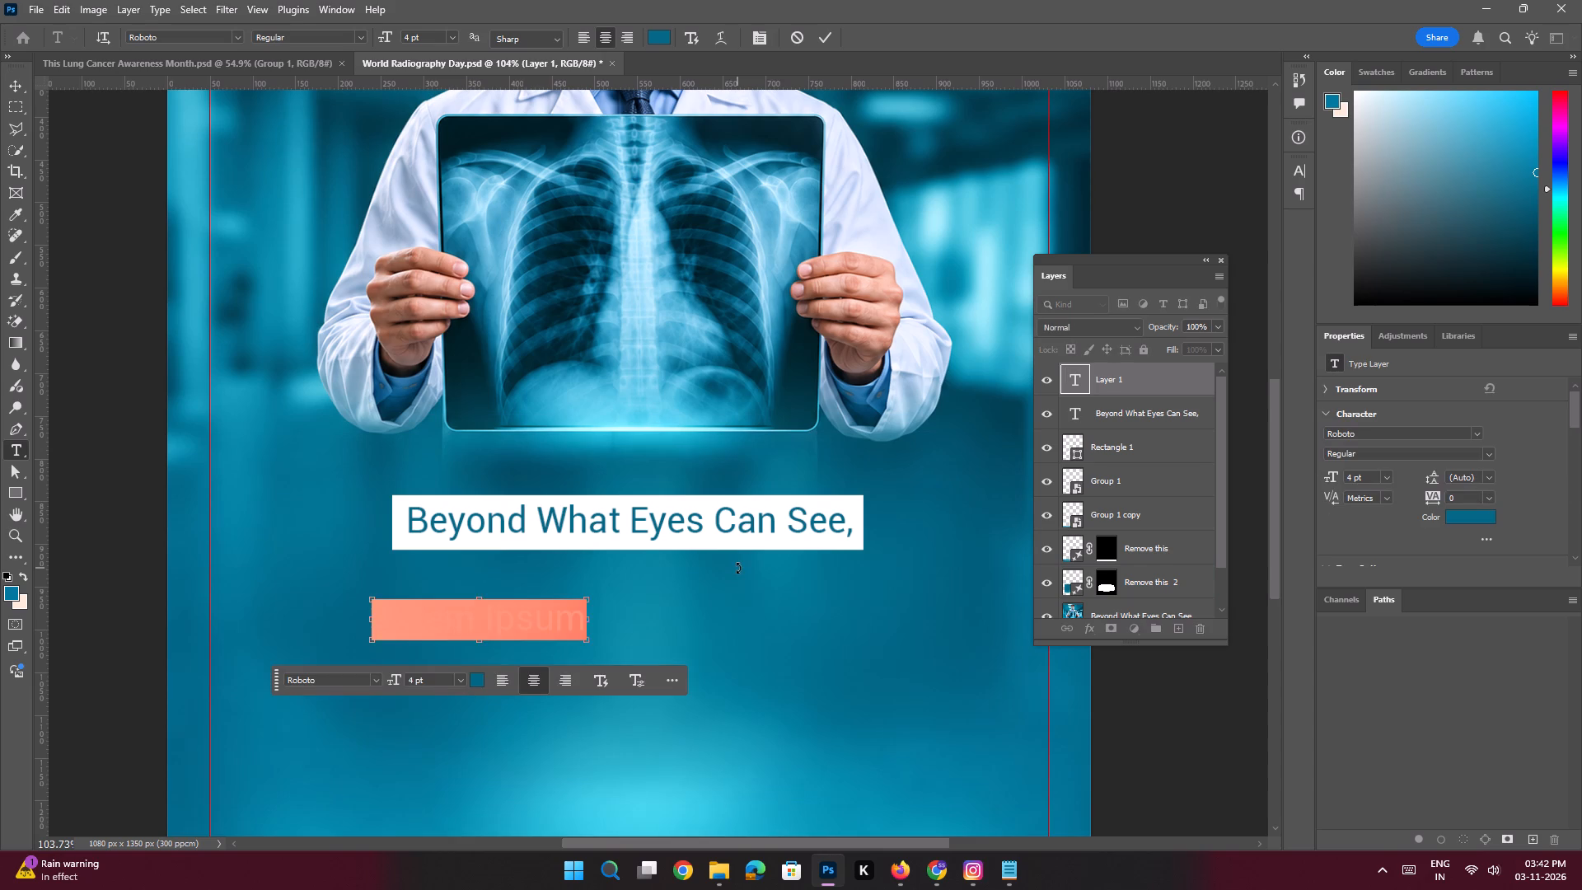
key(ctrl+v)
click(13, 85)
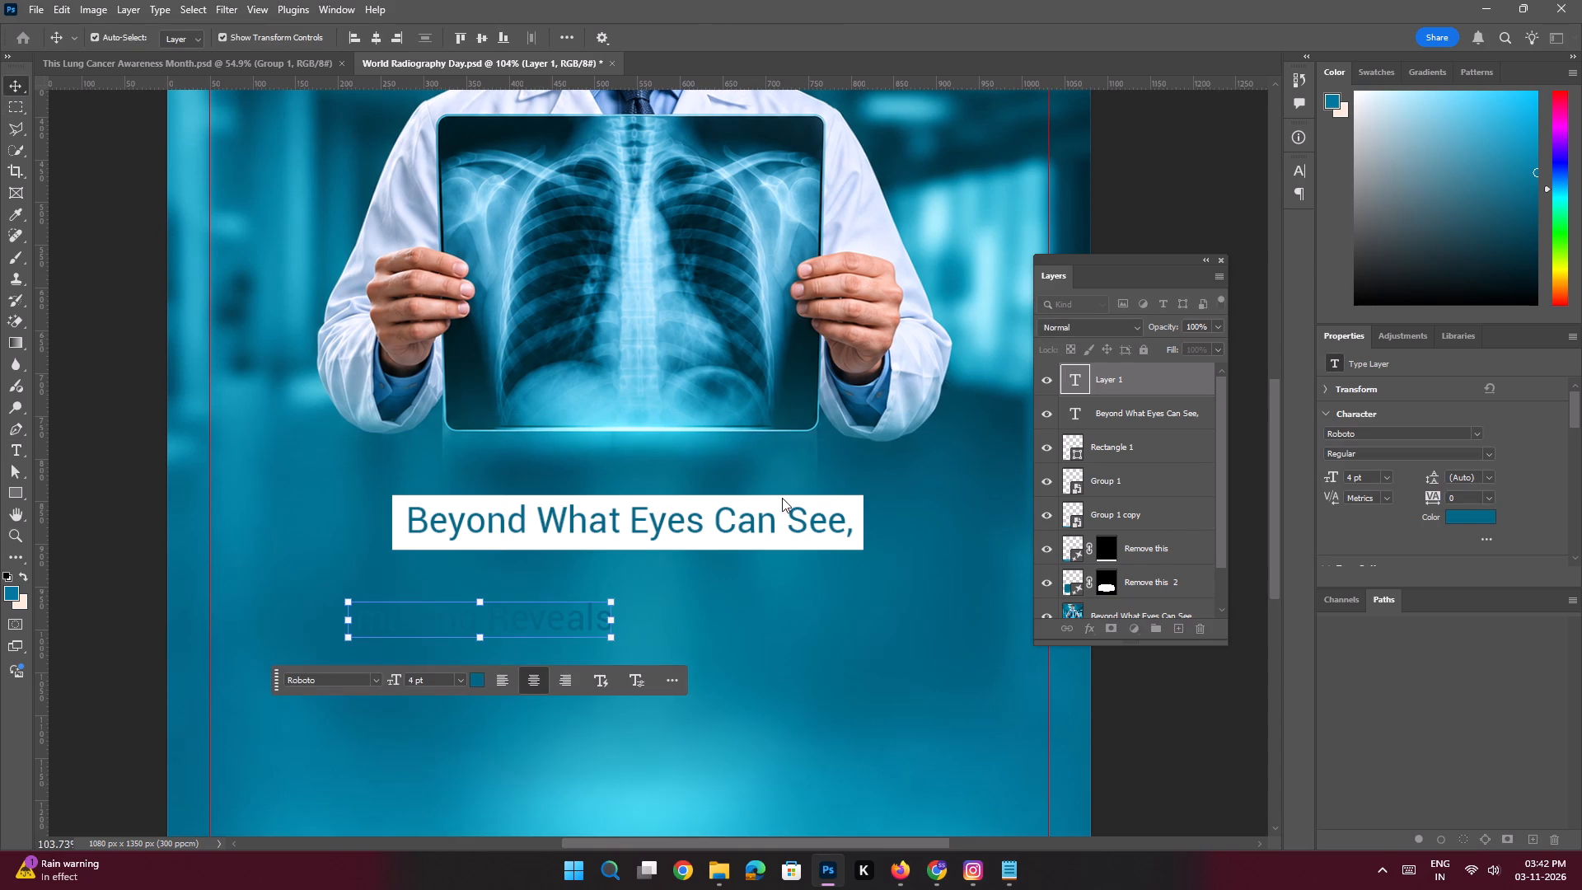
Recolour the Imaging Reveals text white and centre it horizontally on the canvas.
click(1463, 521)
drag(1162, 659, 860, 354)
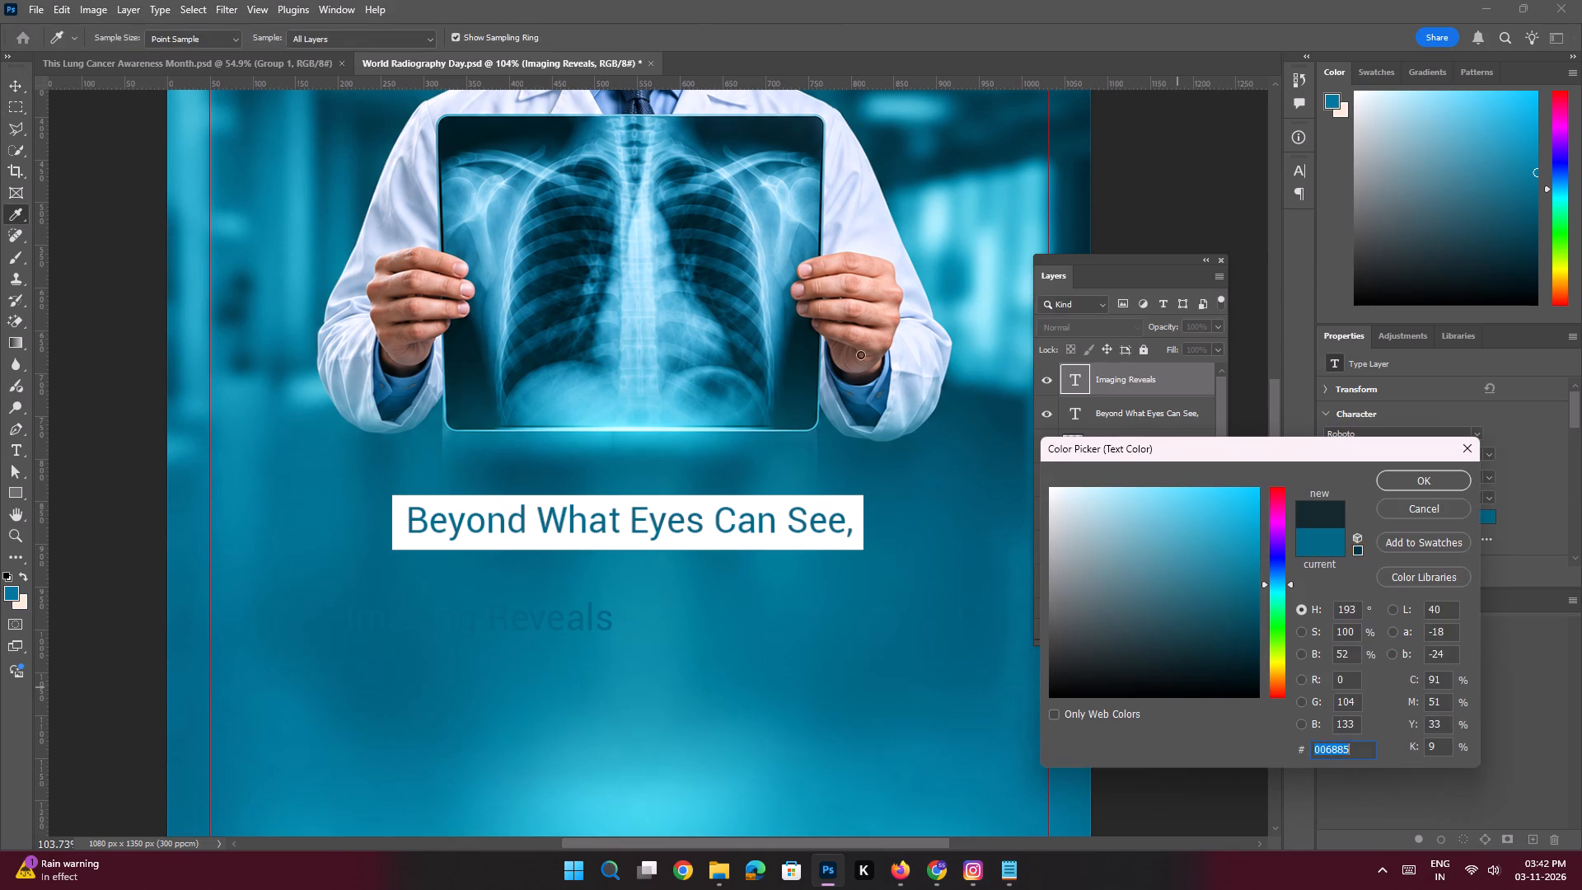
drag(860, 354, 829, 327)
key(Return)
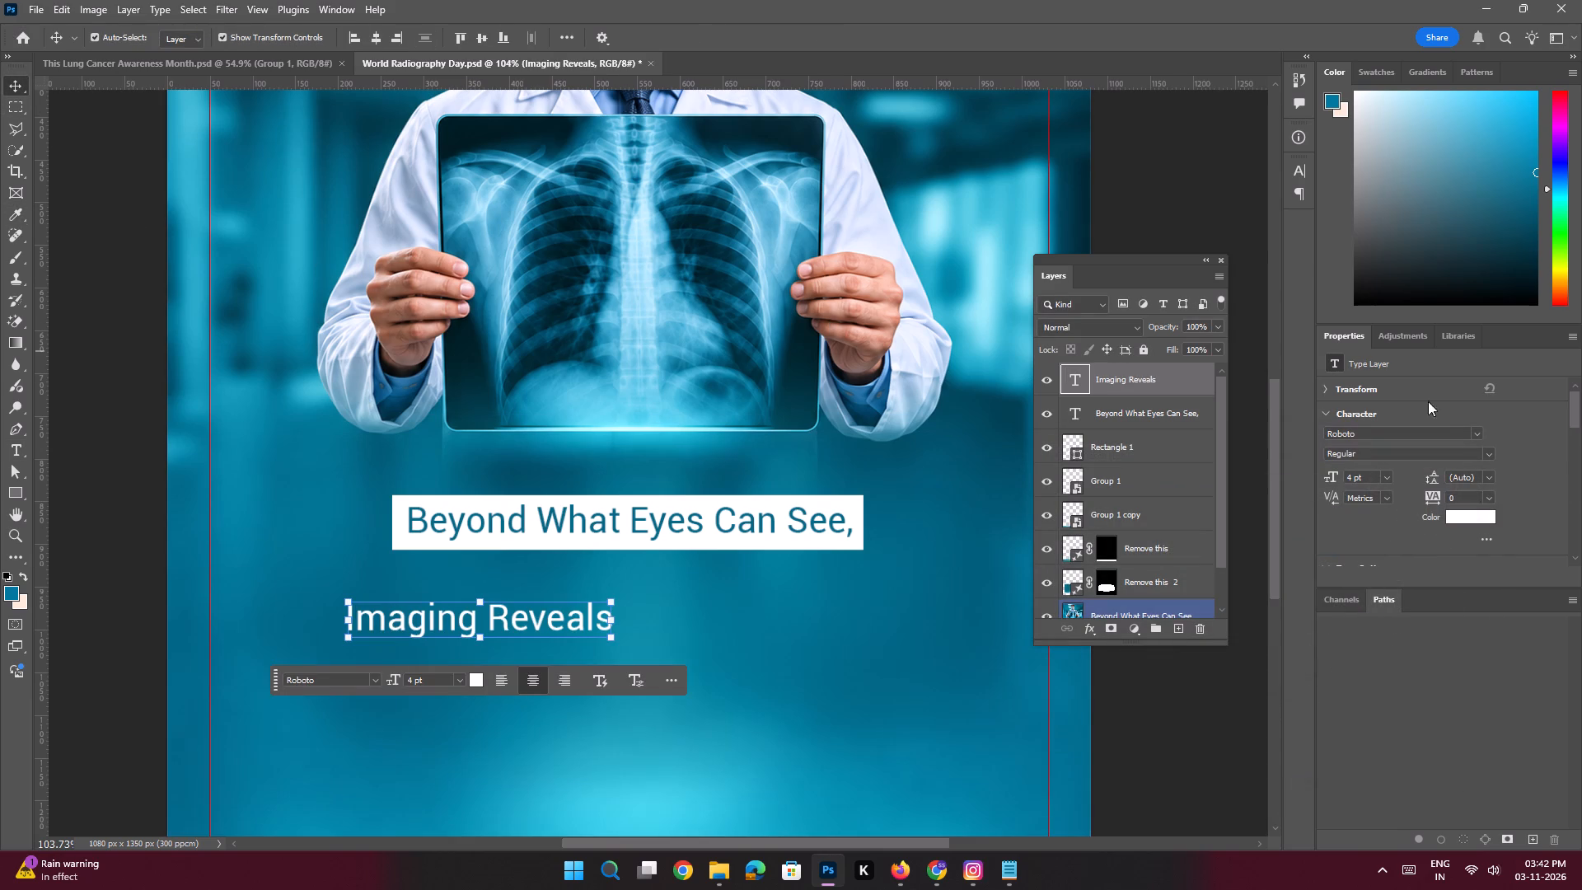
scroll(1428, 500, down, 10)
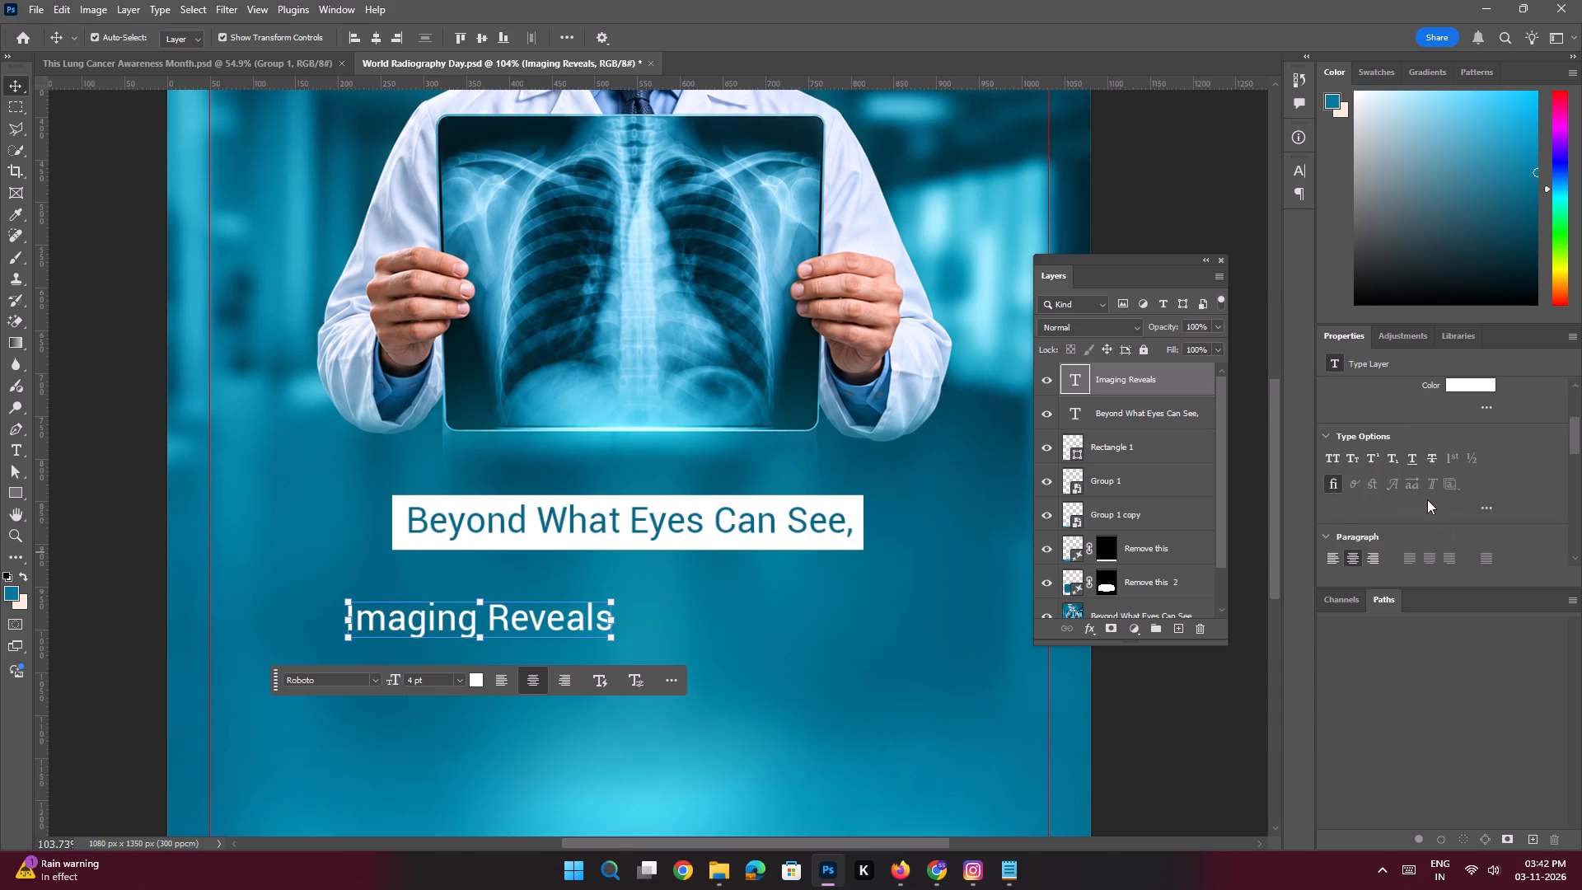
double_click(378, 33)
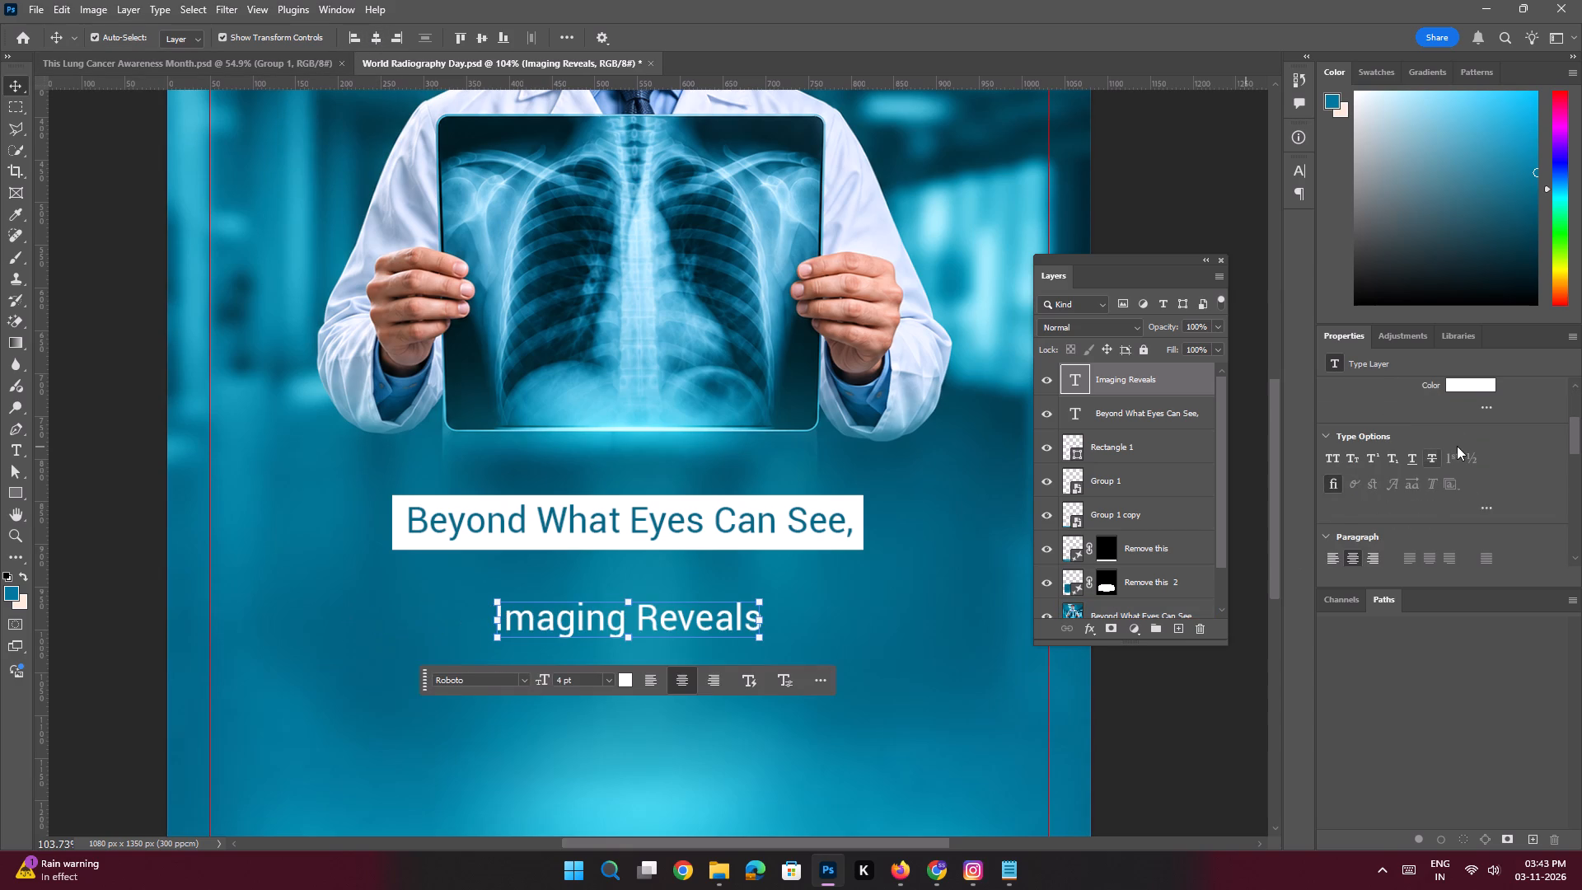
Set the Imaging Reveals text to Roboto Bold at 8 pt and keep it horizontally centred on the canvas.
scroll(1461, 423, up, 8)
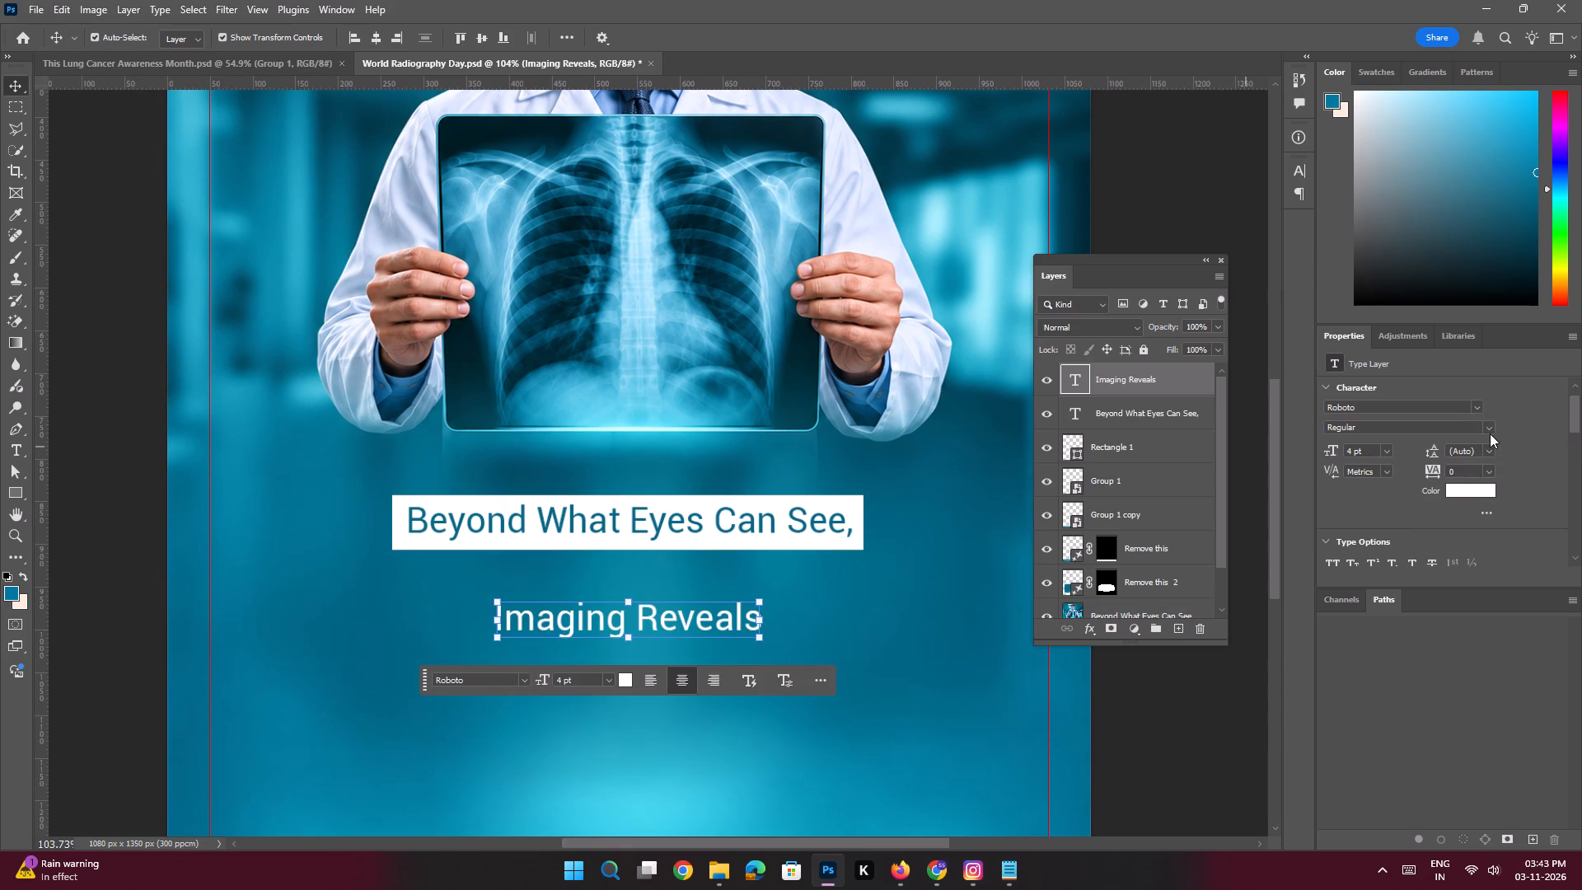
click(1489, 430)
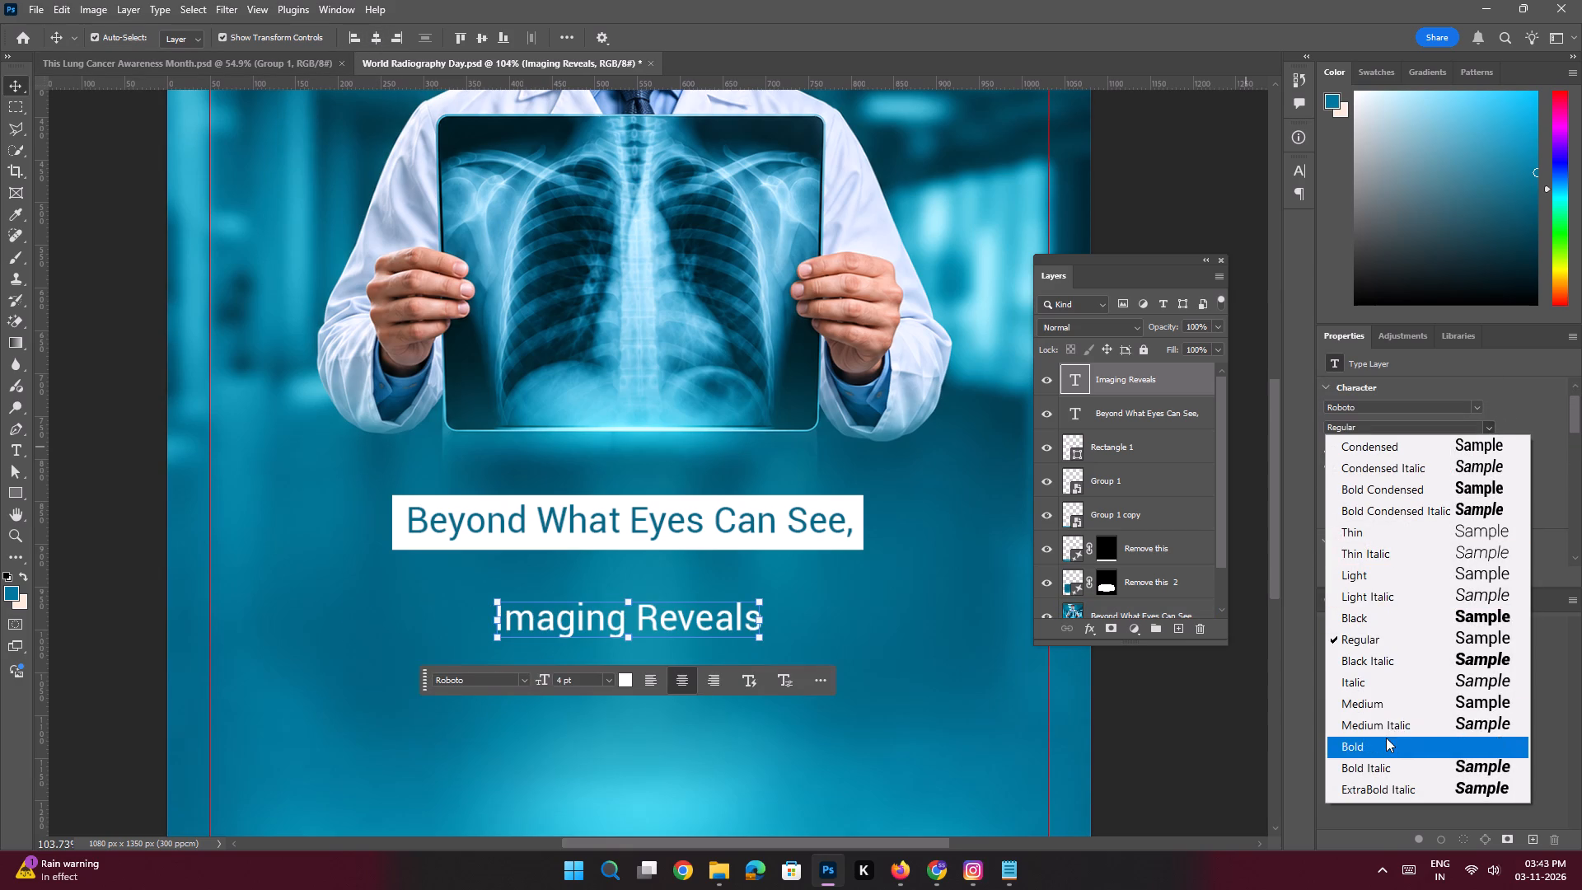
click(1386, 738)
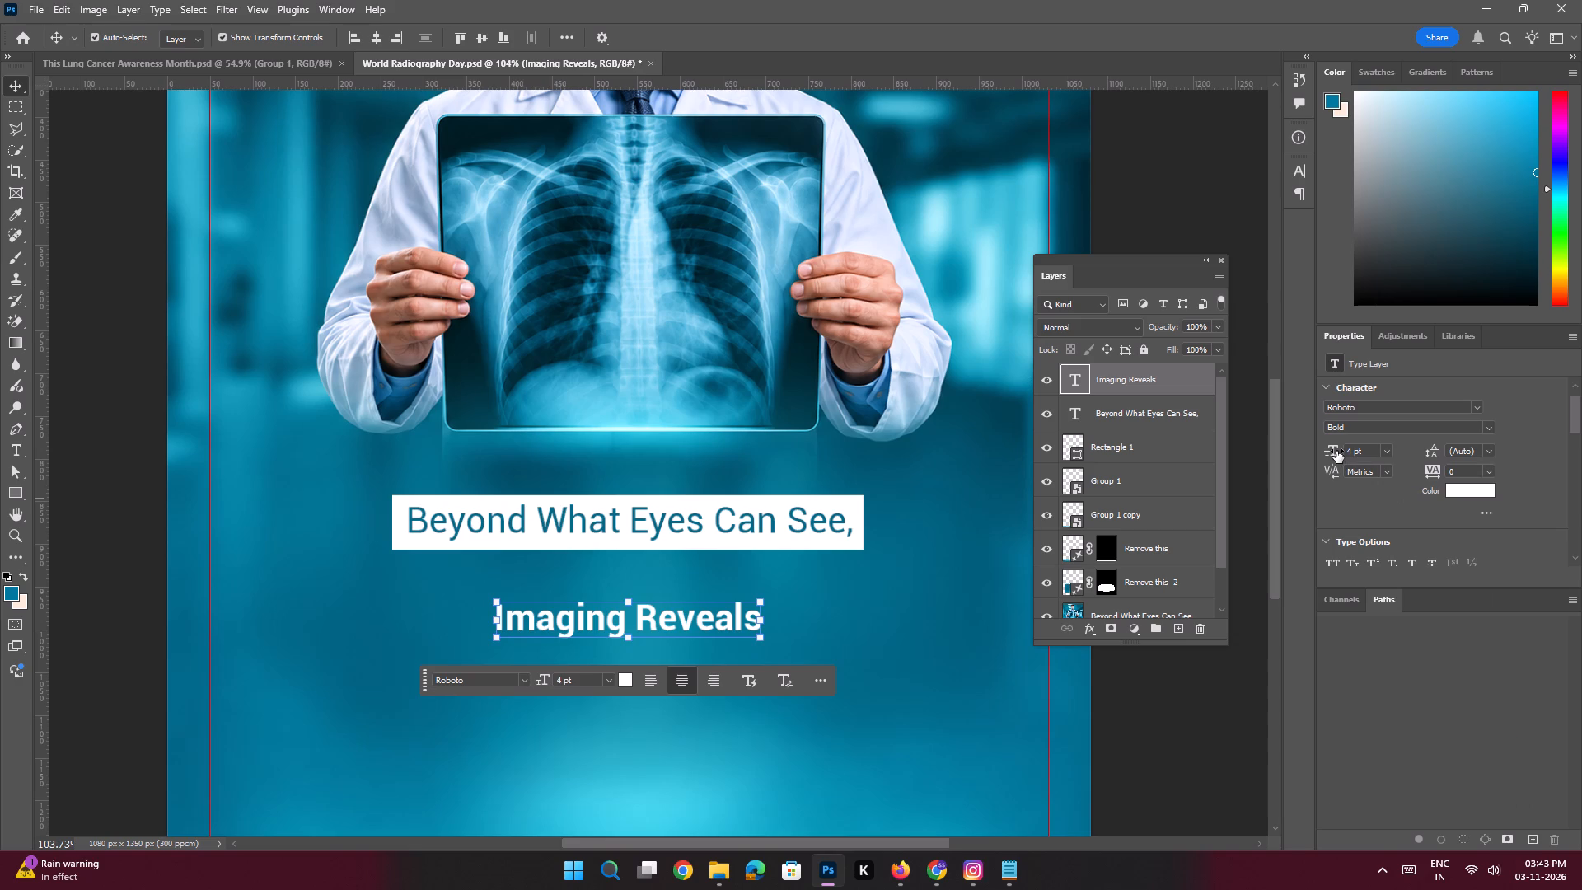
click(1336, 451)
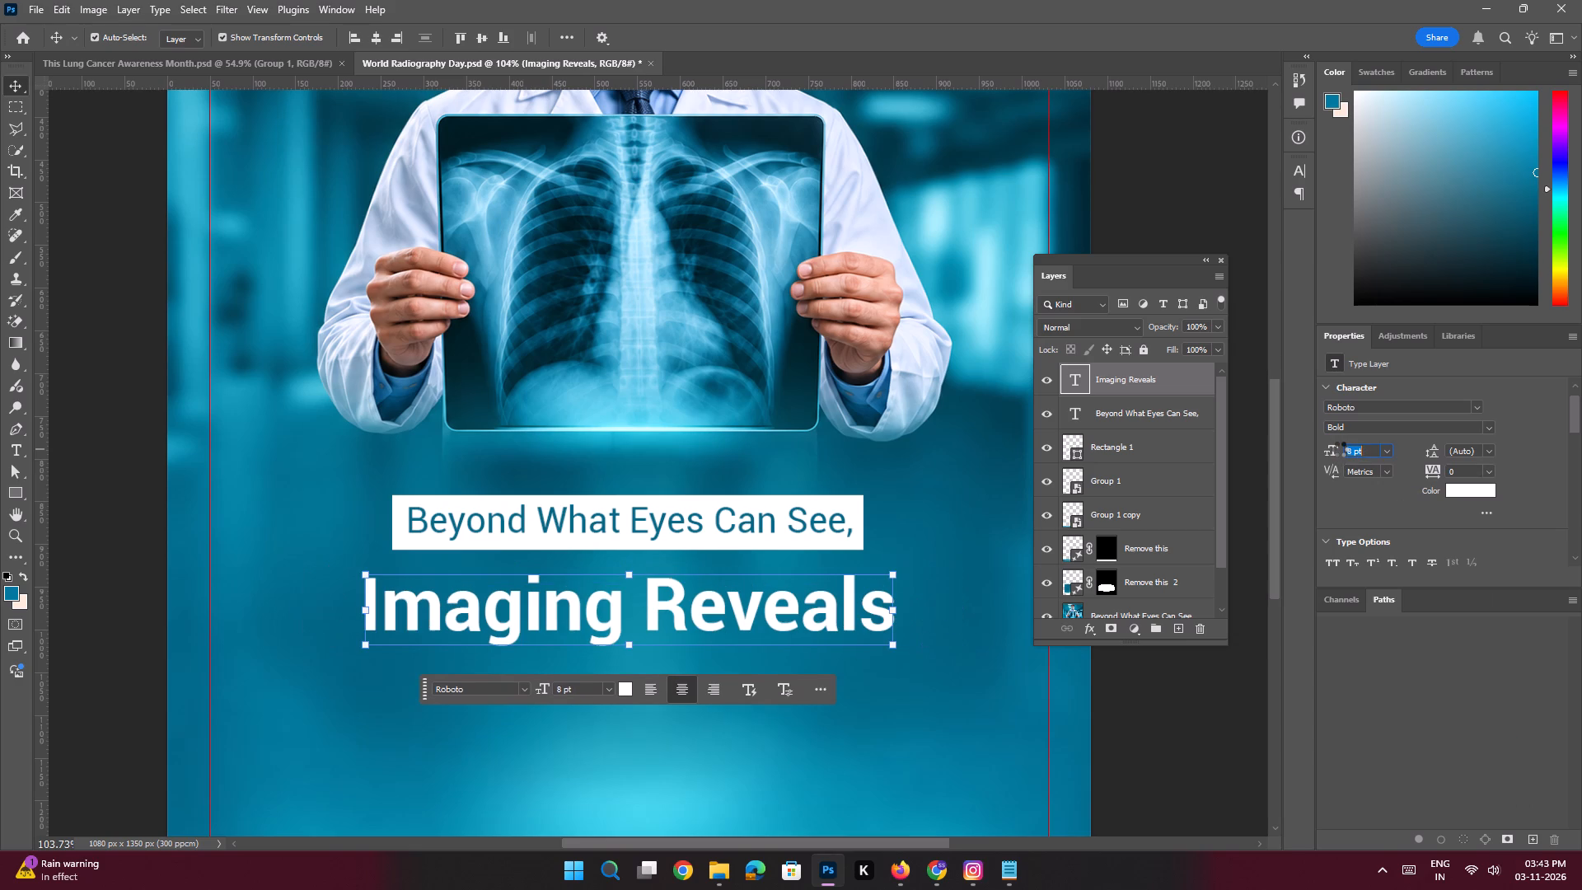
shift+click(847, 601)
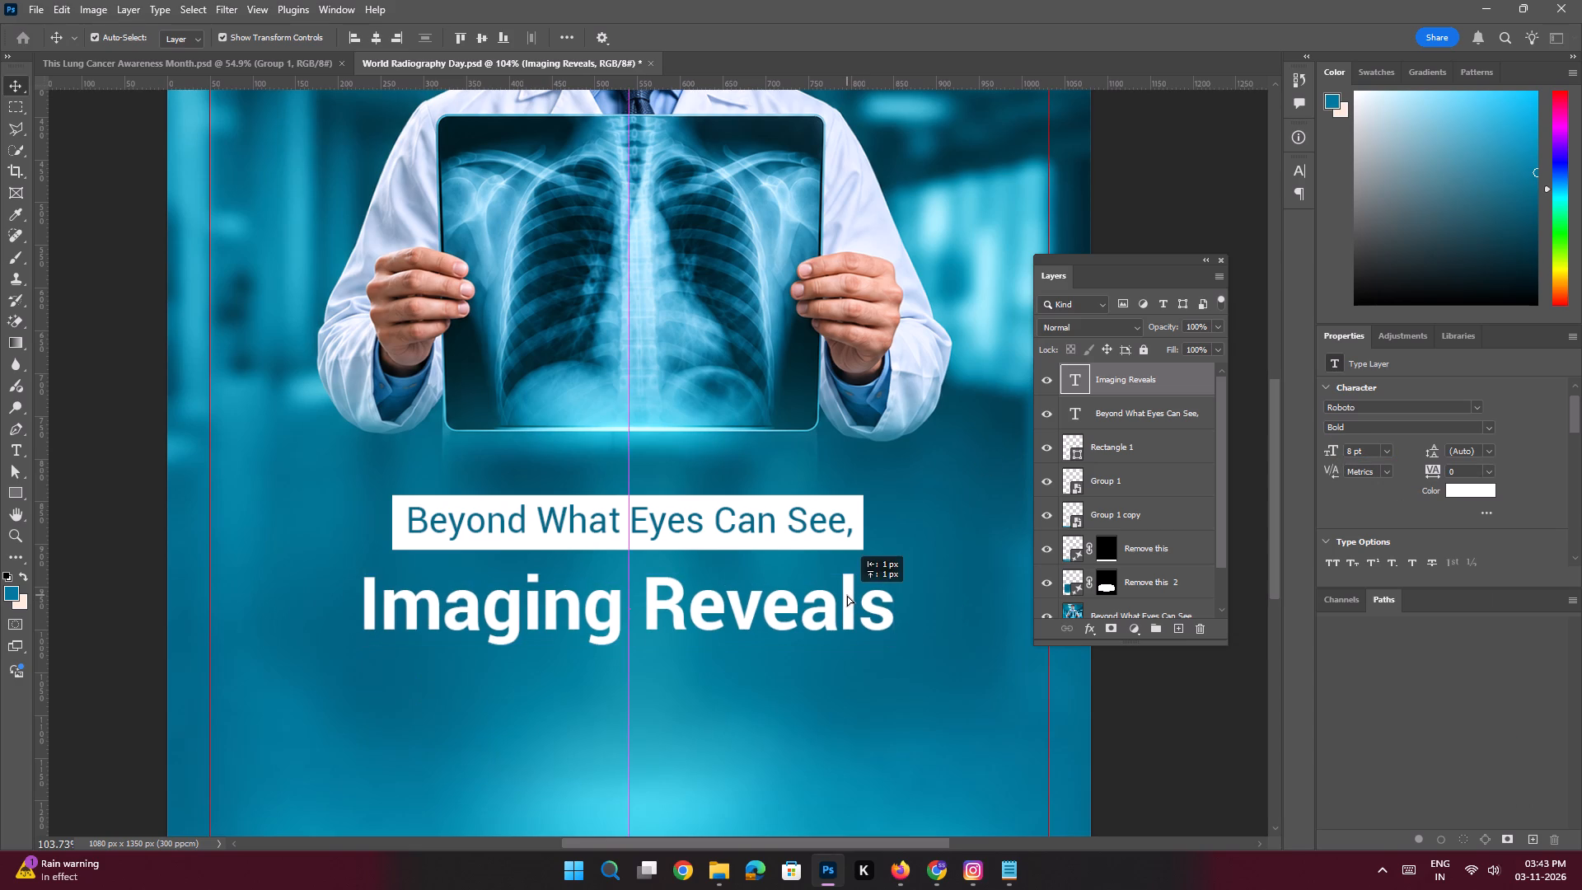
double_click(373, 43)
Copy the words What Lies Within! from the second line of the Notepad copy text.
click(1018, 872)
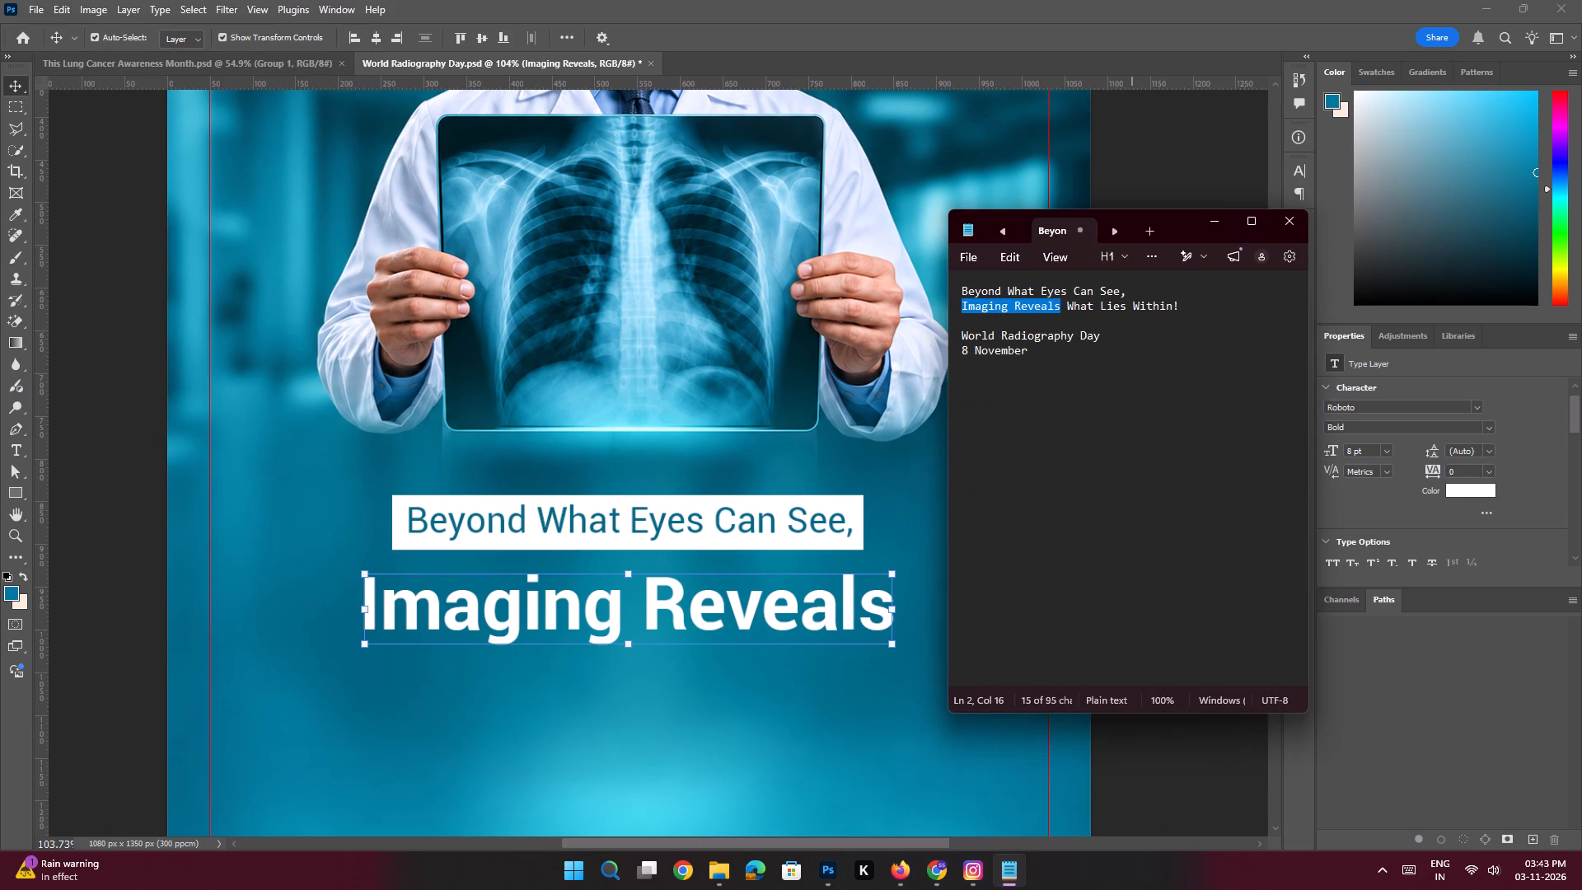
drag(1185, 308, 1065, 311)
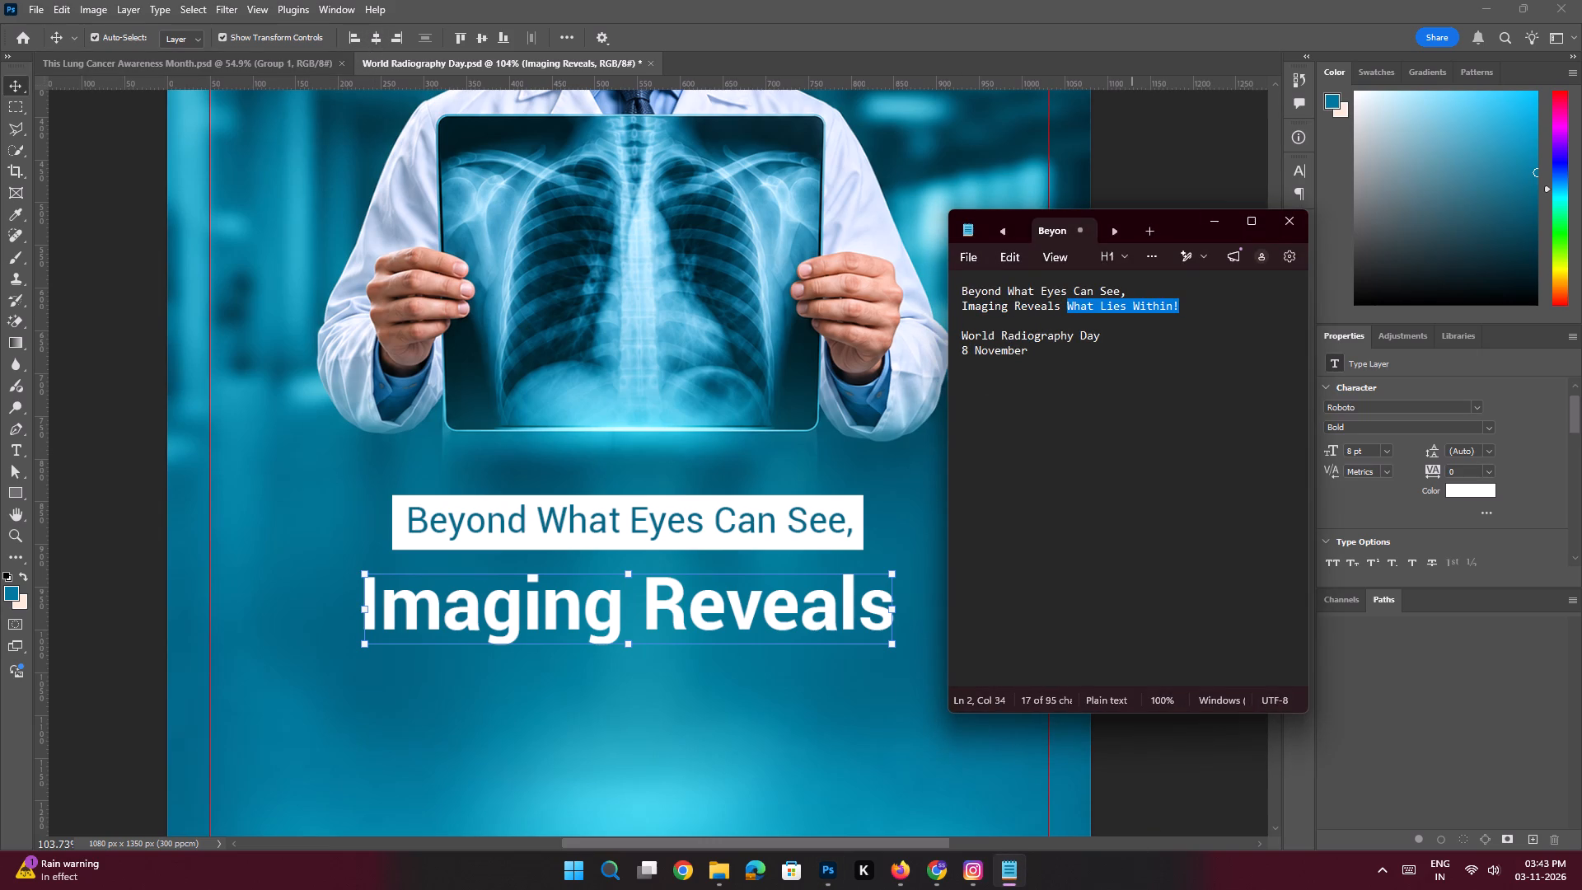
key(ctrl+c)
key(ctrl+c)
key(ctrl+c)
key(ctrl+c)
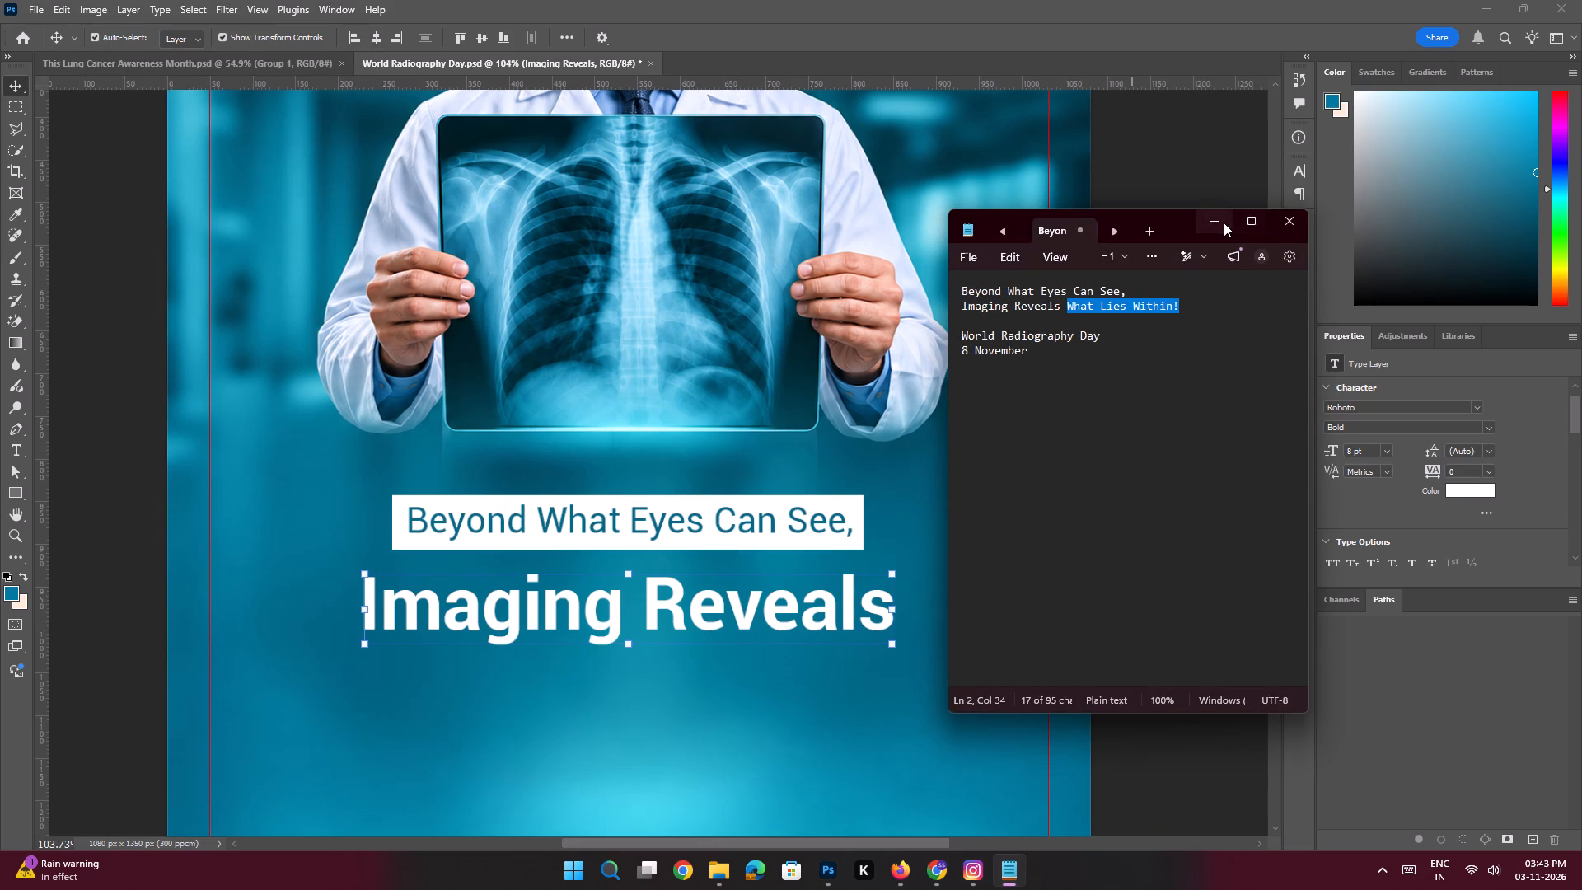
click(1219, 223)
In Photoshop, duplicate the centred Imaging Reveals text directly below itself and replace the copy's wording with What Lies Within!
double_click(377, 41)
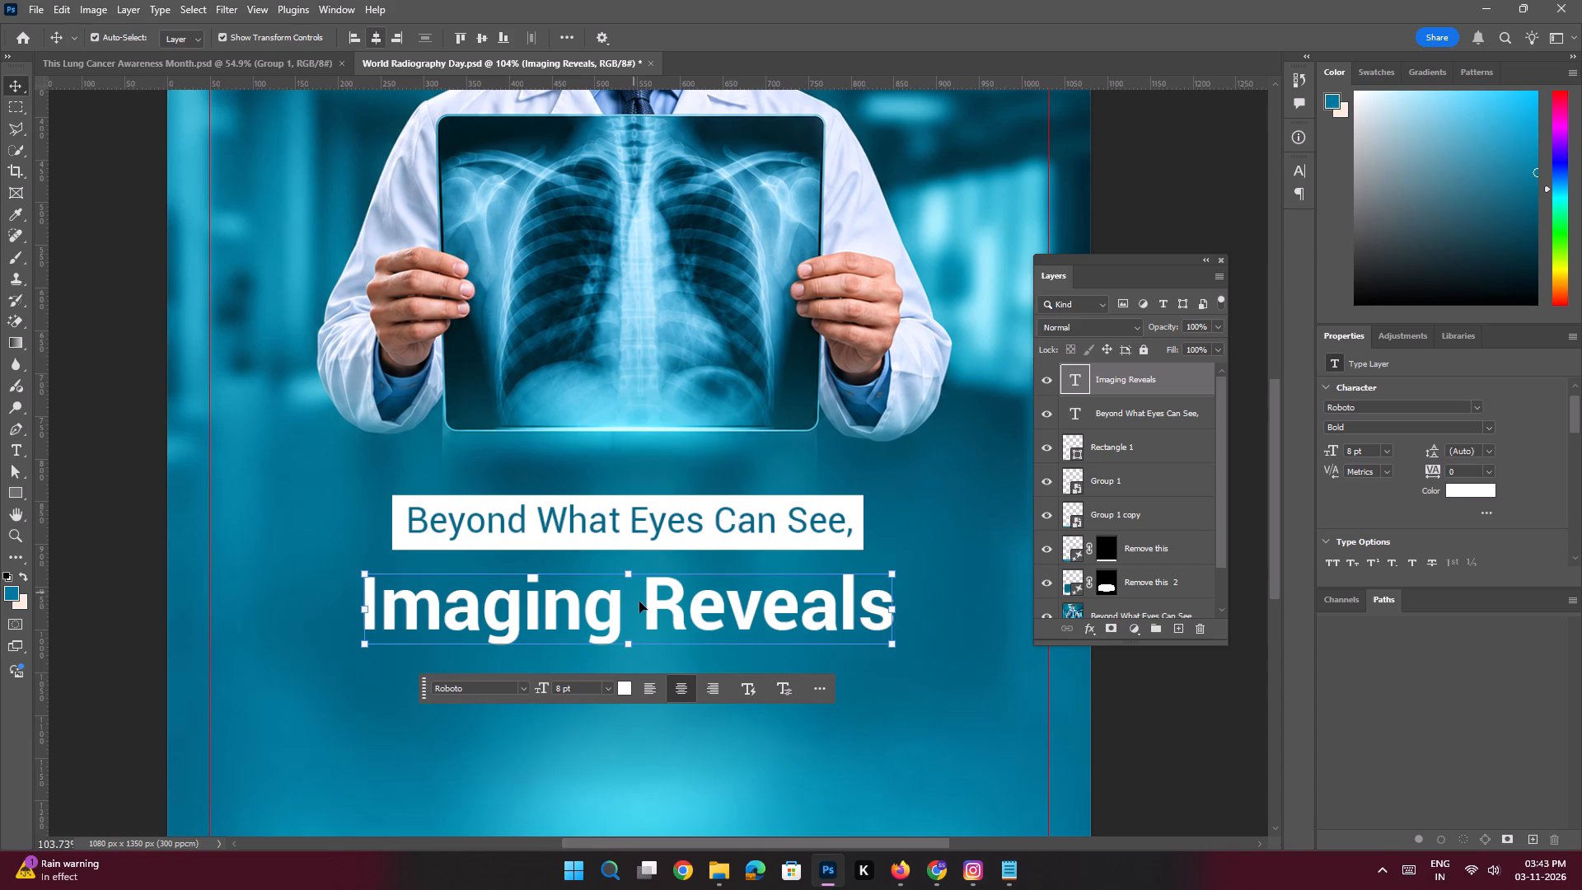
alt+shift+drag(611, 616, 615, 696)
double_click(615, 696)
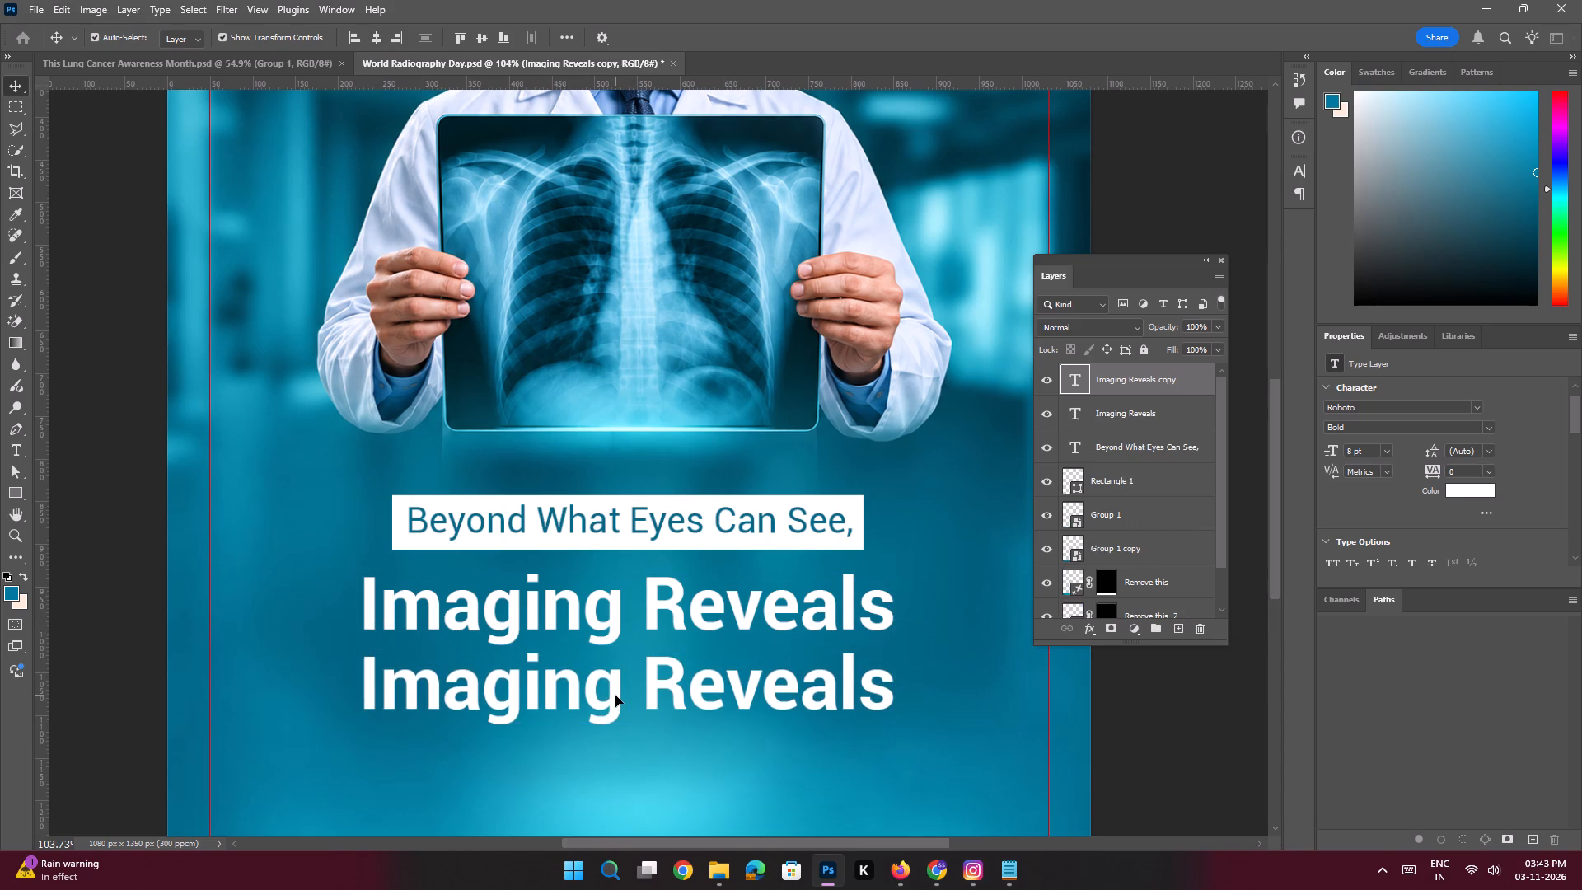
key(ctrl+v)
key(Return)
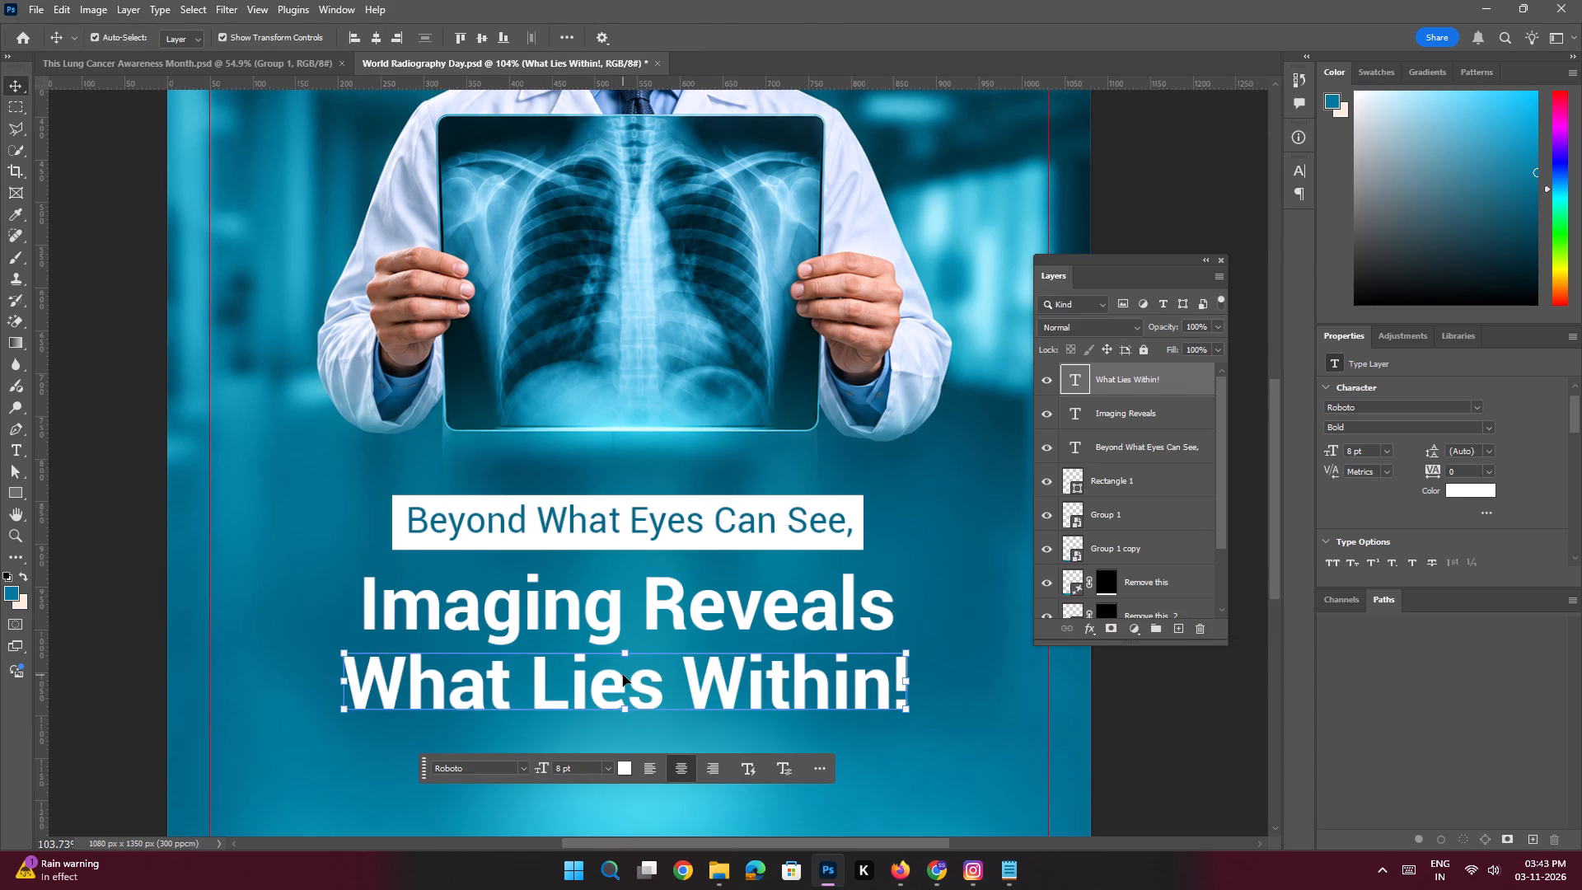
Nudge the What Lies Within! text up about 8 px to tighten its gap to Imaging Reveals.
shift+click(622, 681)
key(shift+Up)
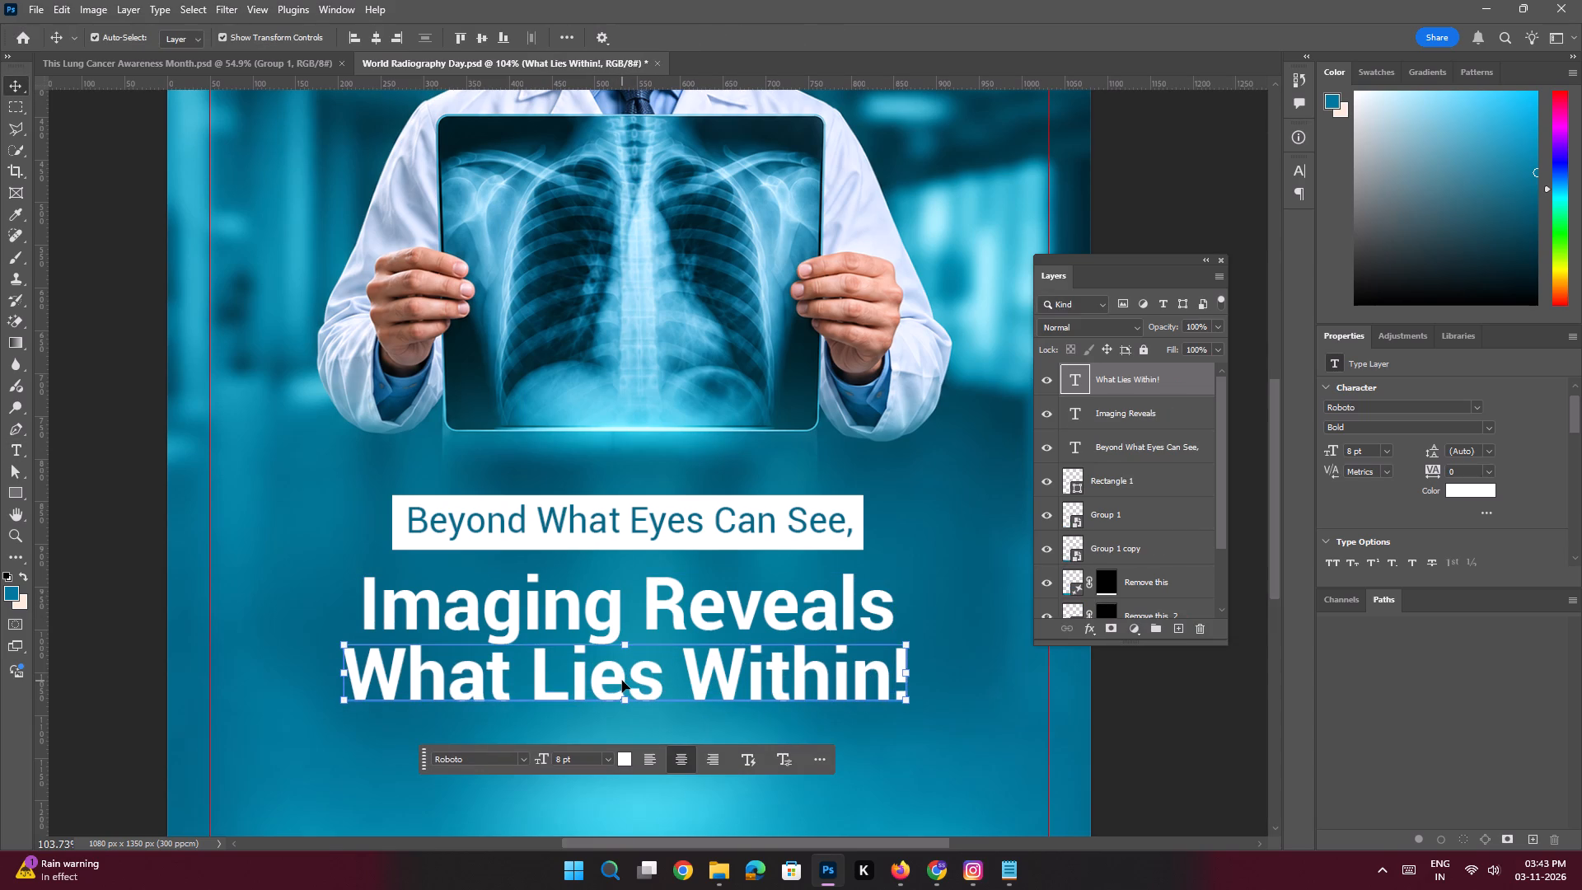
key(Down)
key(Down)
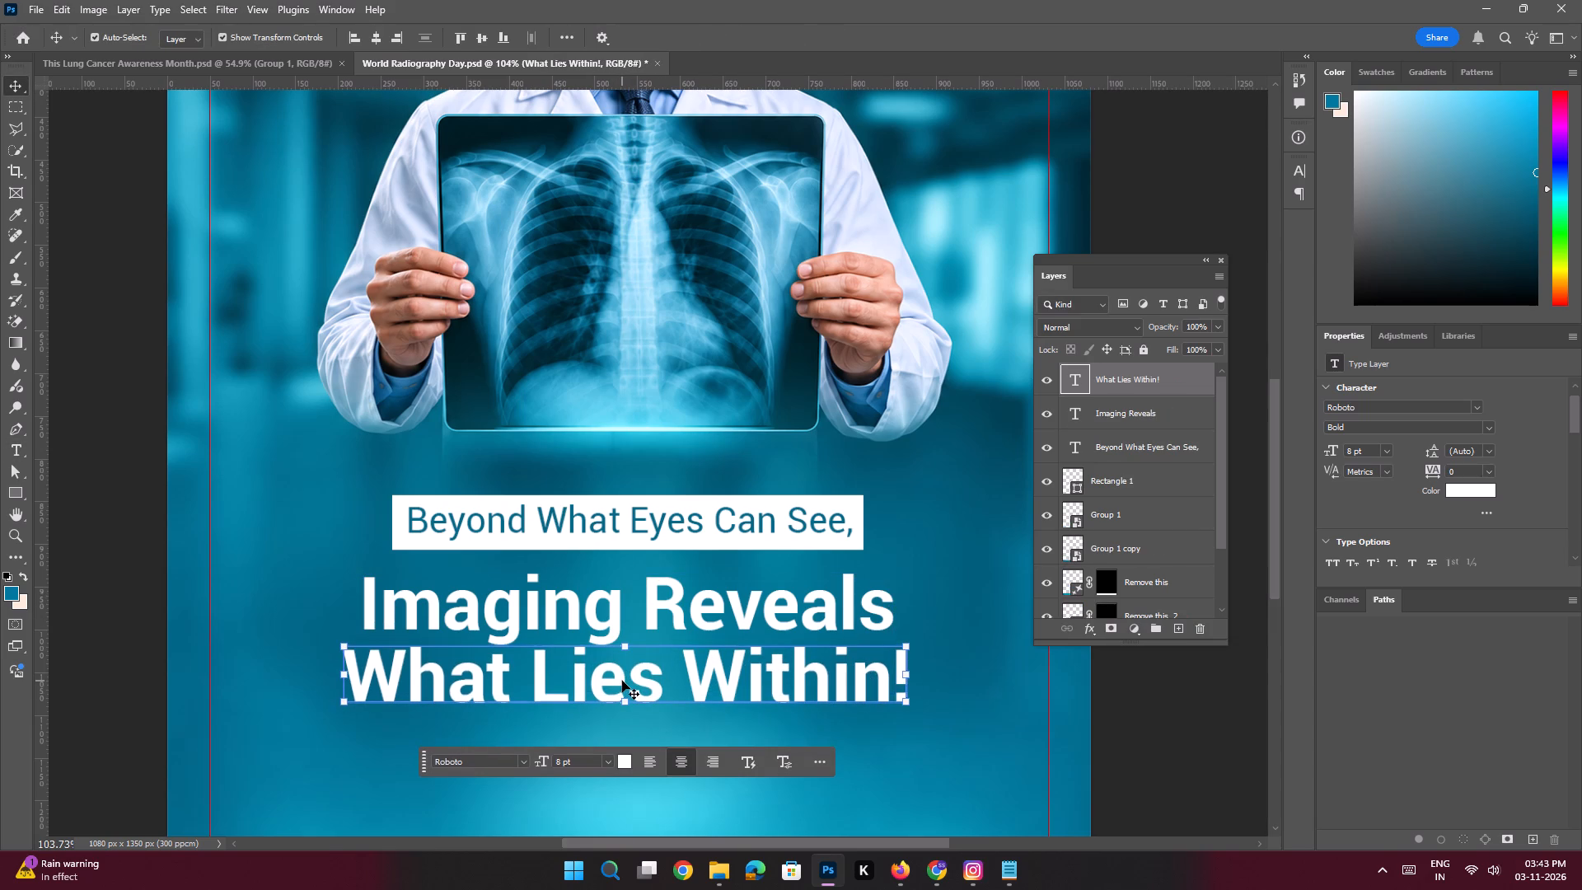
key(ctrl+0)
click(275, 491)
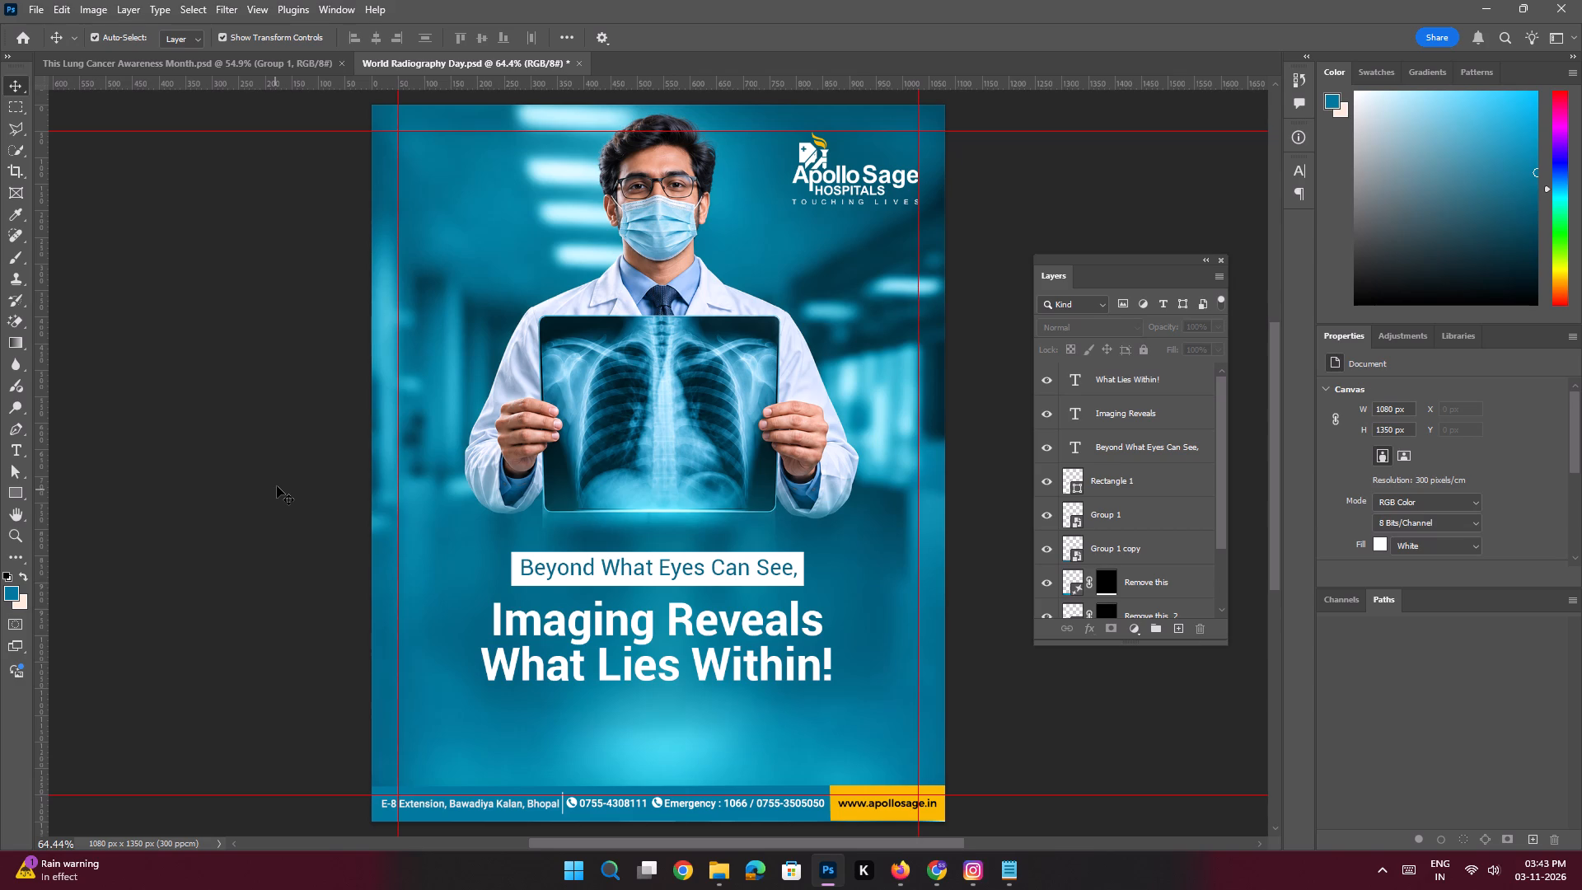
Select the Imaging Reveals text for further adjustment.
key(space)
ctrl+drag(668, 611, 721, 678)
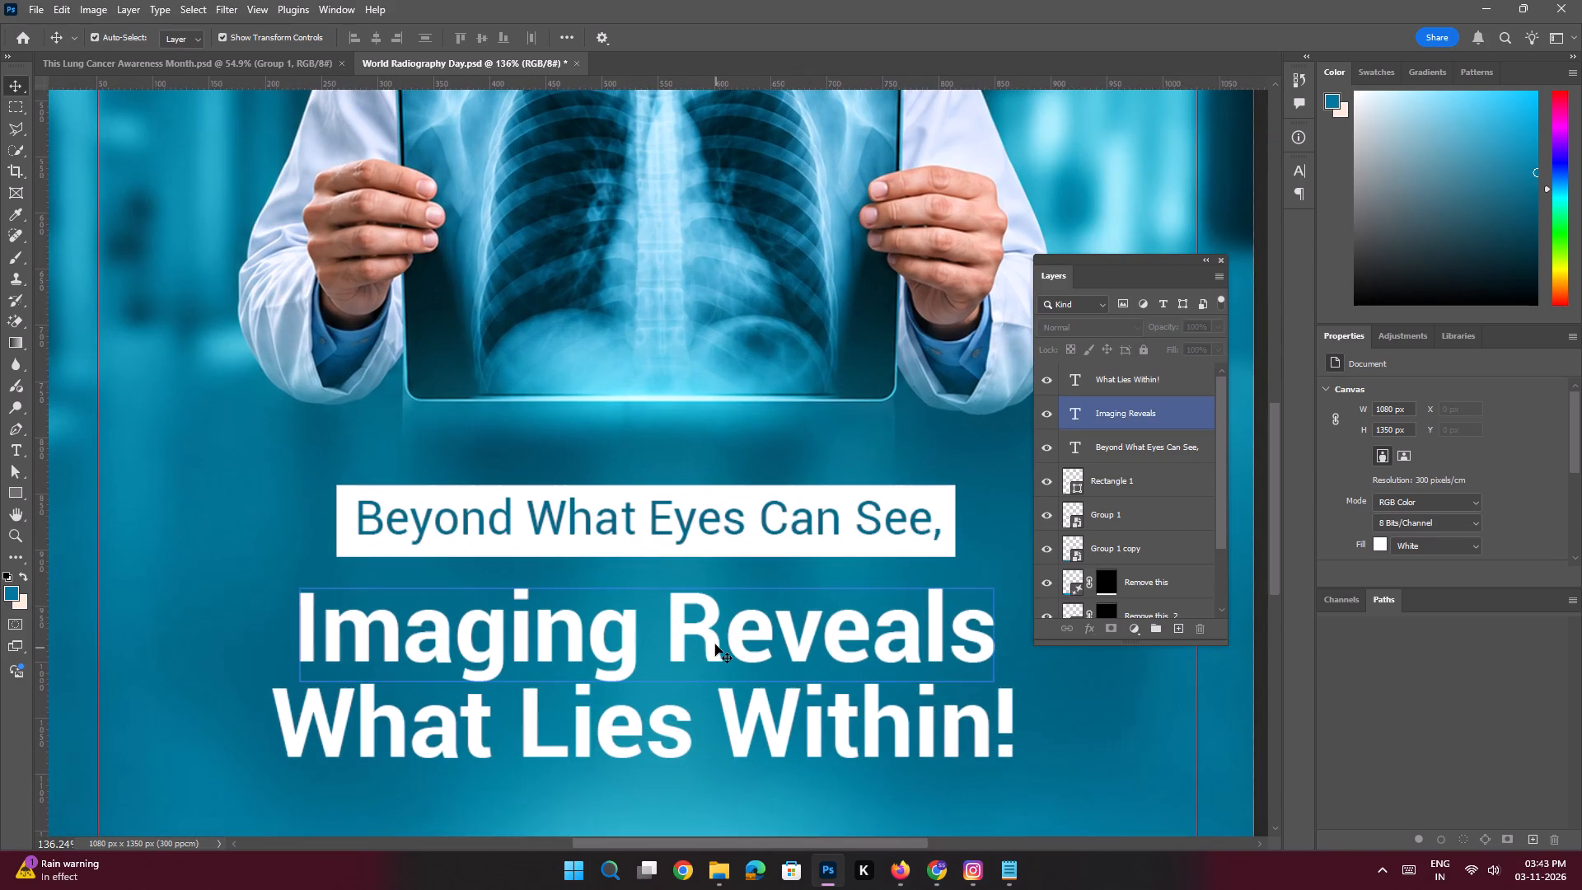
click(715, 641)
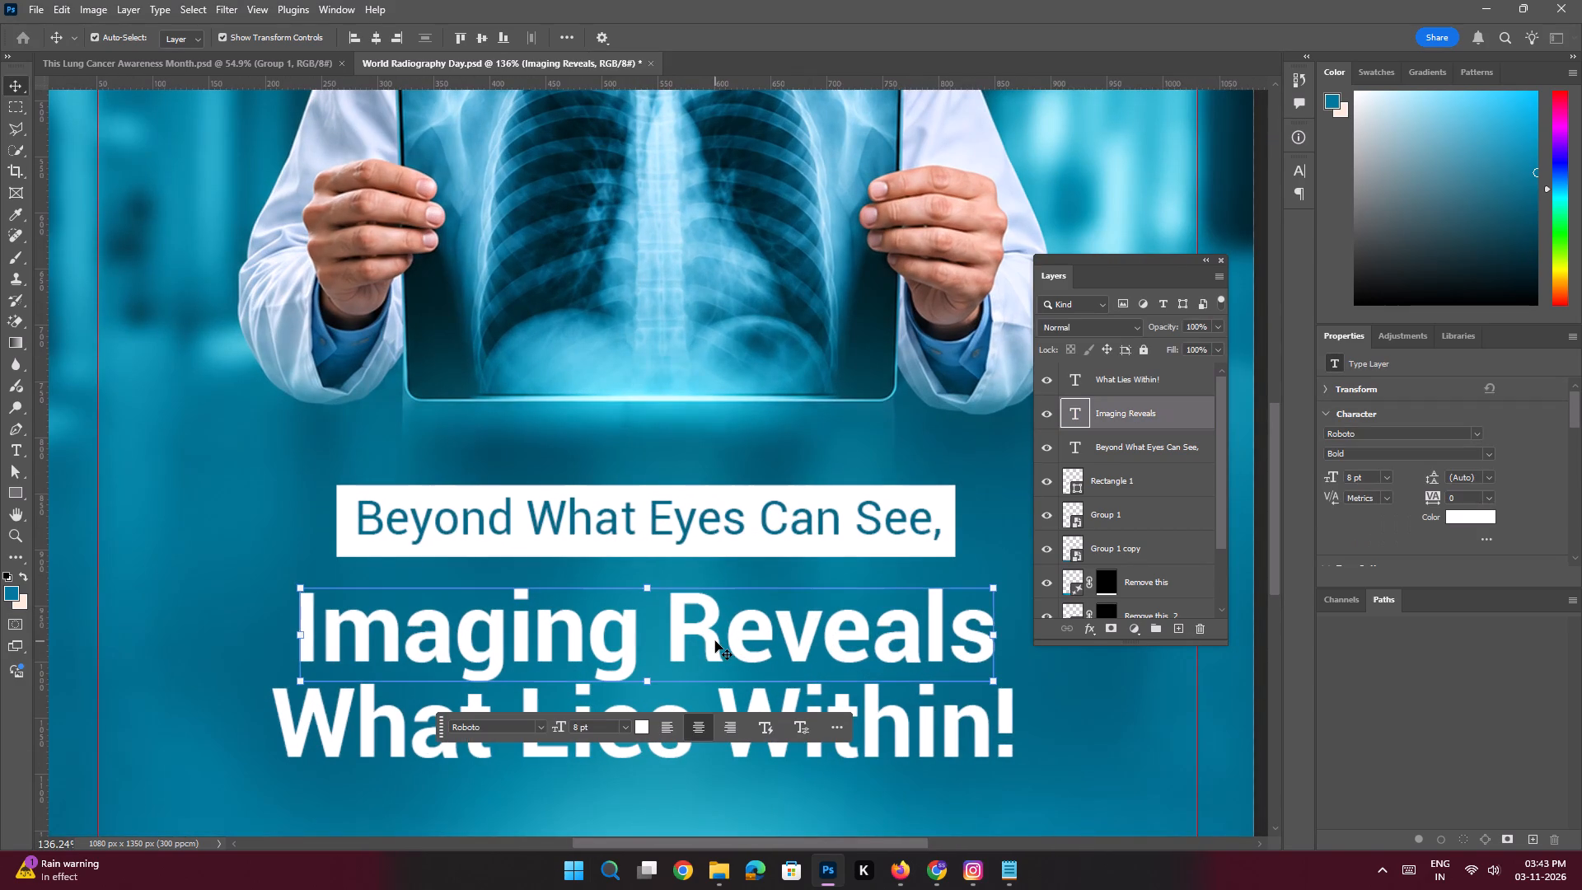
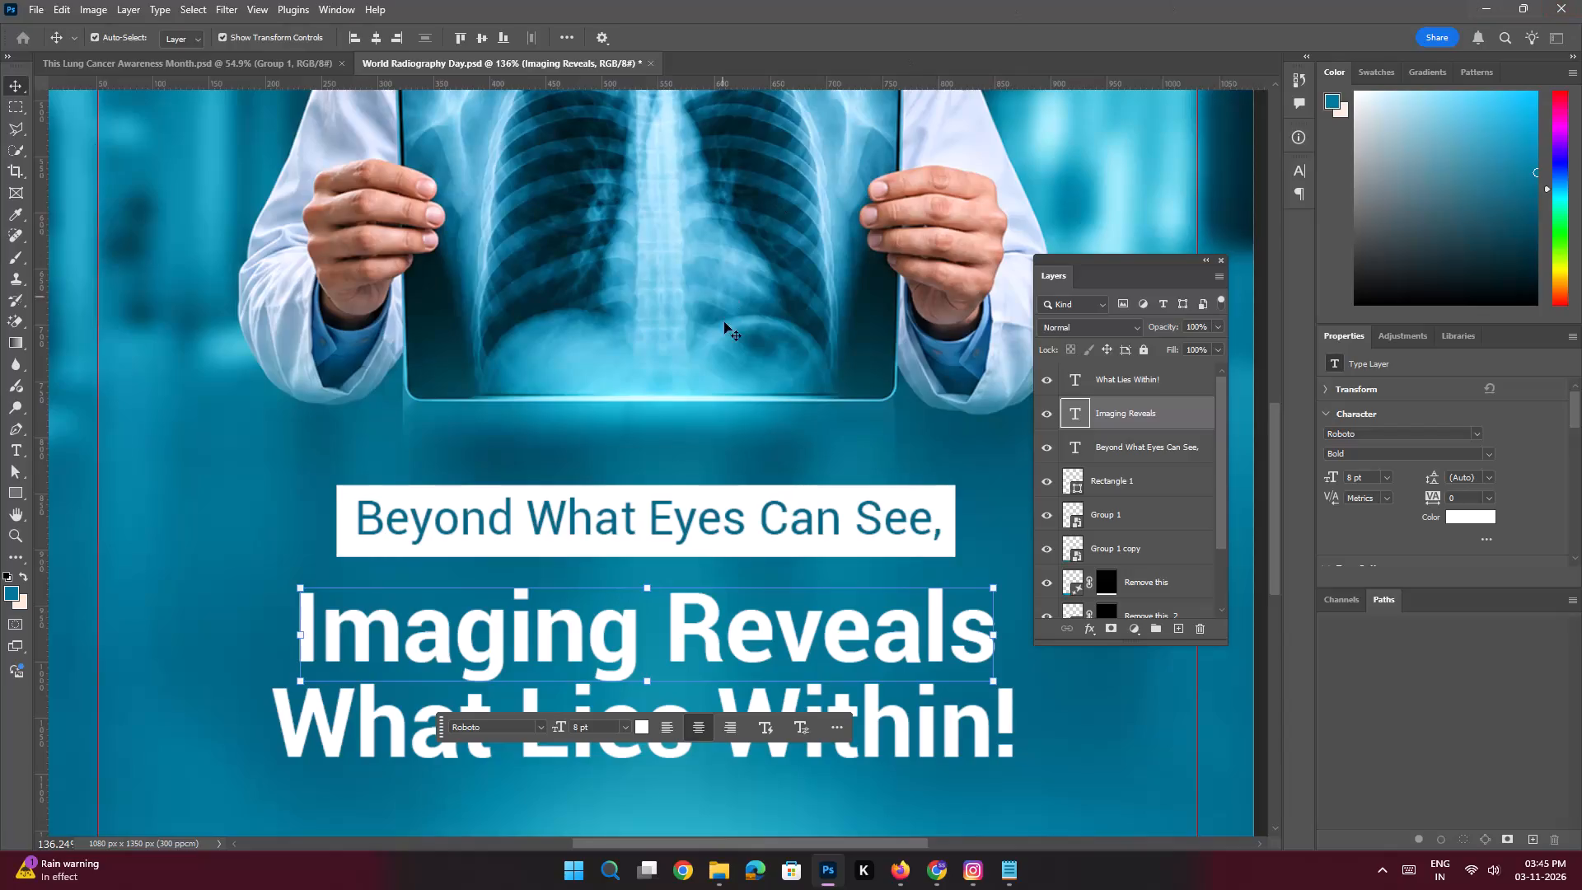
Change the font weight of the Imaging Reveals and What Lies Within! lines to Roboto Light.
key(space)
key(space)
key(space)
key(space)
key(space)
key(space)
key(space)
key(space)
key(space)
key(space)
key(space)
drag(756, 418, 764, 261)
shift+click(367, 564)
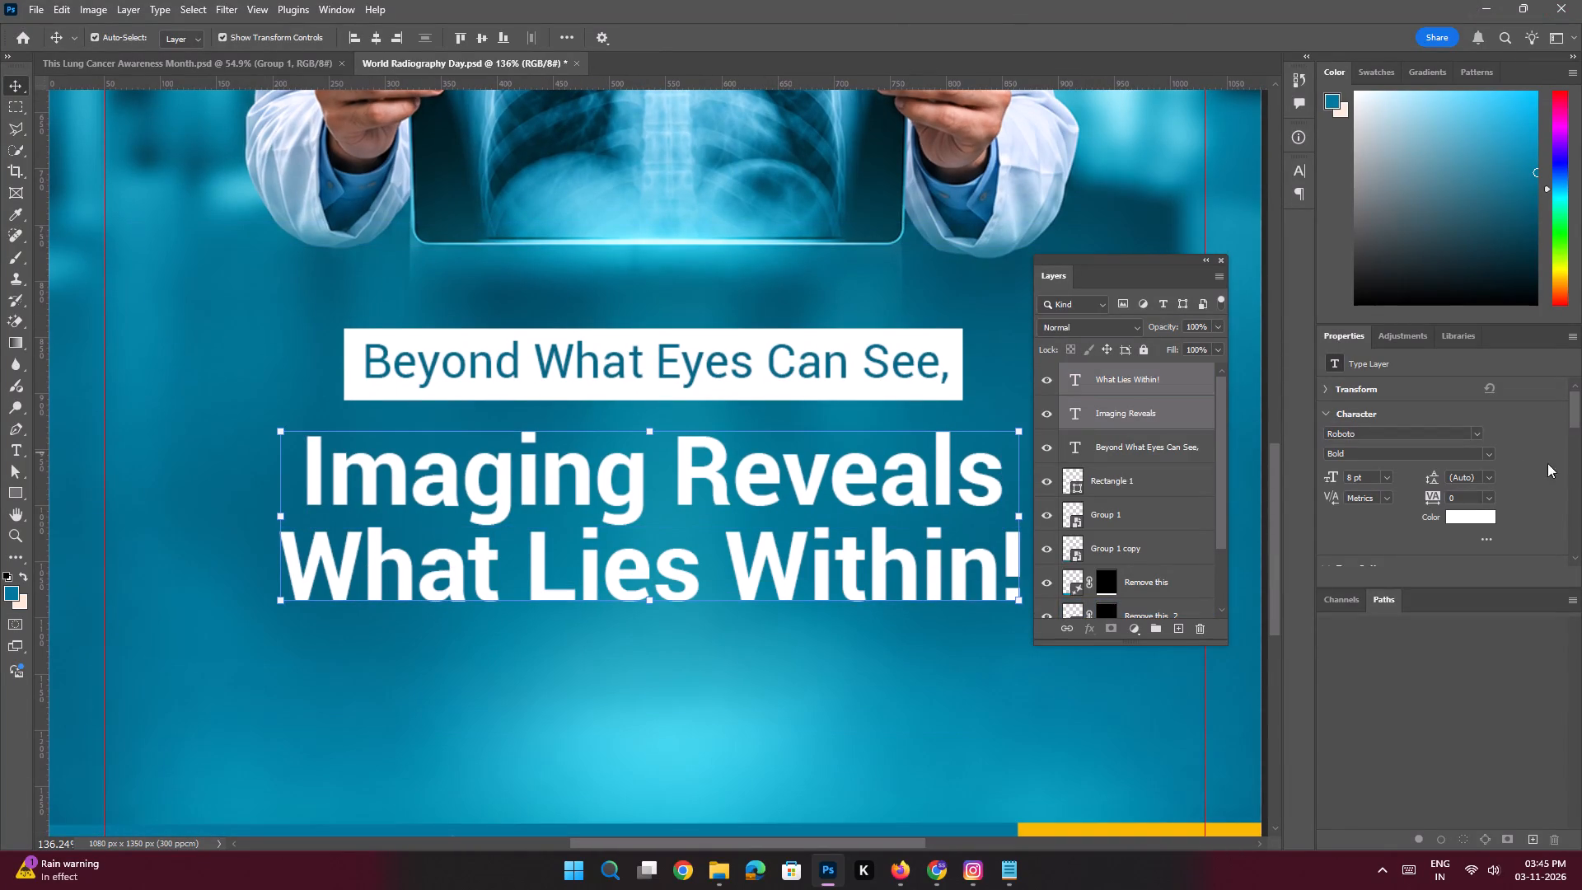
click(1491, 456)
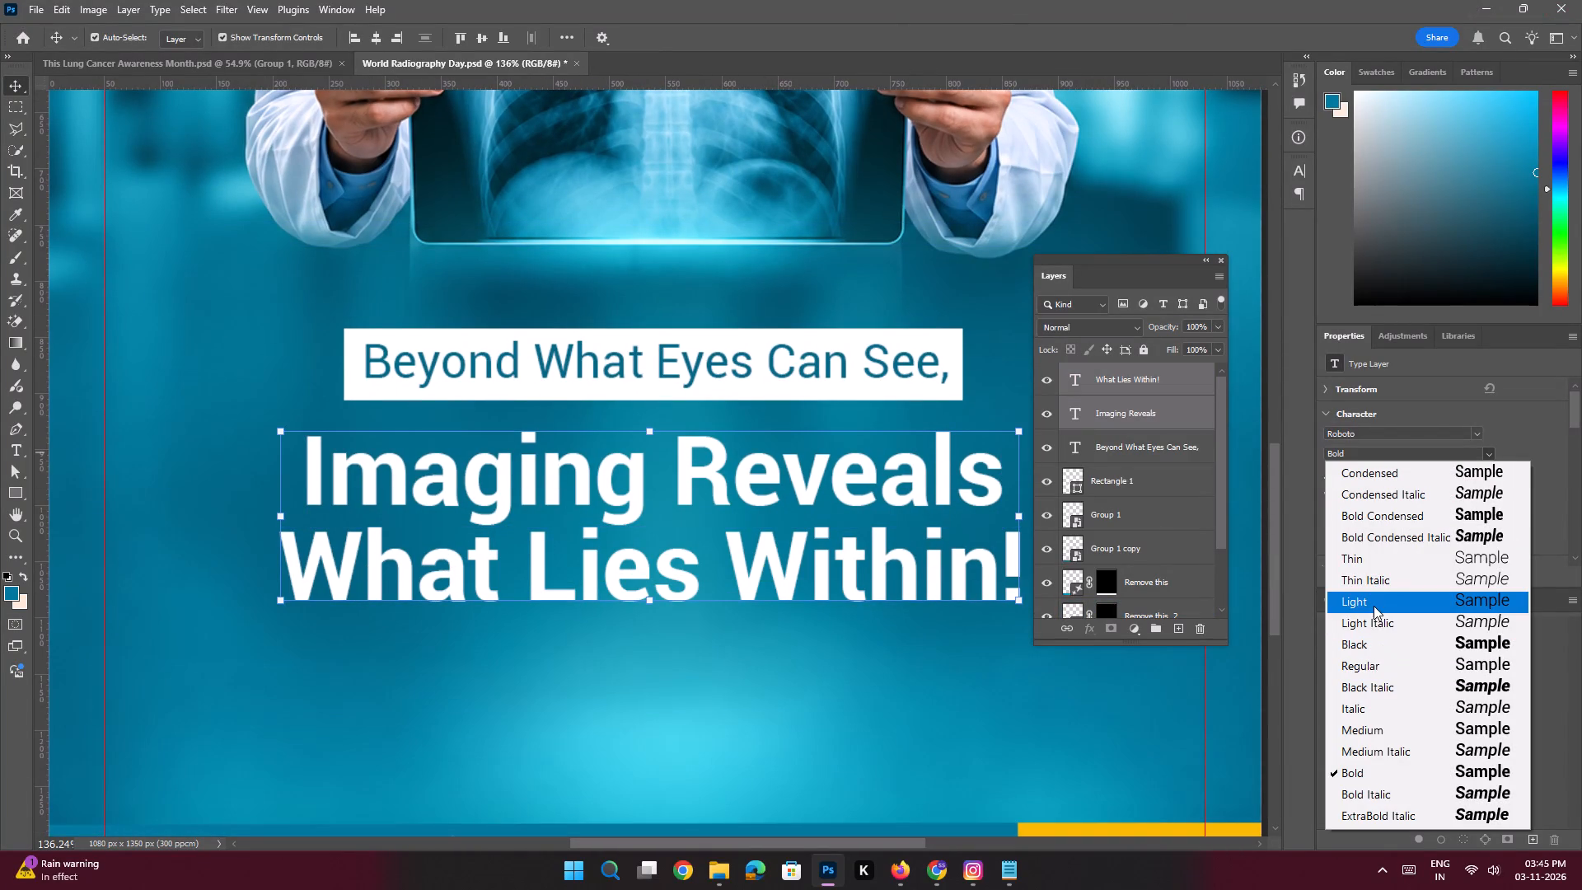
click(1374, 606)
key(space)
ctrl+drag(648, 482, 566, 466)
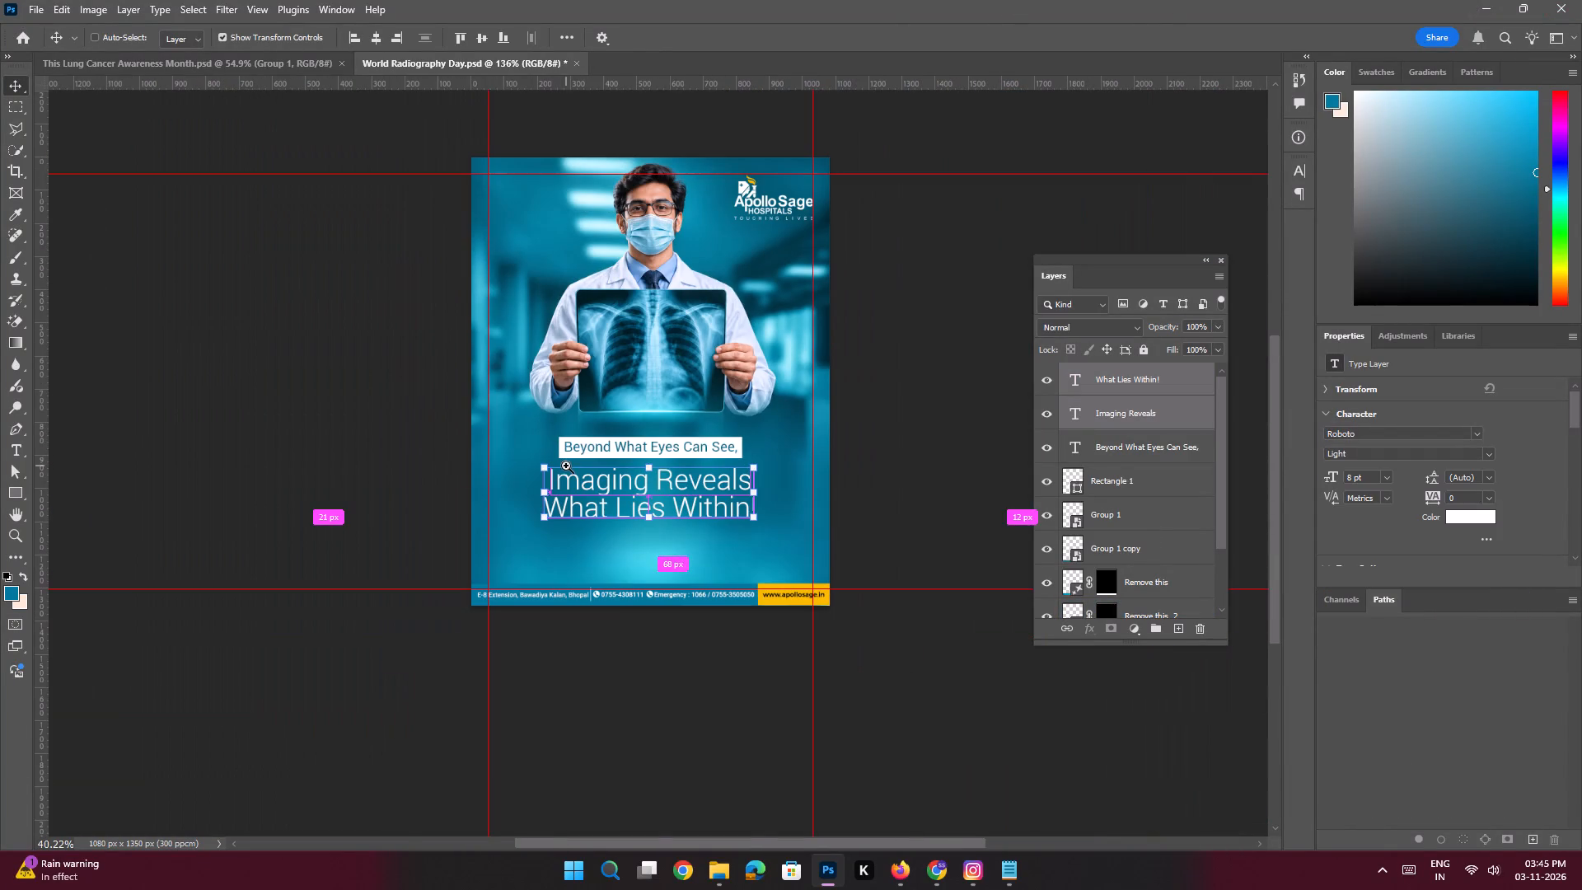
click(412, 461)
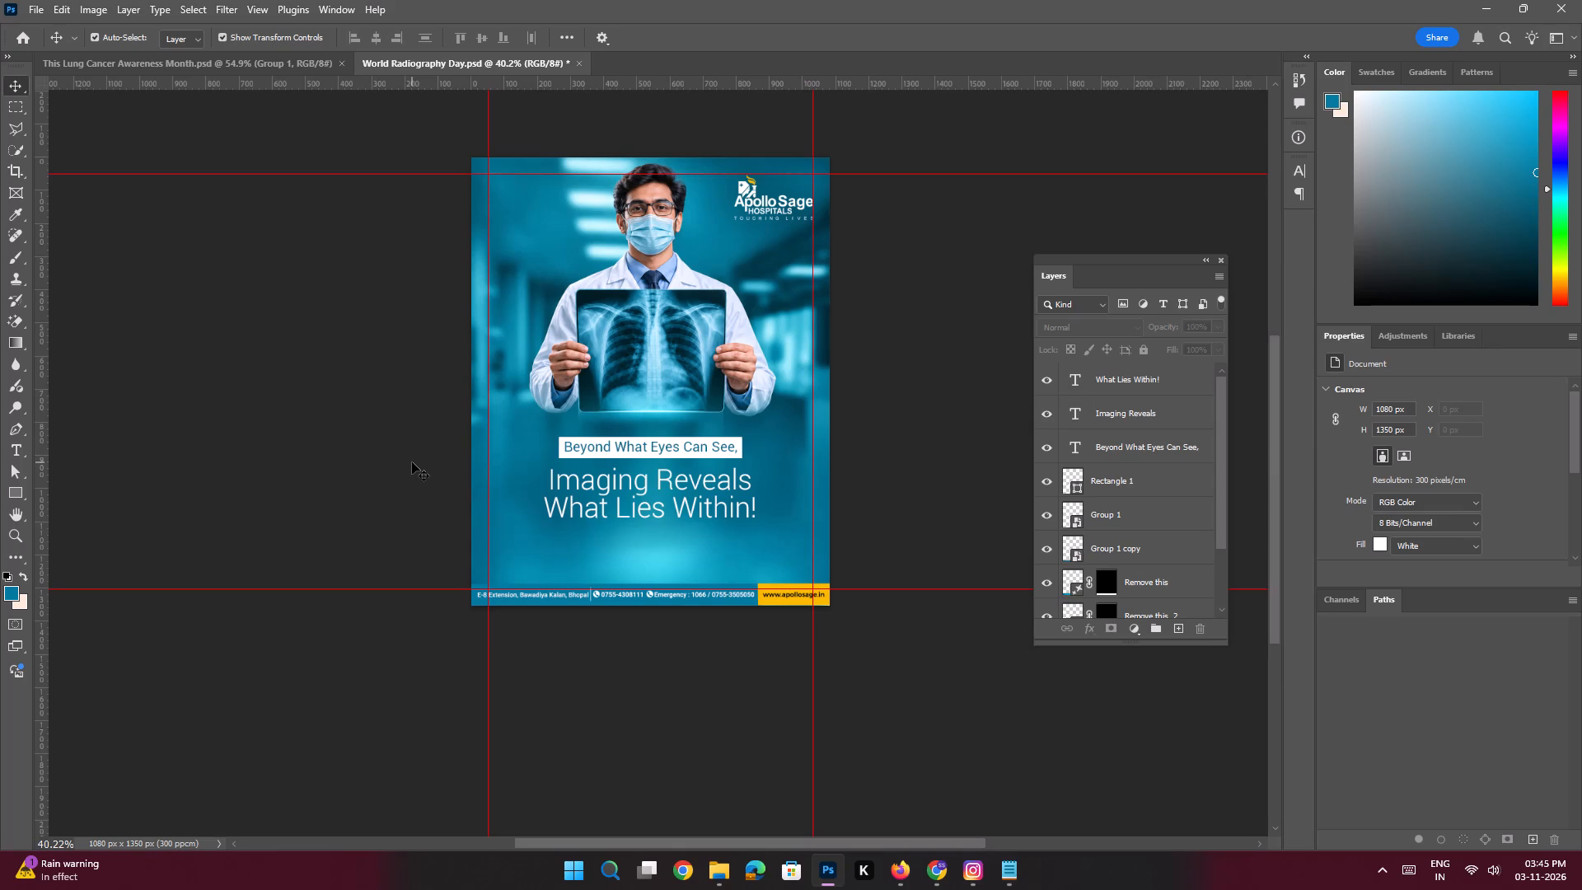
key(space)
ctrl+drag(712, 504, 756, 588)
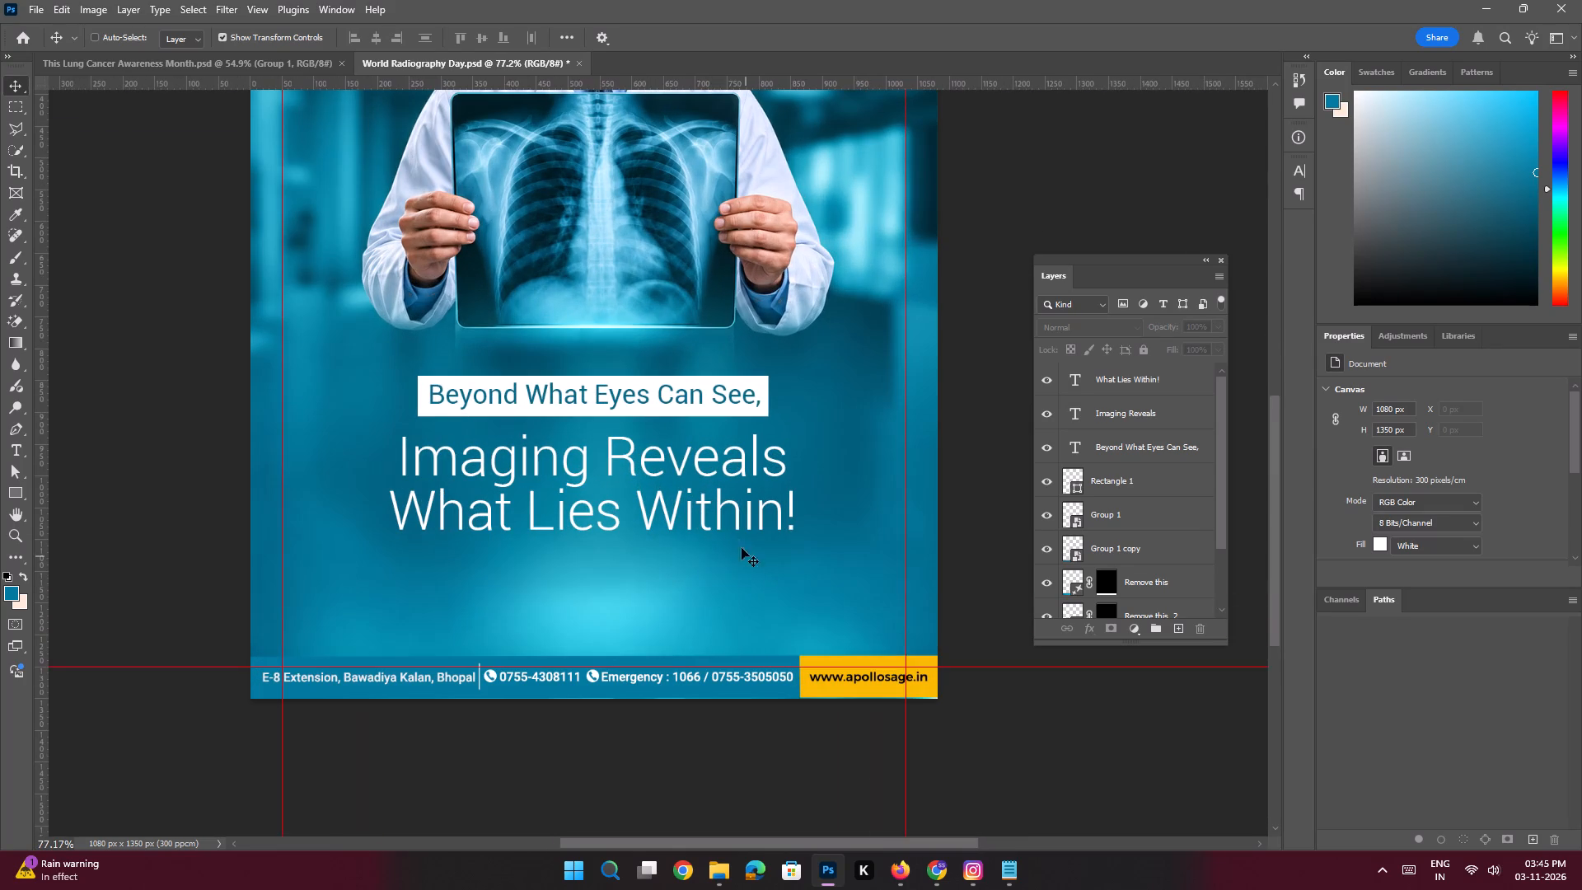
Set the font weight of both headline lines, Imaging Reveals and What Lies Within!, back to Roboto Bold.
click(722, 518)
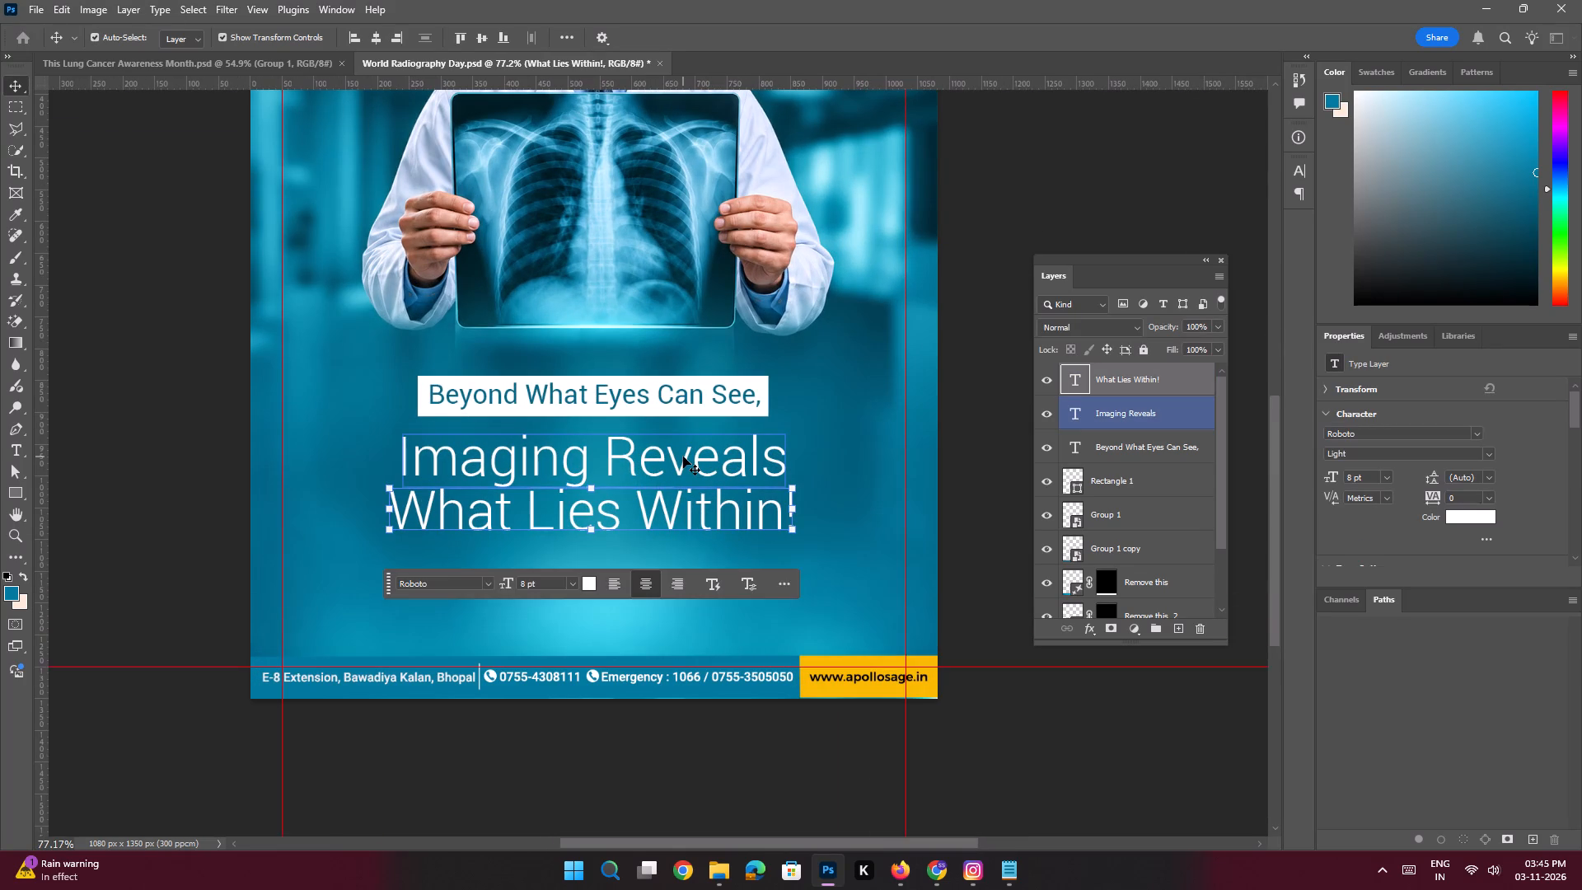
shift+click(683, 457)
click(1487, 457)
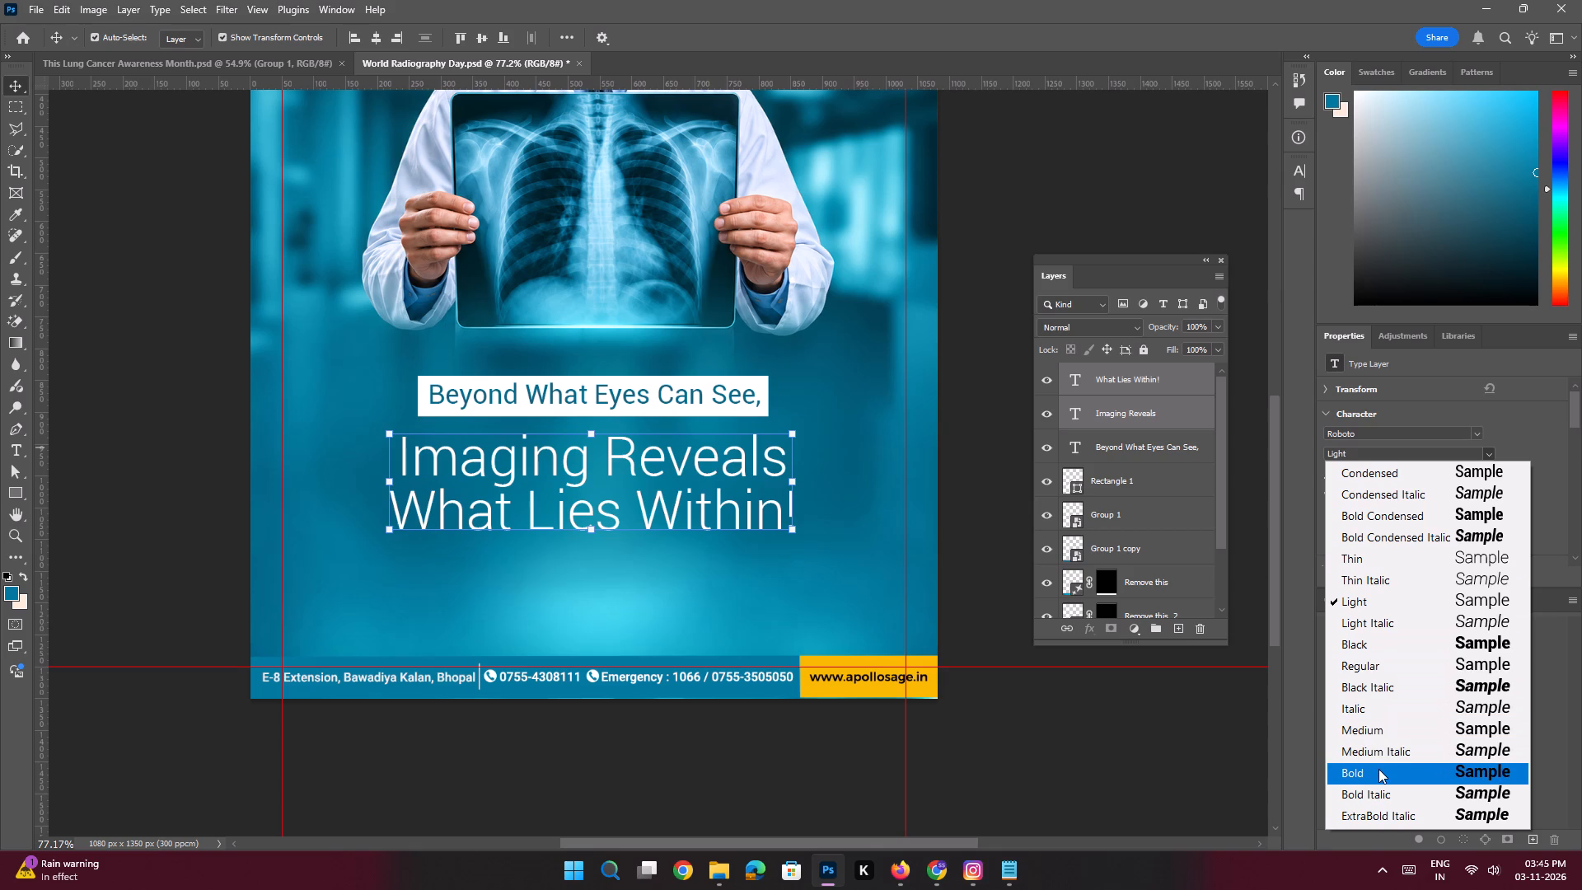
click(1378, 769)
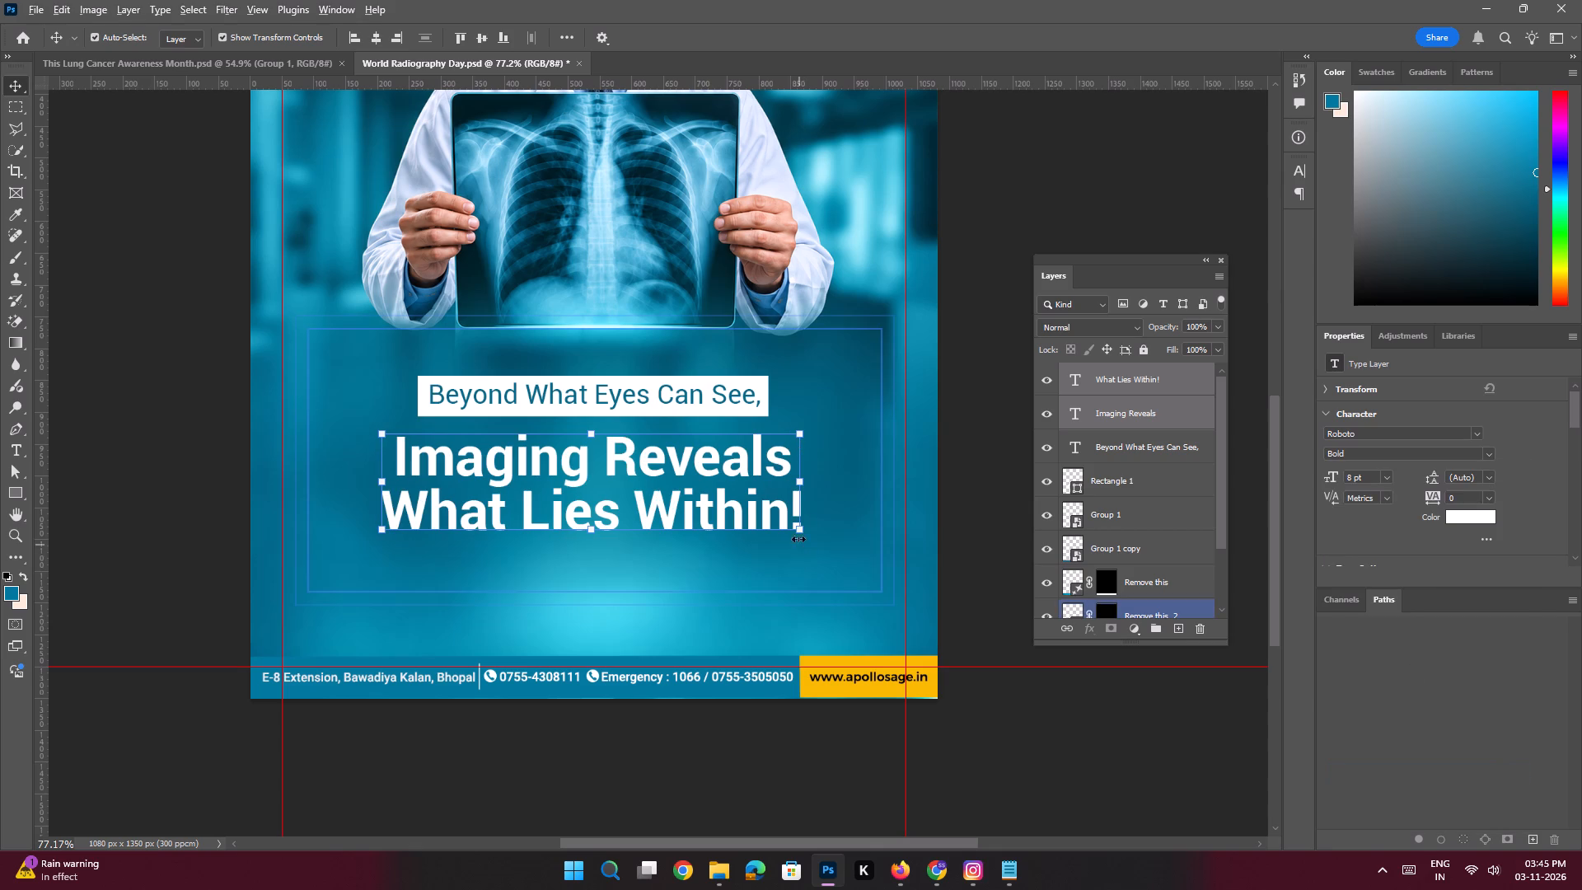
Scale both headline lines down together from their centre to about 84%, giving 6.71 pt text about as wide as the white box above.
alt+drag(798, 532, 772, 523)
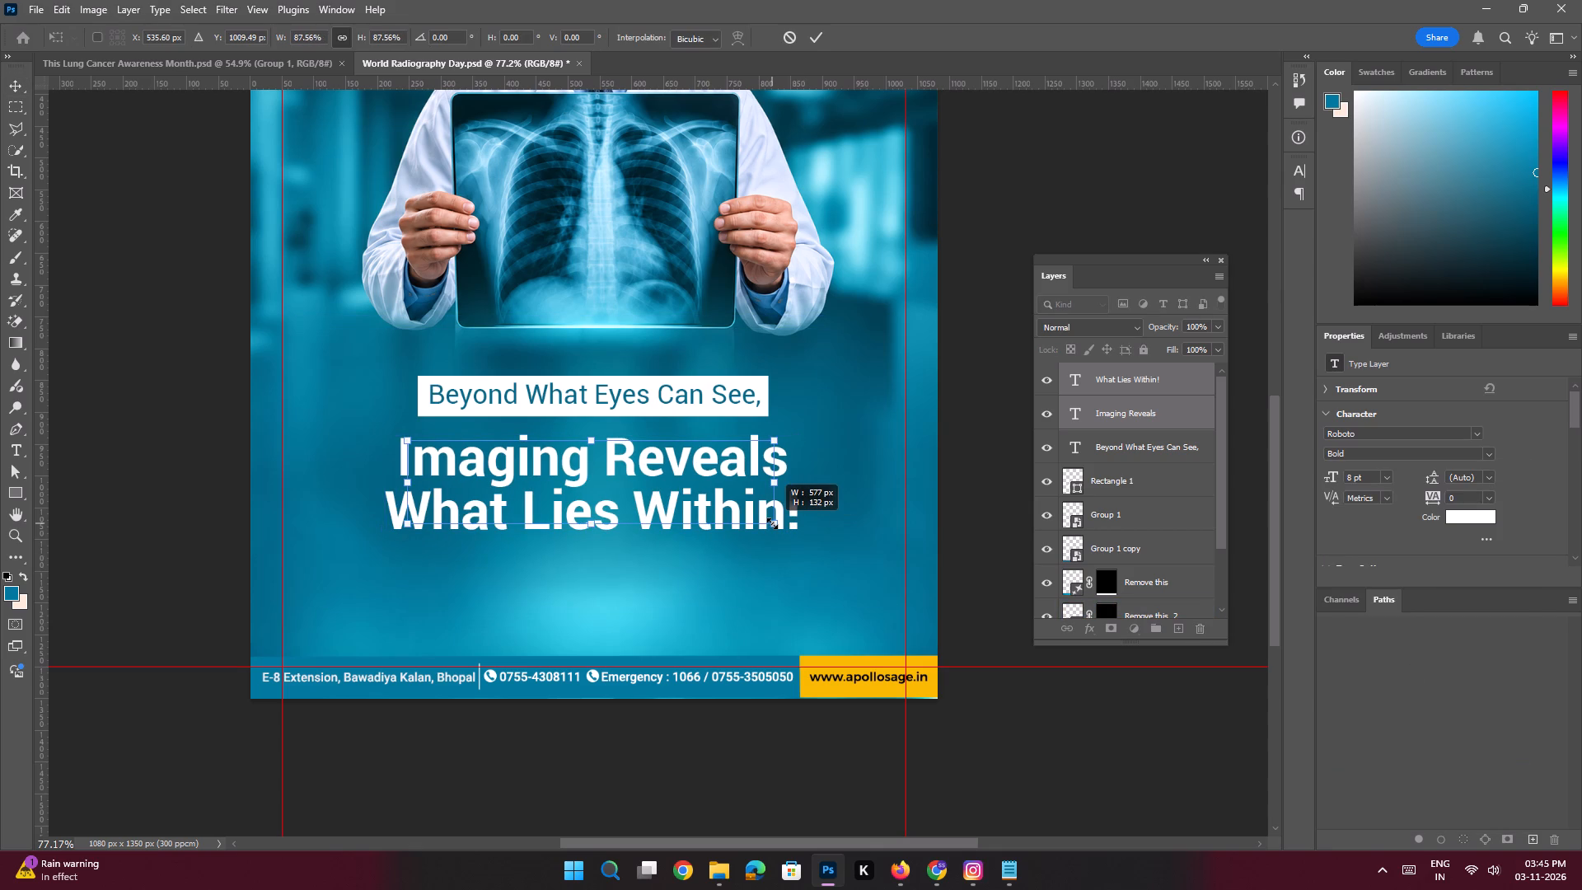
alt+drag(772, 523, 765, 520)
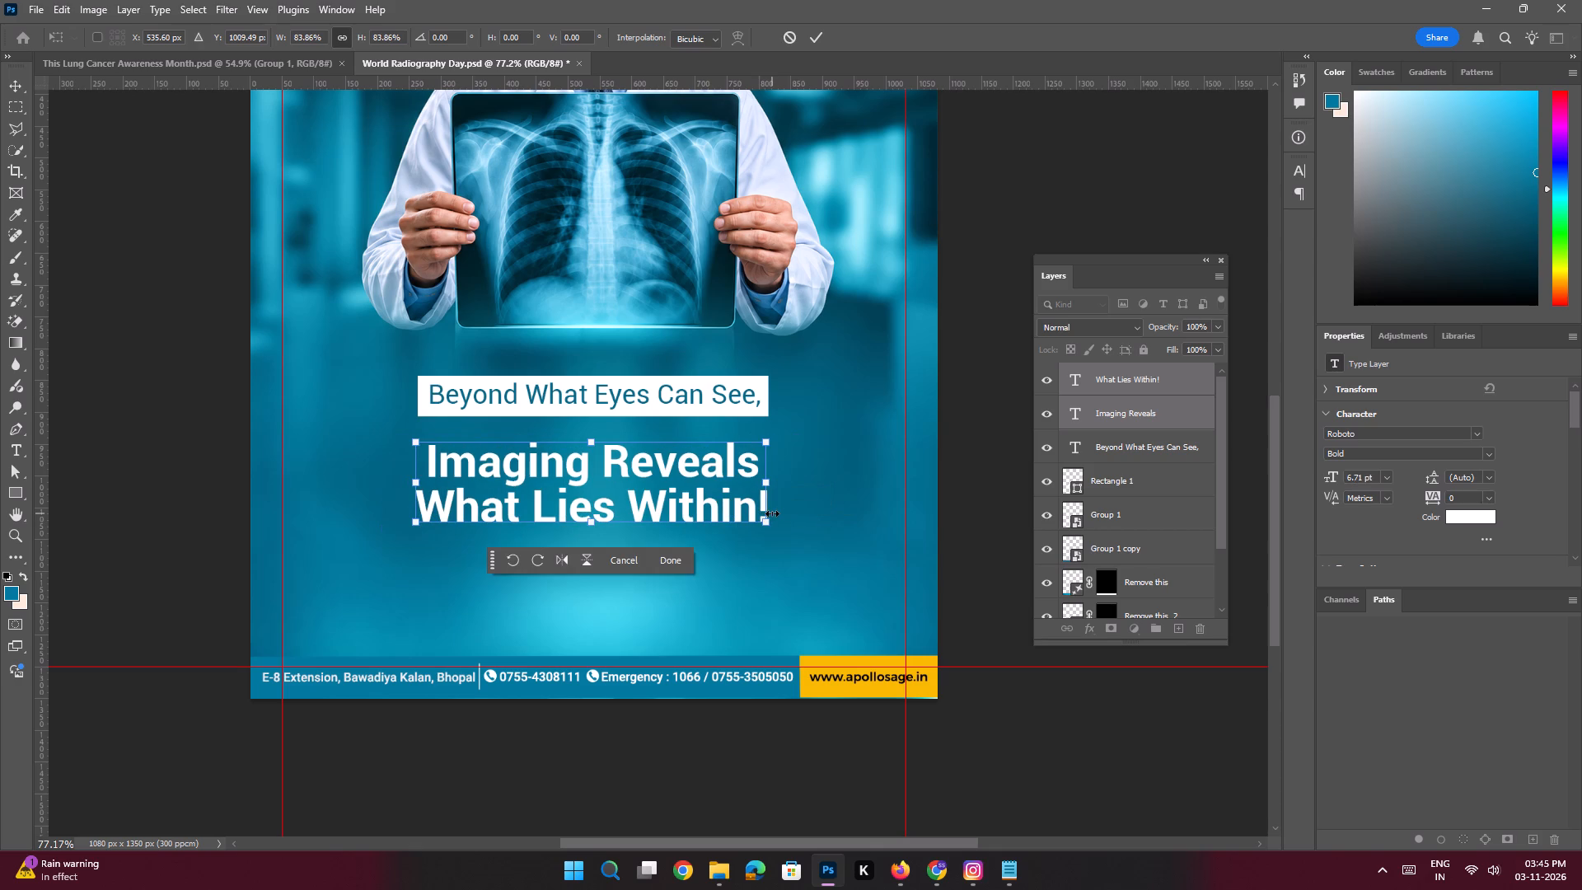
key(Return)
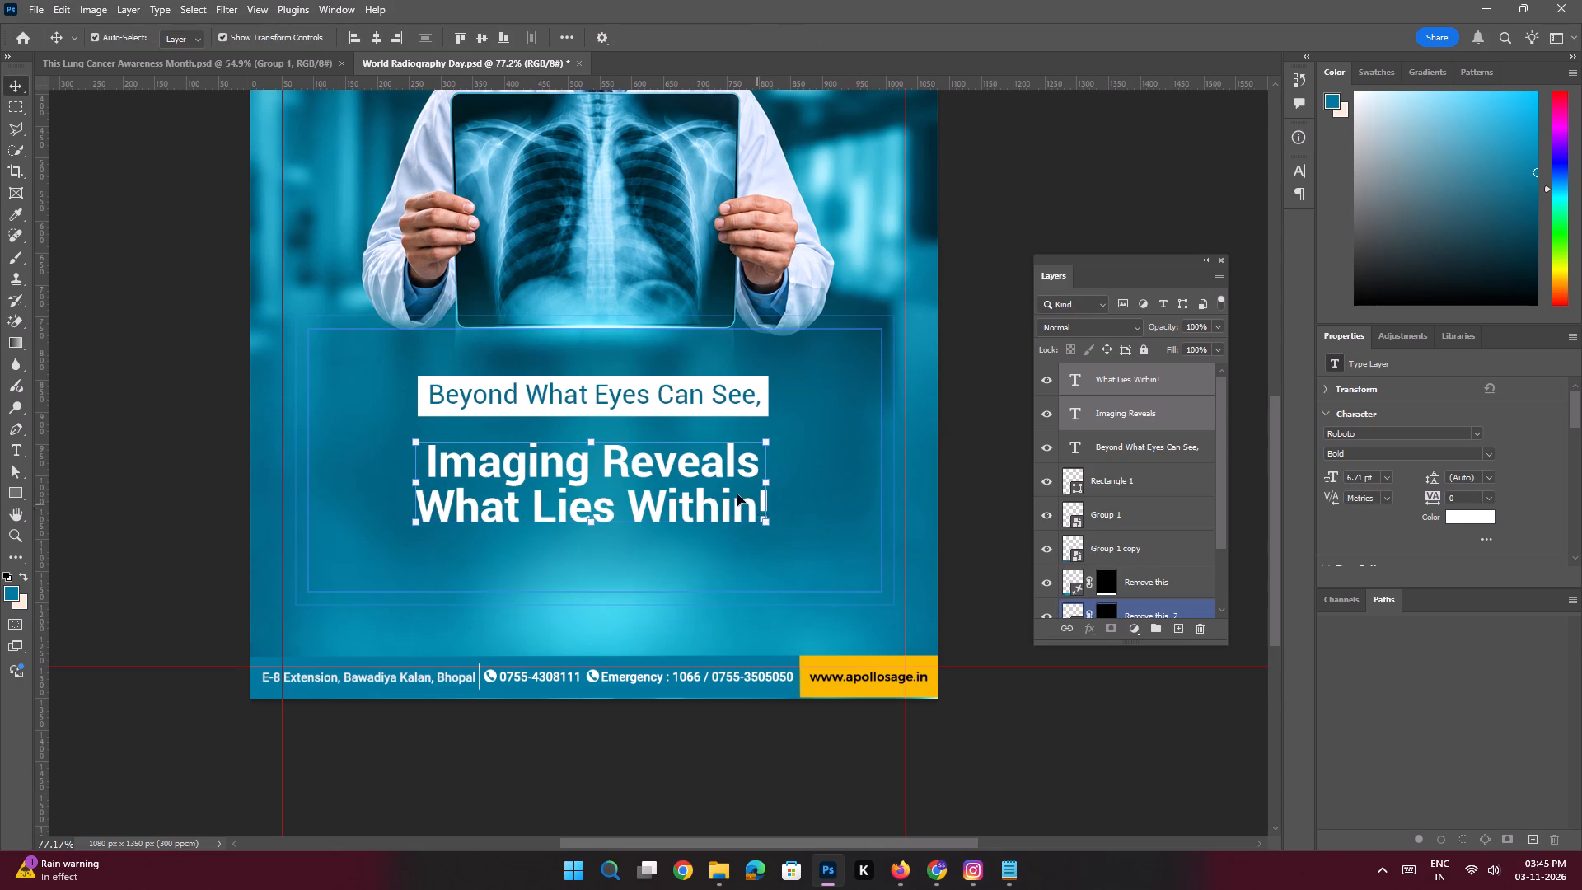
Nudge the Imaging Reveals text up 1 px.
click(198, 428)
click(509, 455)
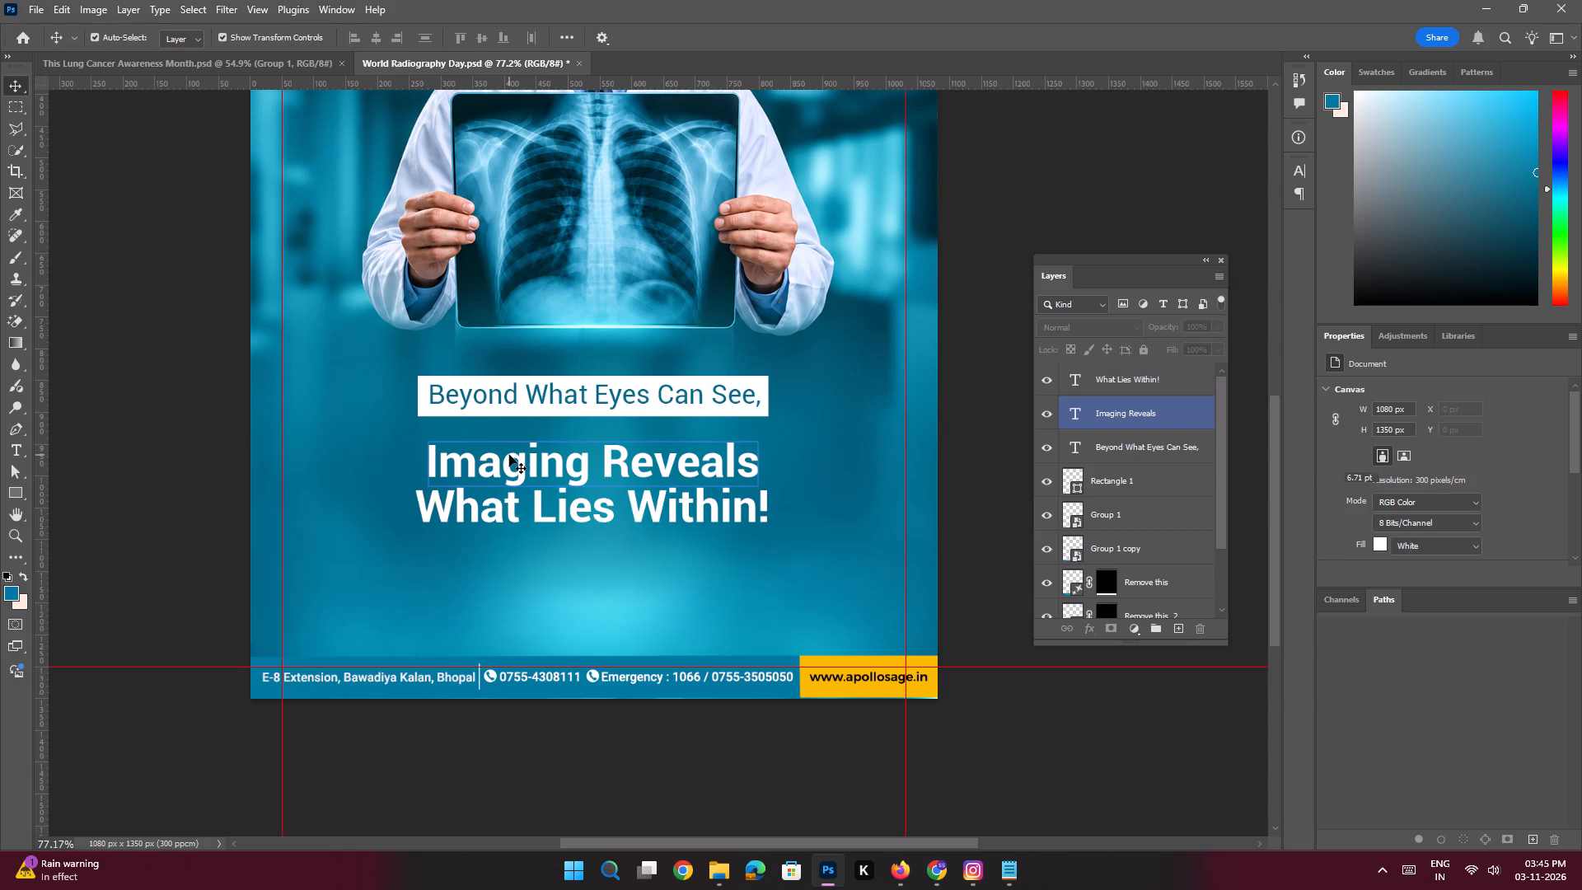
key(Up)
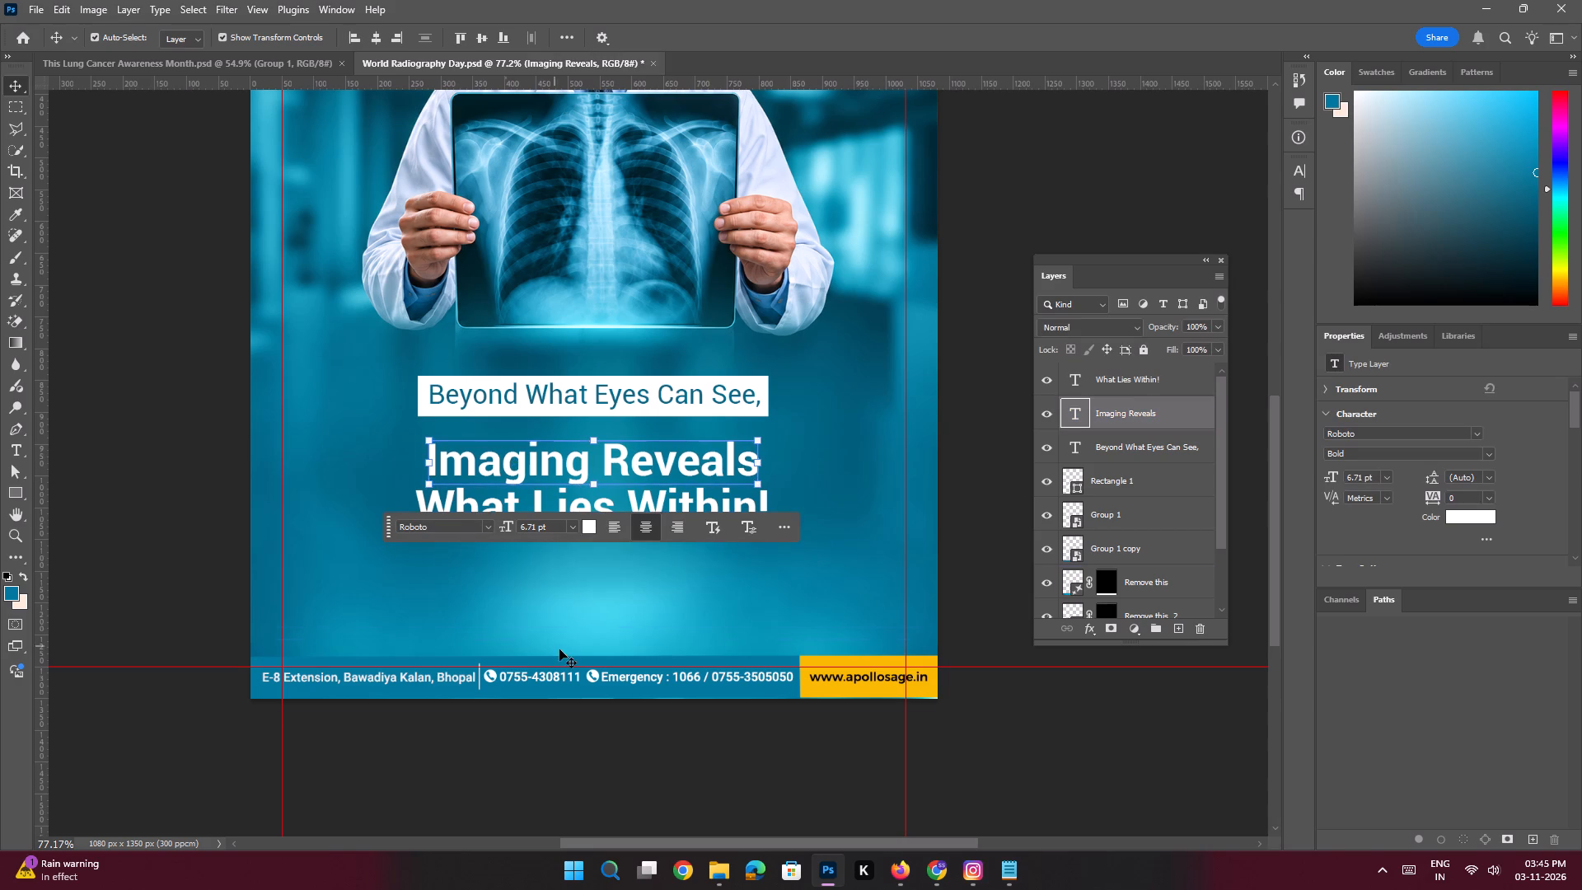
click(158, 456)
key(space)
ctrl+drag(713, 470, 669, 456)
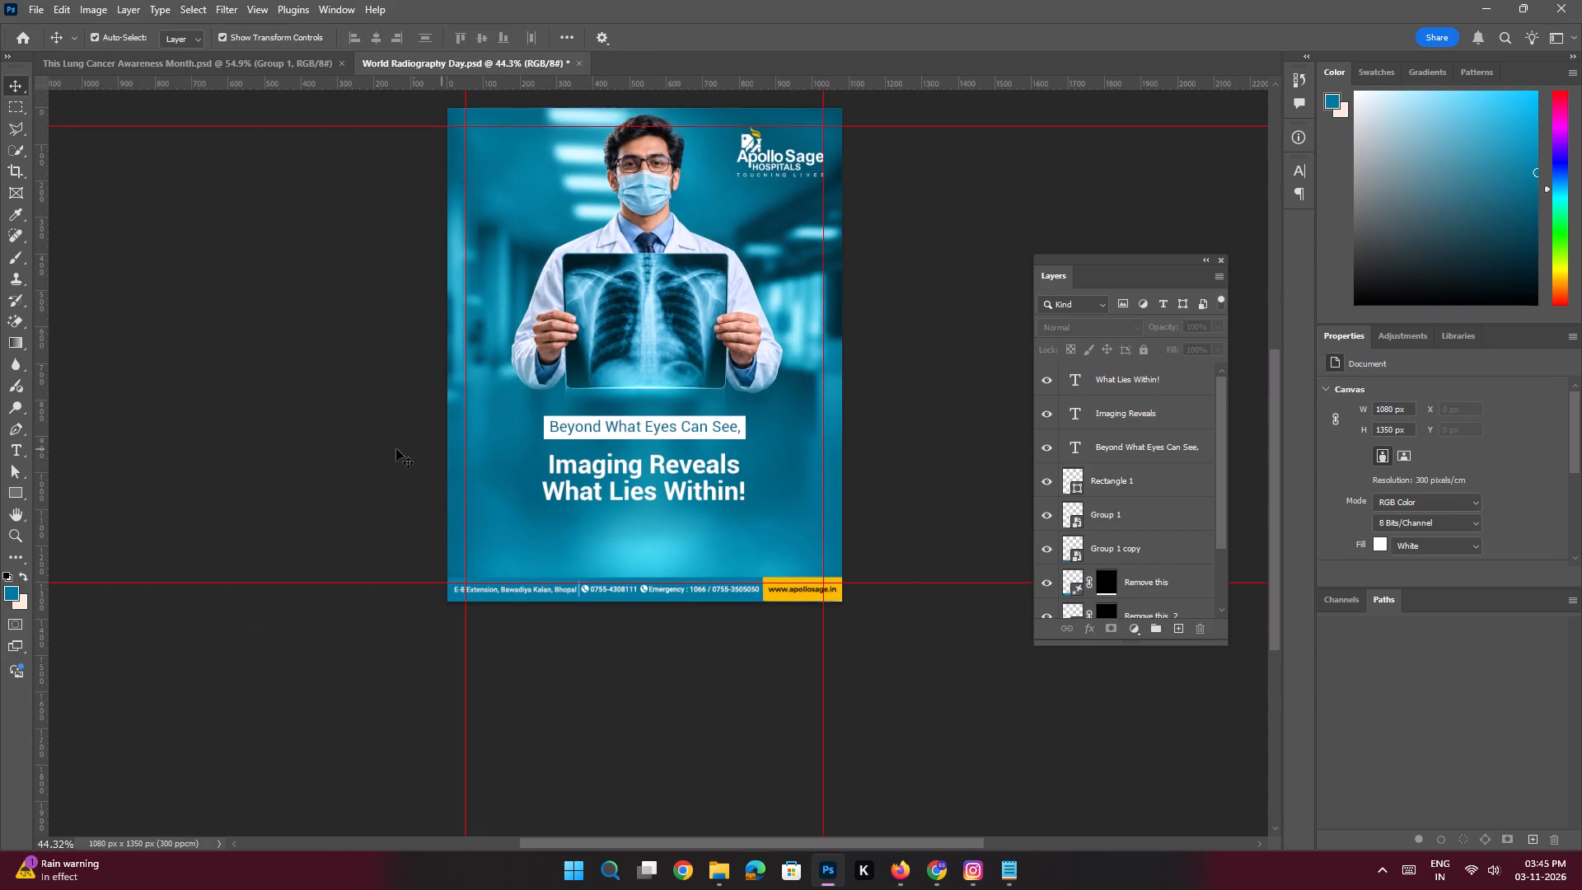
click(366, 449)
Align the horizontal centres of the Imaging Reveals and What Lies Within! text lines.
key(space)
ctrl+drag(648, 461, 683, 552)
click(654, 468)
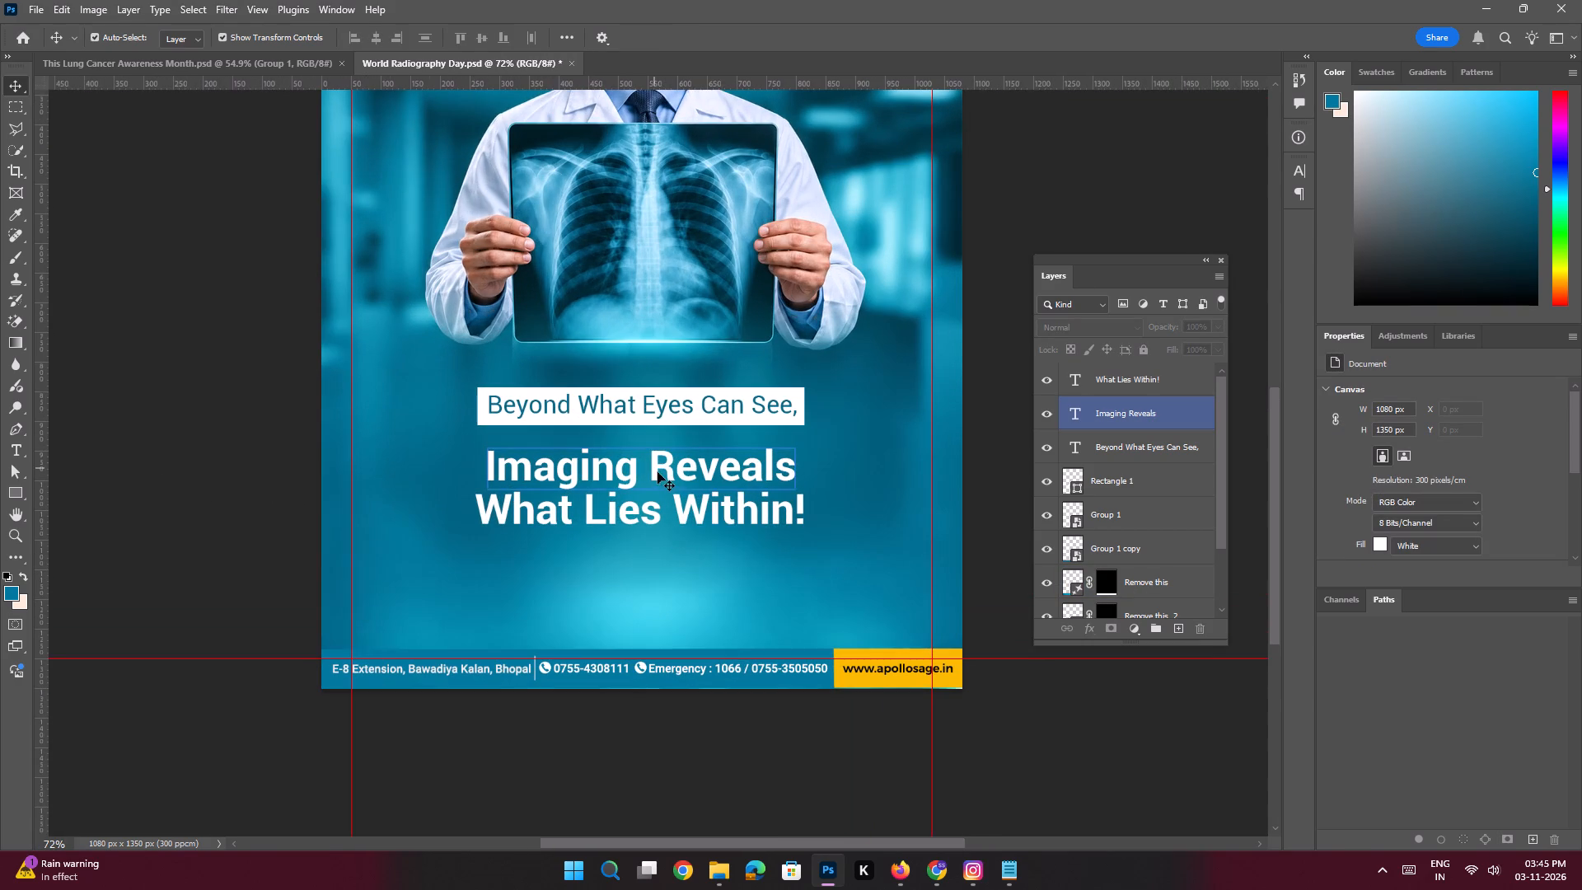
shift+click(498, 513)
triple_click(372, 38)
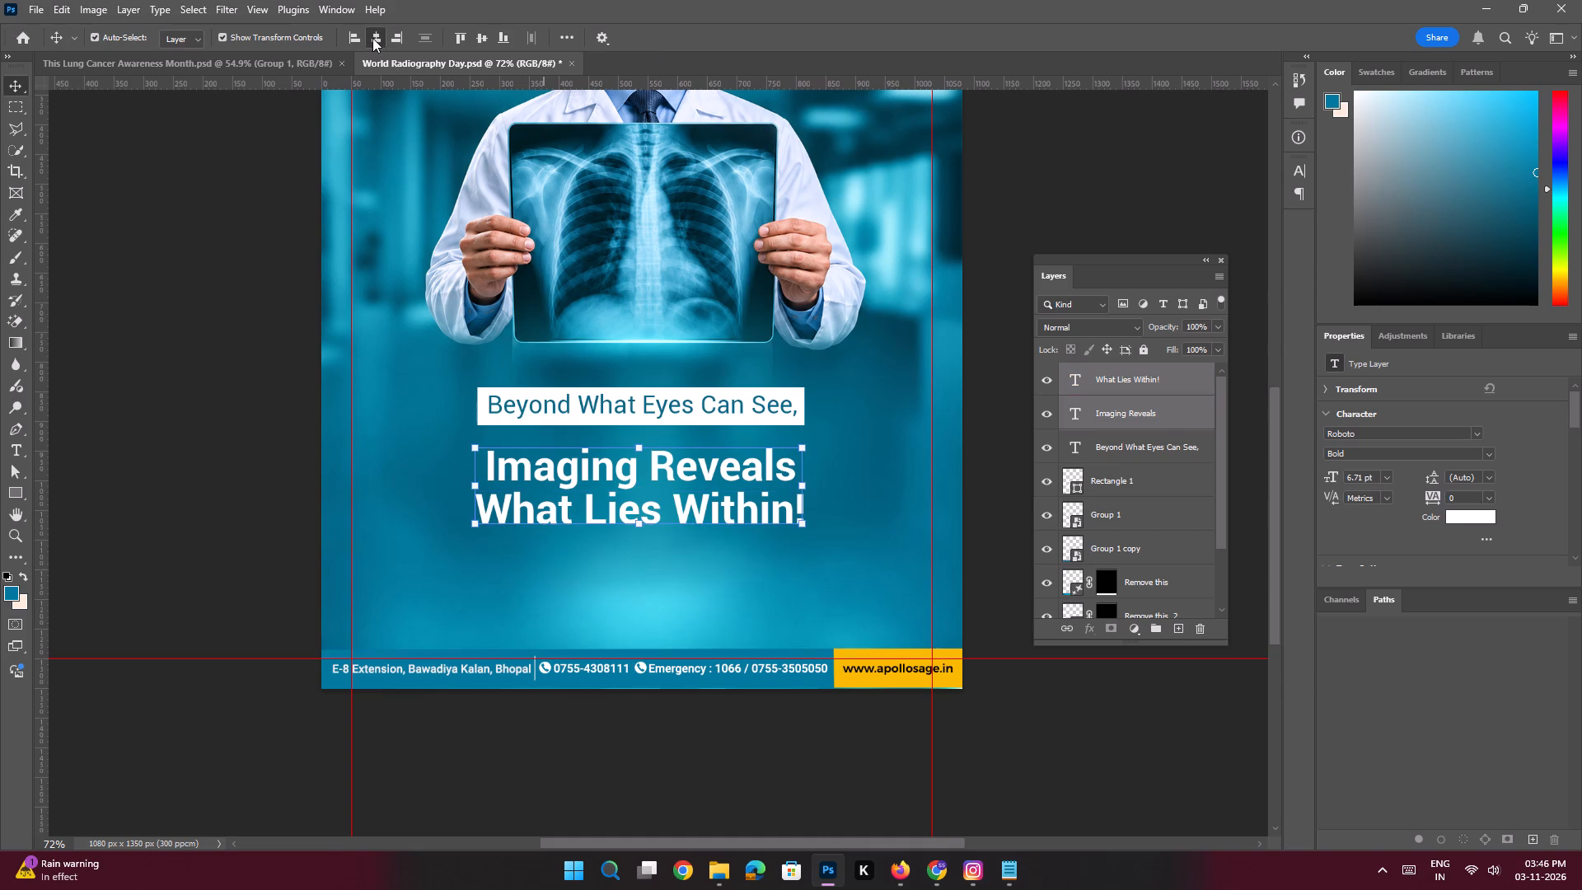
click(372, 38)
click(276, 313)
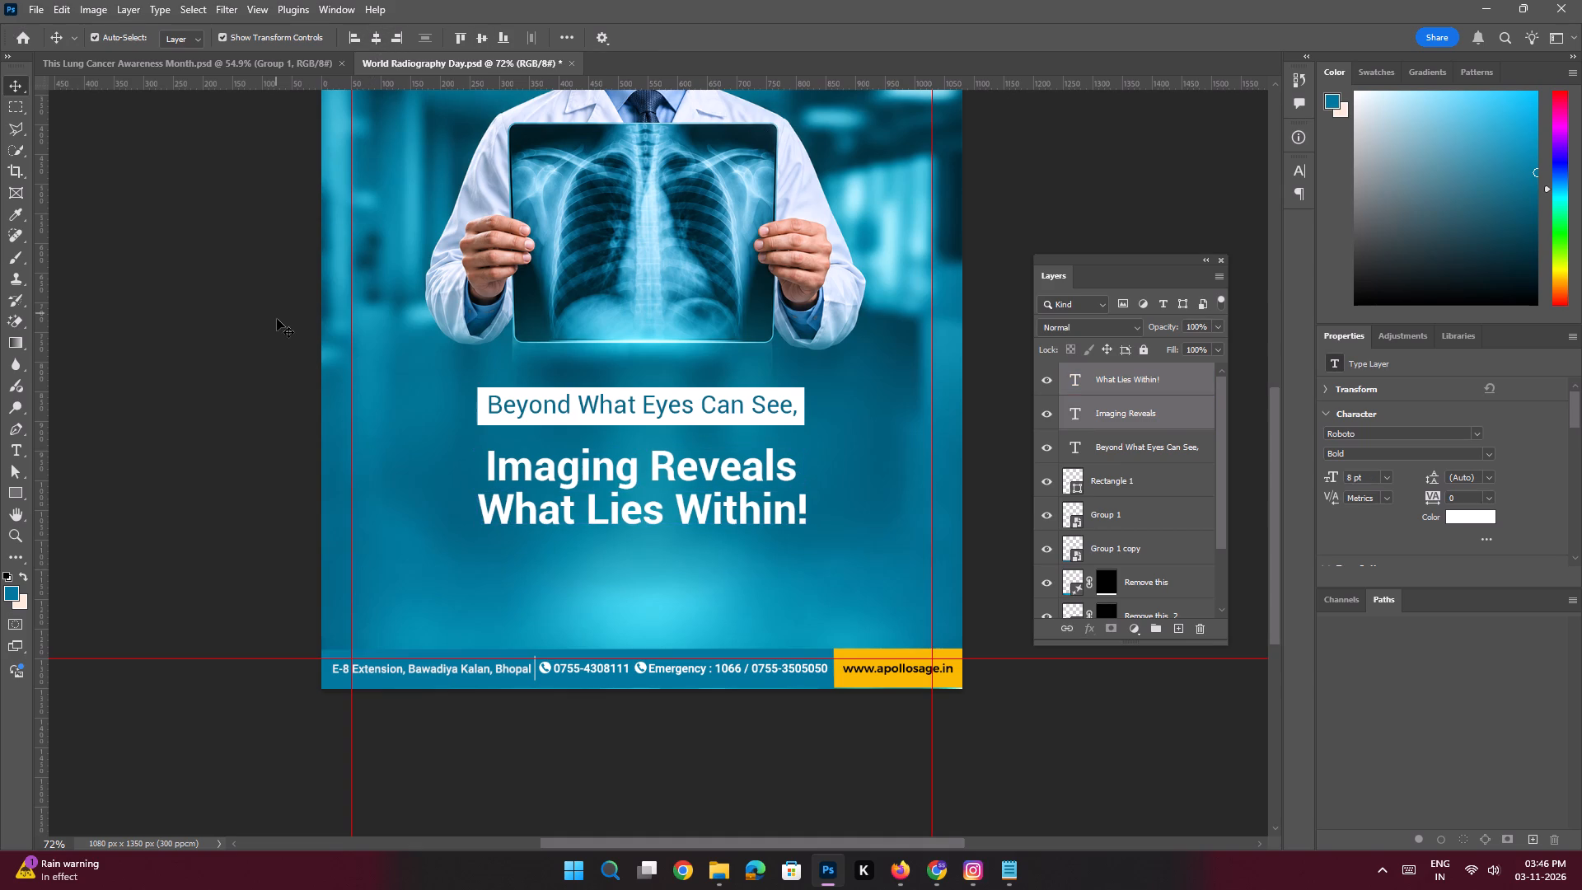
key(space)
ctrl+drag(727, 446, 679, 435)
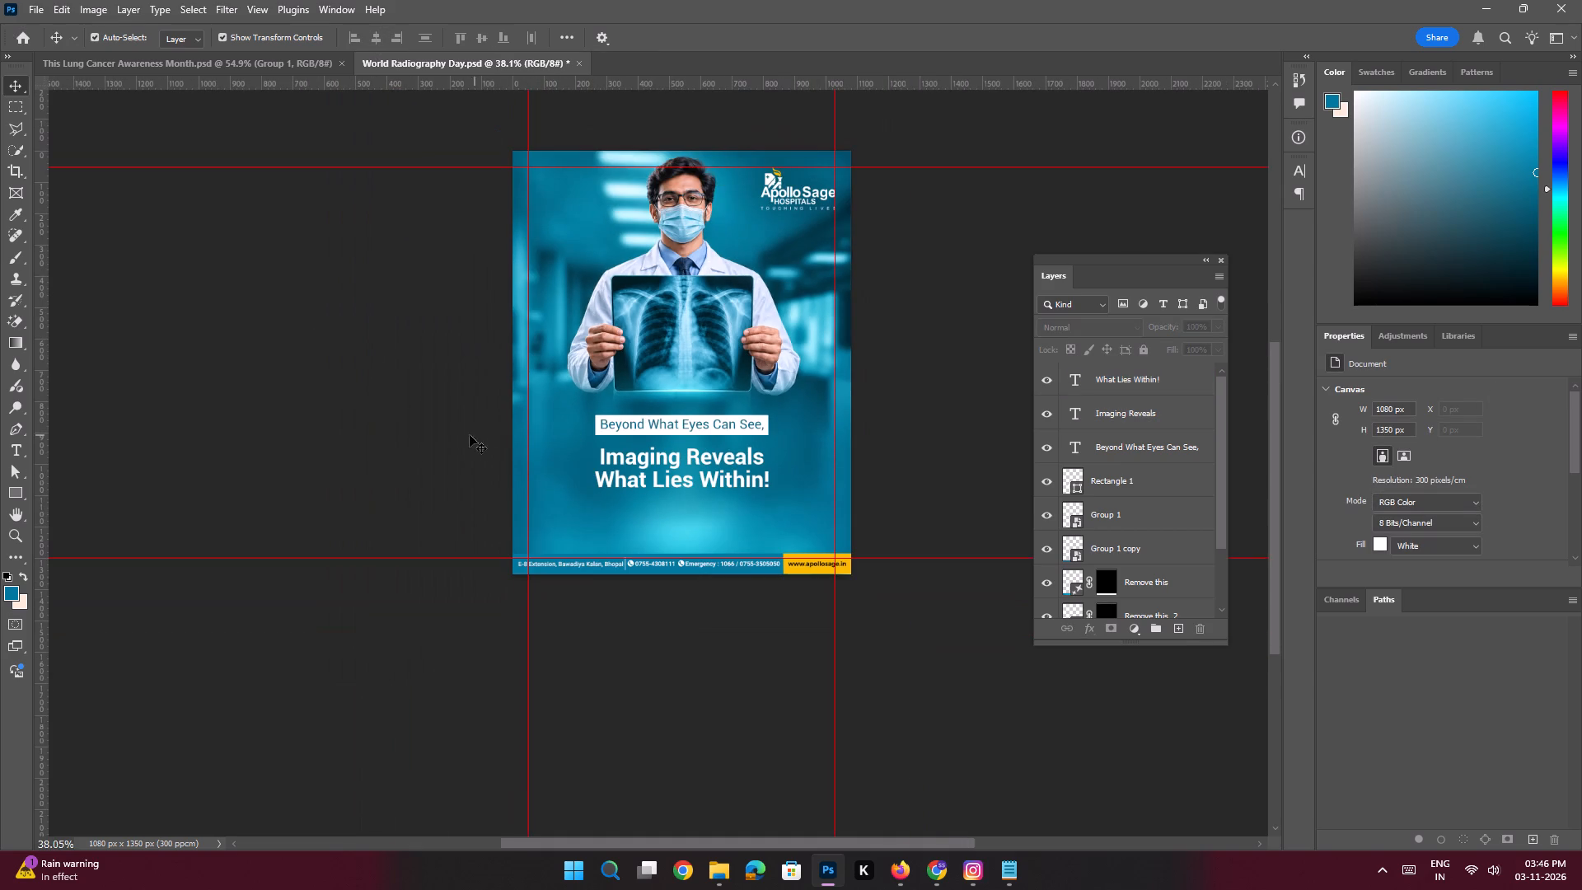
click(460, 435)
Move the Imaging Reveals and What Lies Within! lines together up about 18 px, closer to the white box.
key(space)
ctrl+drag(726, 471, 810, 597)
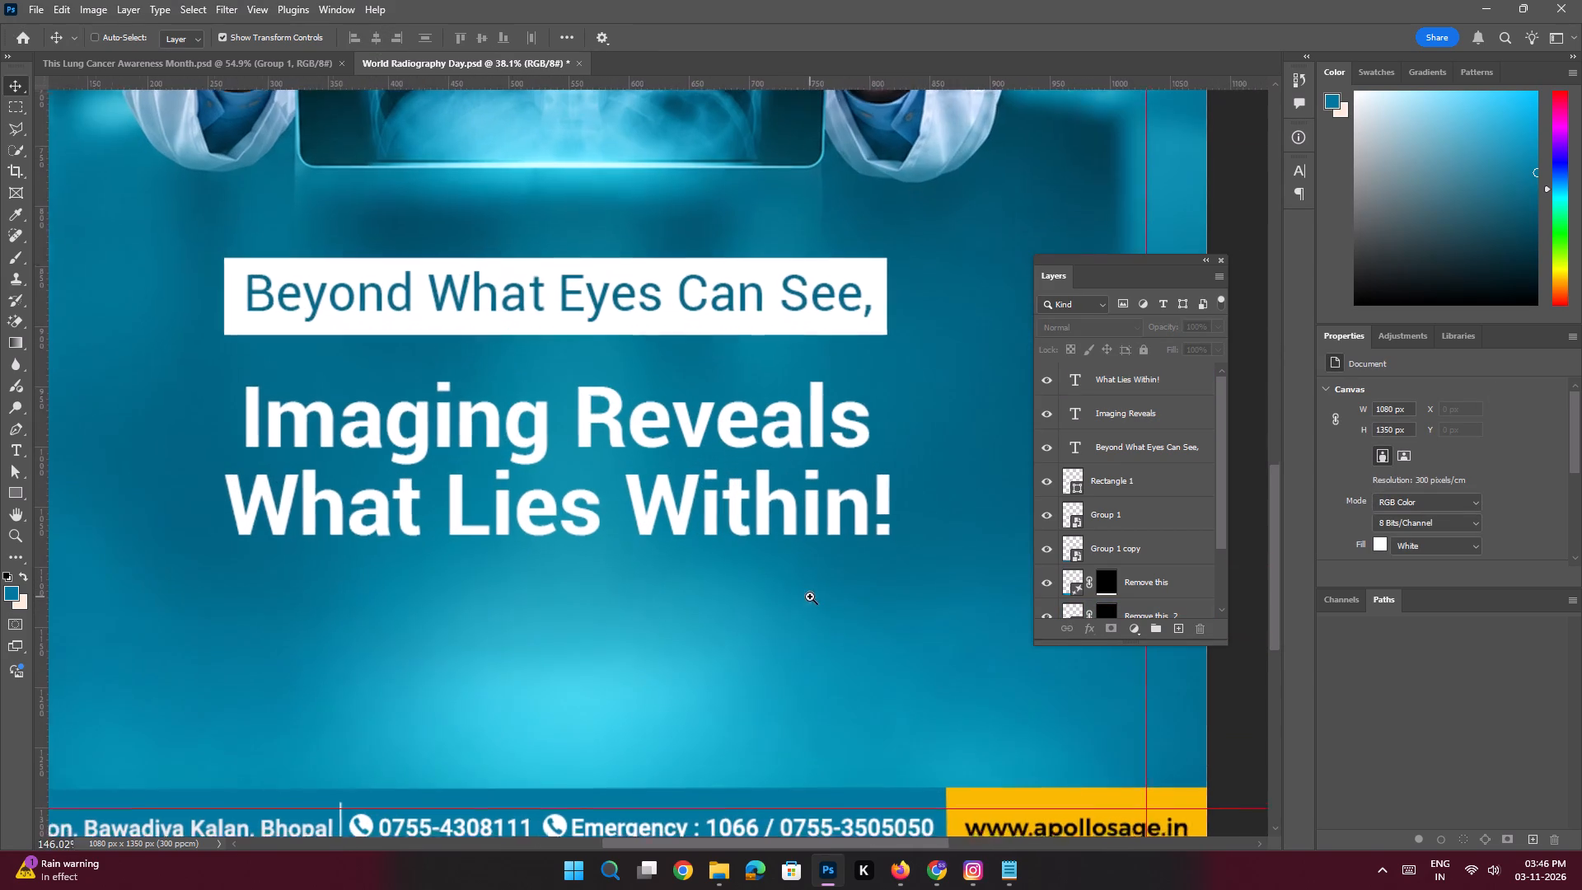
ctrl+drag(810, 597, 811, 597)
click(768, 504)
shift+click(735, 404)
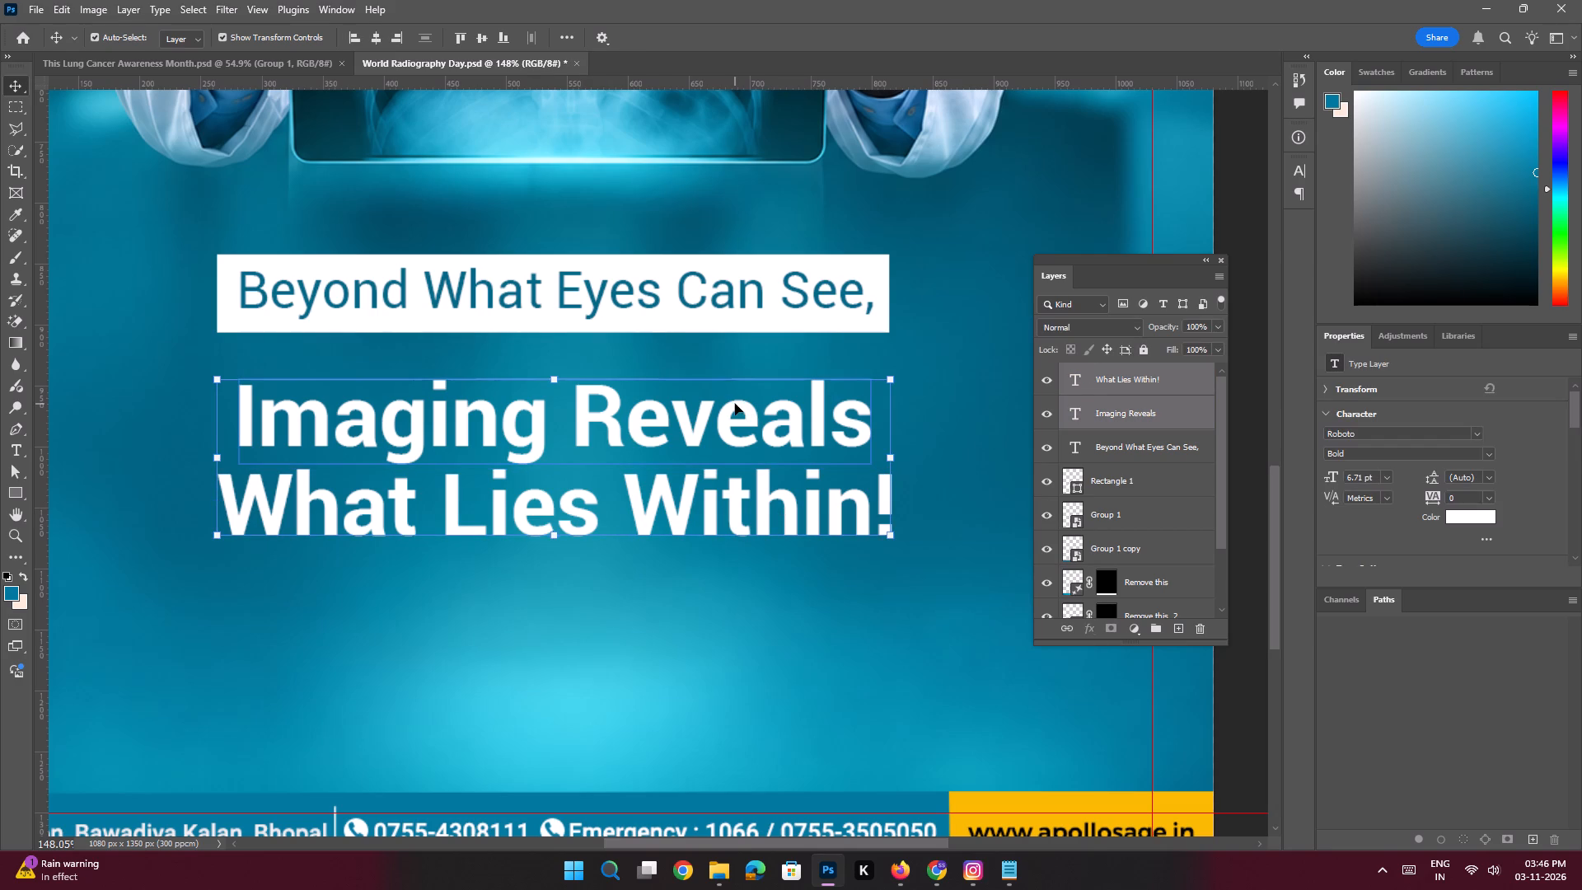
key(shift+Up)
key(shift+Up)
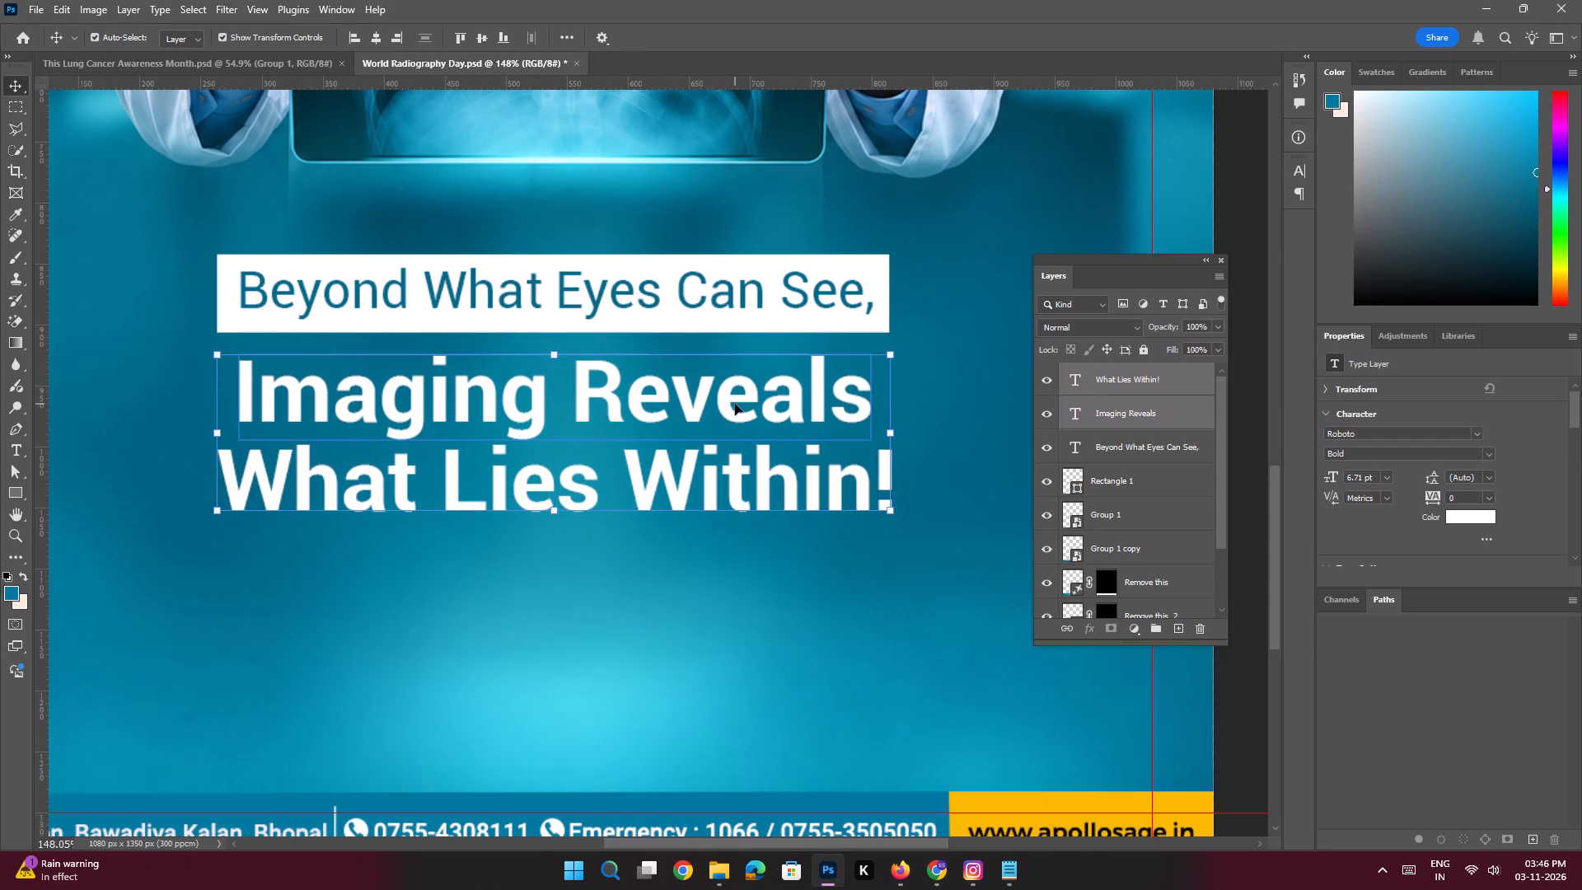
key(shift+Down)
key(shift+Up)
key(Down)
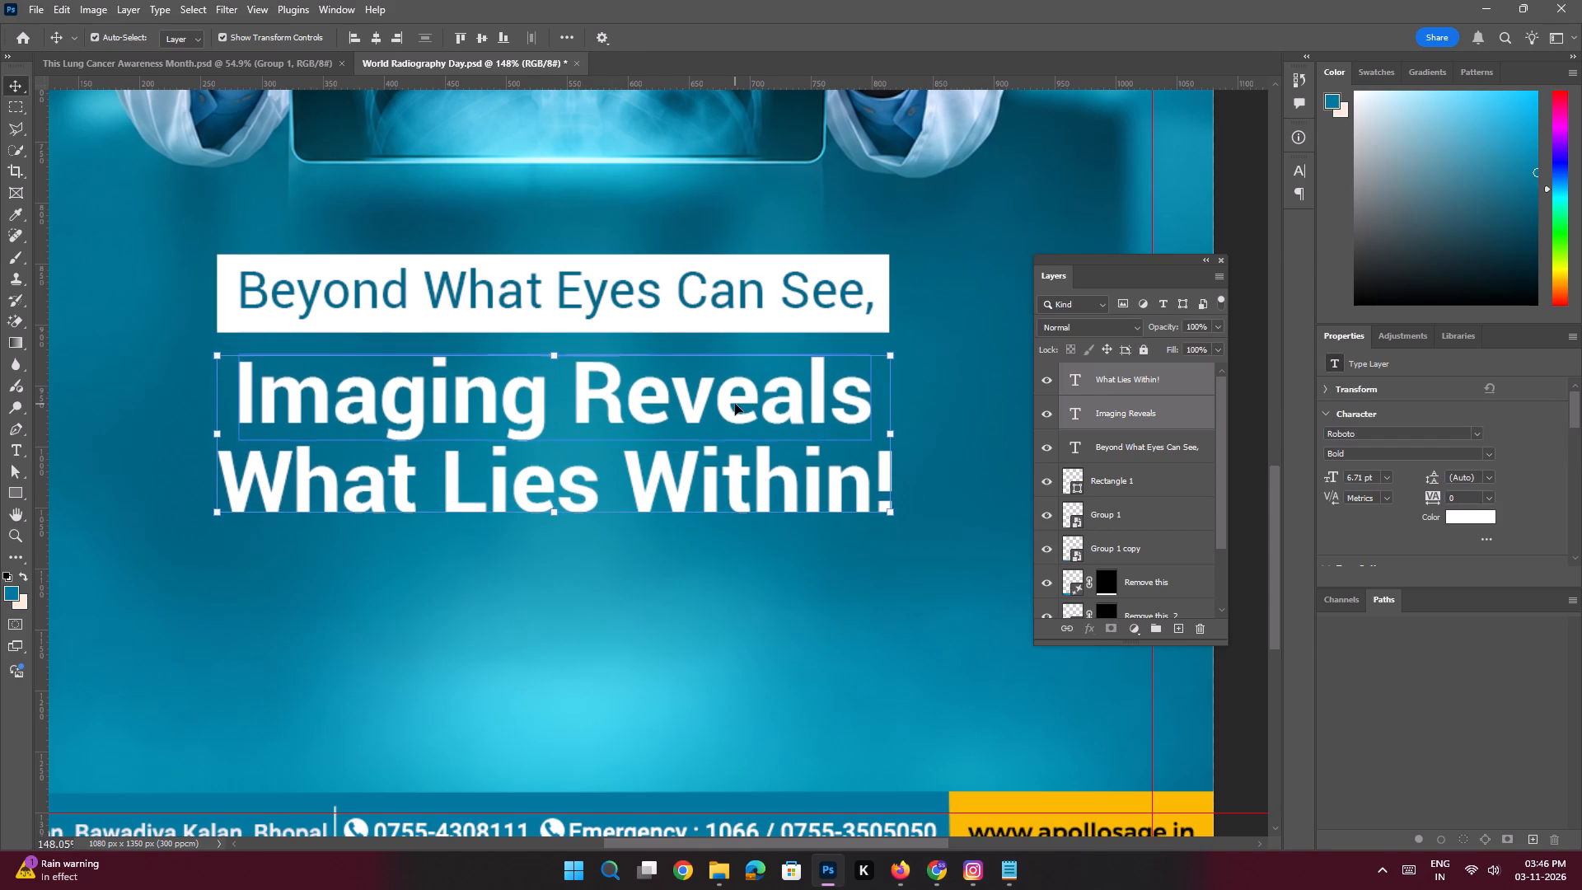
key(Down)
key(space)
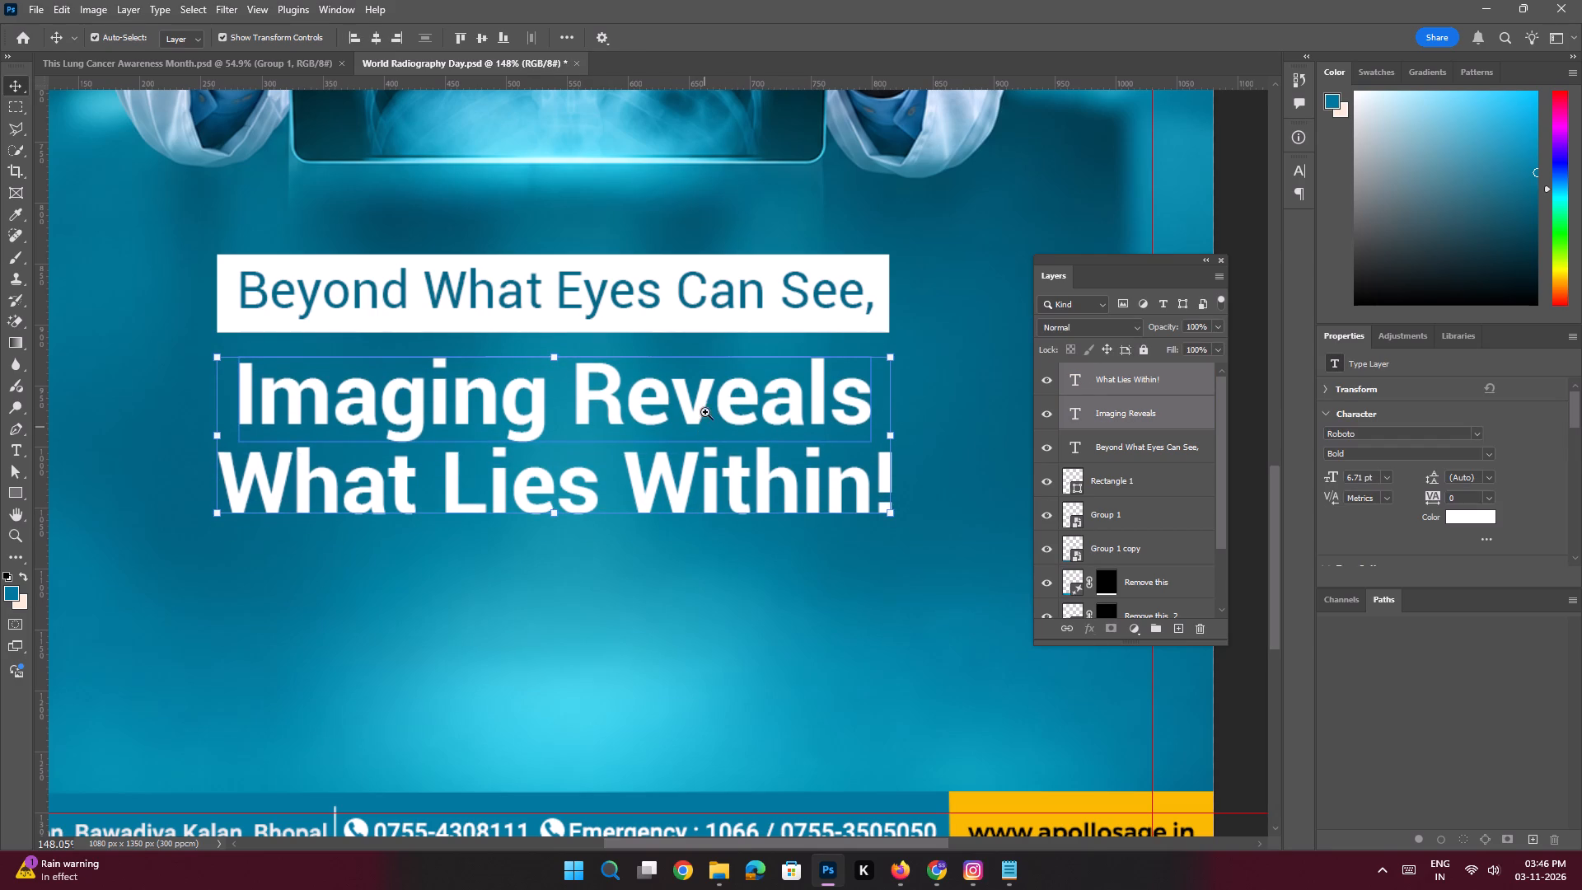
ctrl+drag(705, 409, 670, 400)
click(144, 461)
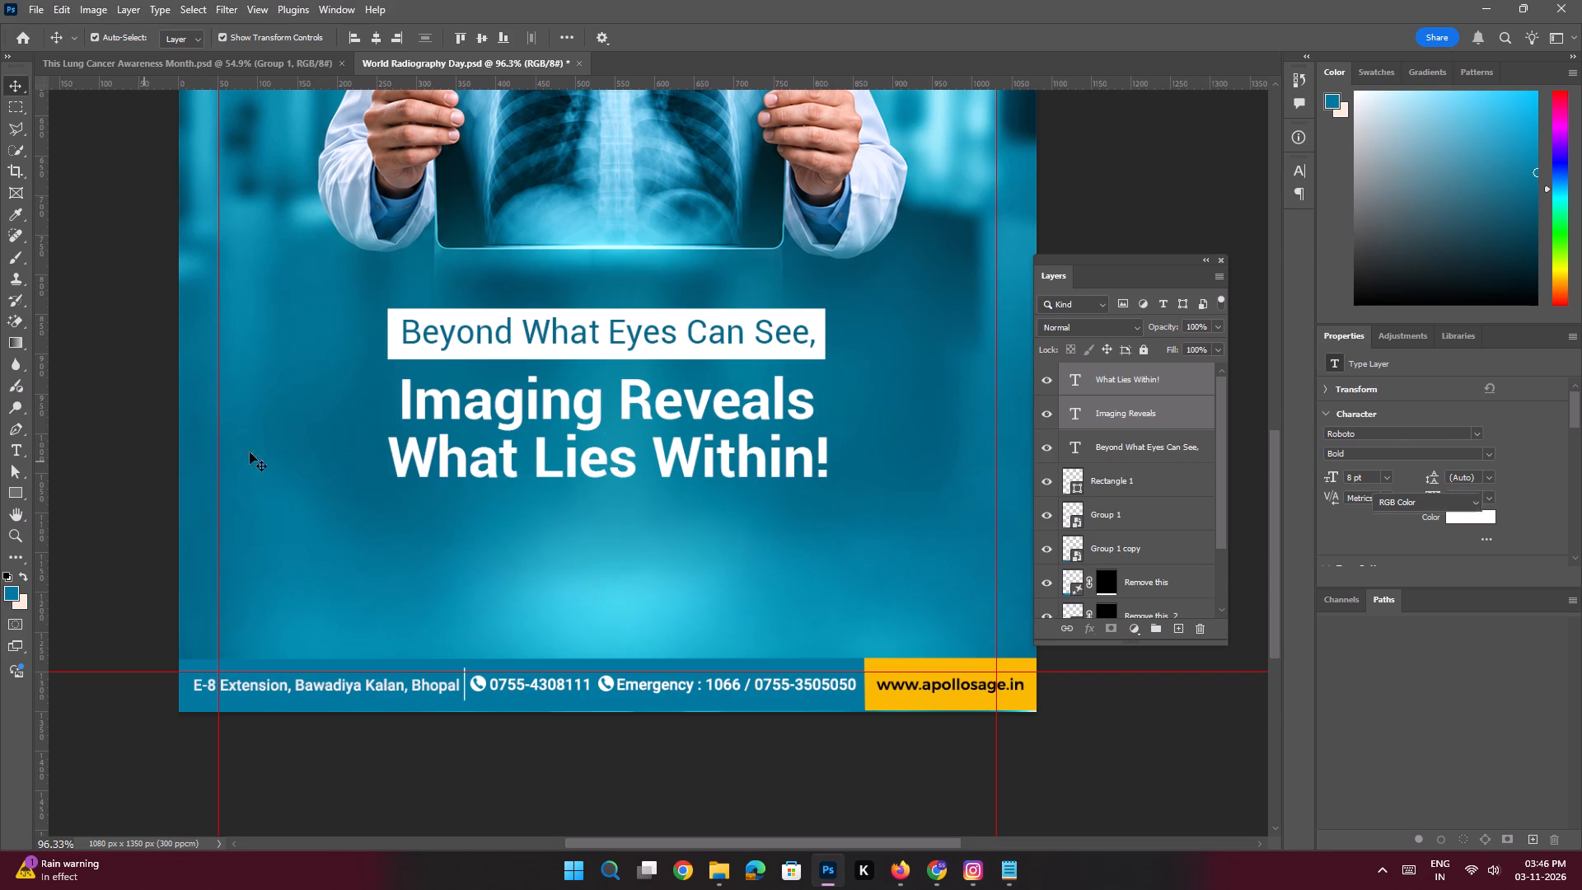
Recolour the word Lies in What Lies Within! with the yellow sampled from the footer's website box.
click(583, 462)
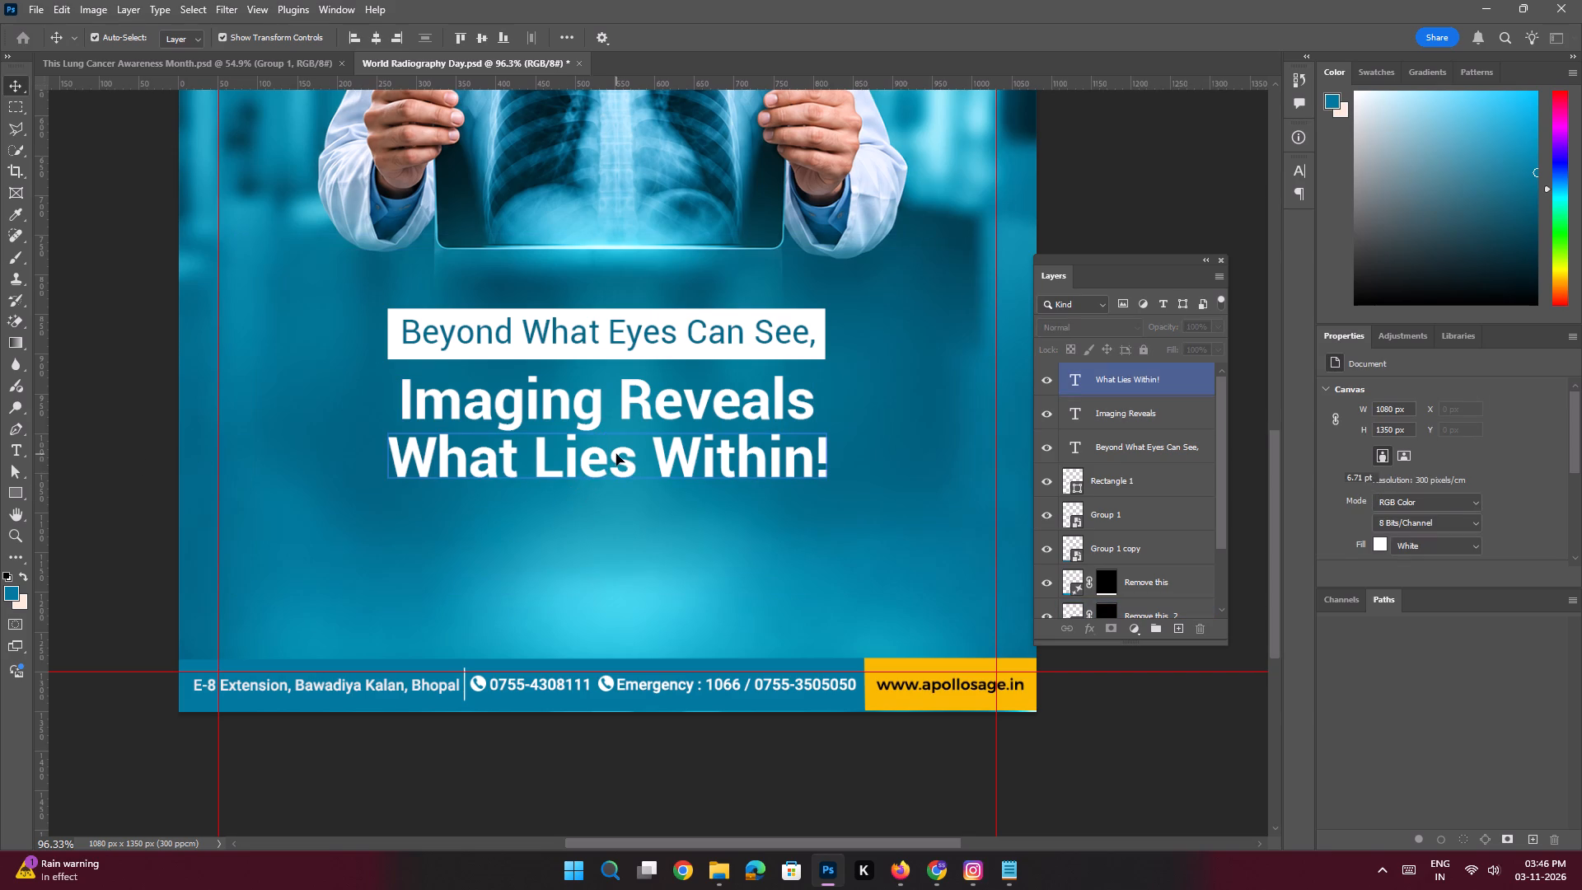
key(space)
ctrl+drag(617, 437, 644, 495)
drag(648, 450, 612, 420)
double_click(598, 431)
click(605, 432)
drag(610, 438, 556, 438)
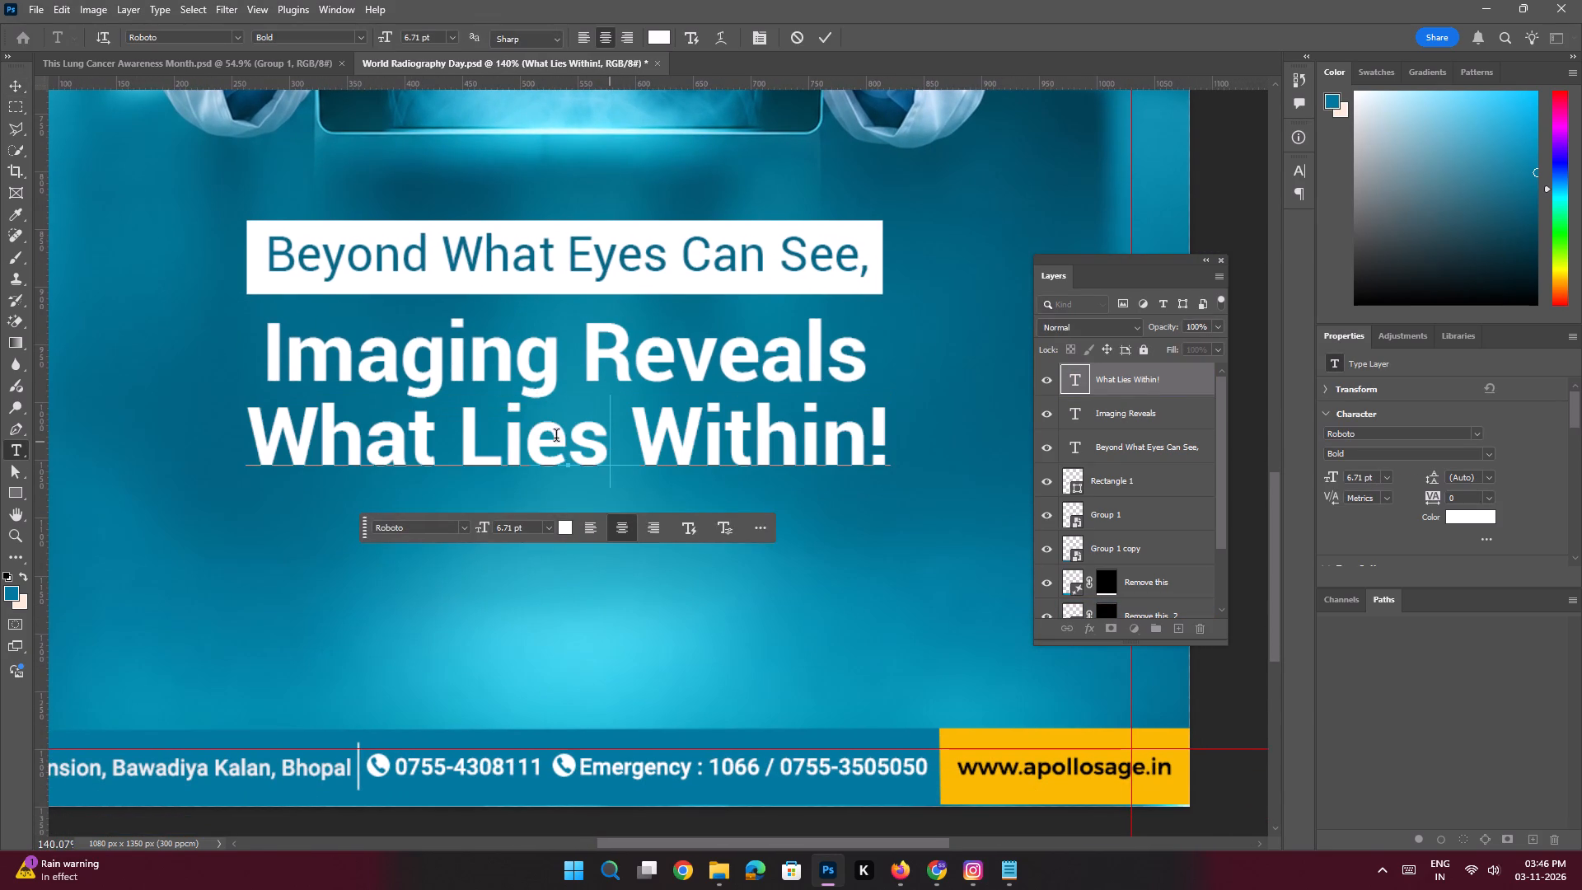
drag(556, 438, 453, 438)
click(565, 528)
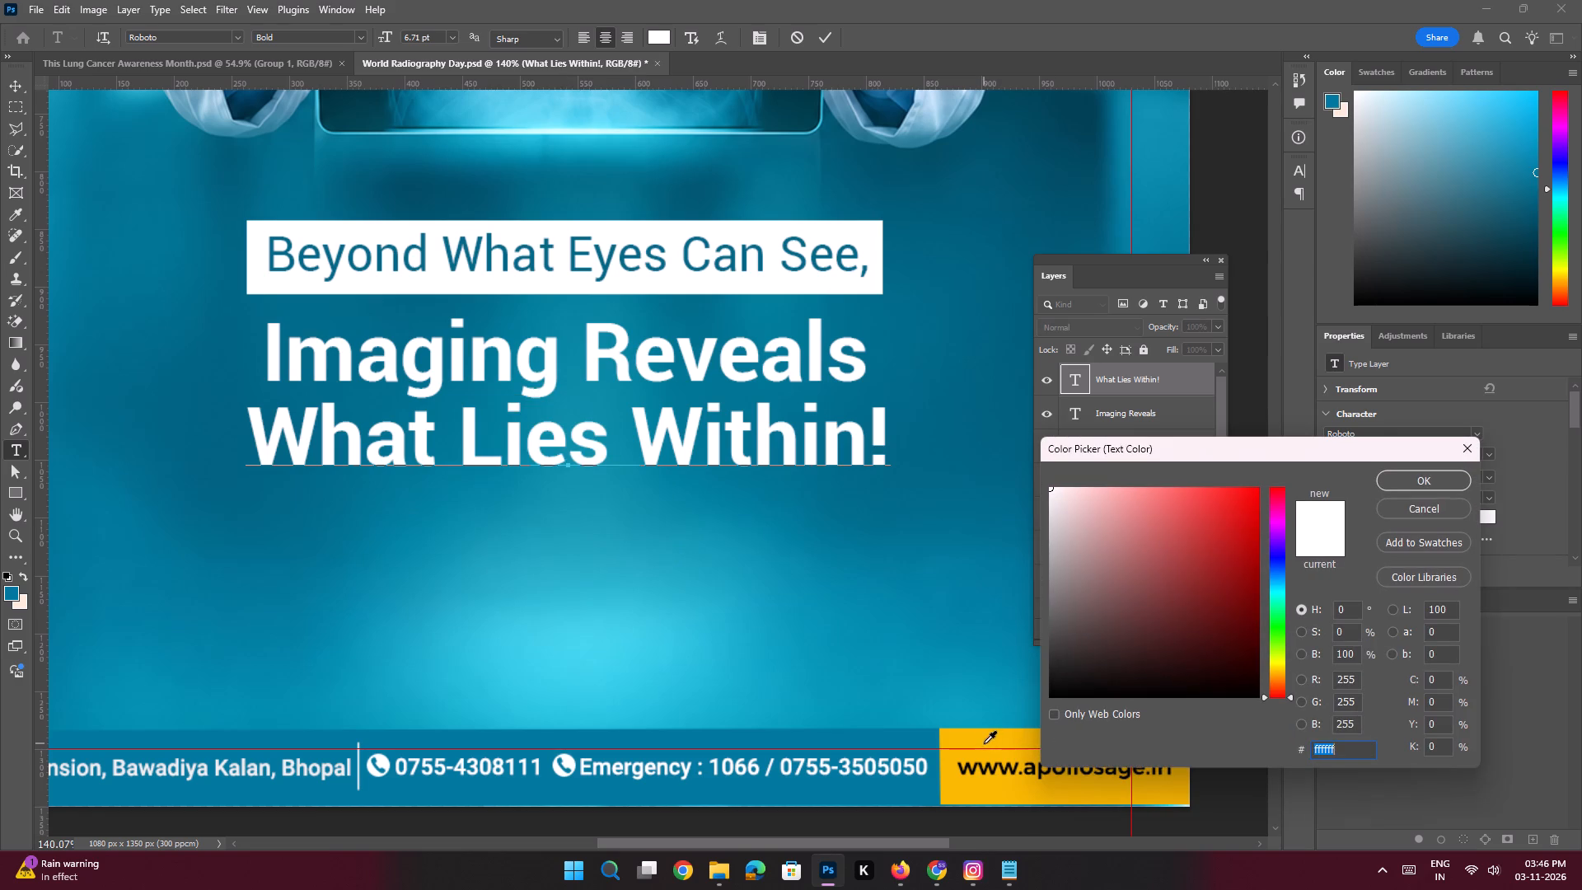
click(983, 739)
key(Return)
key(Return)
key(Return)
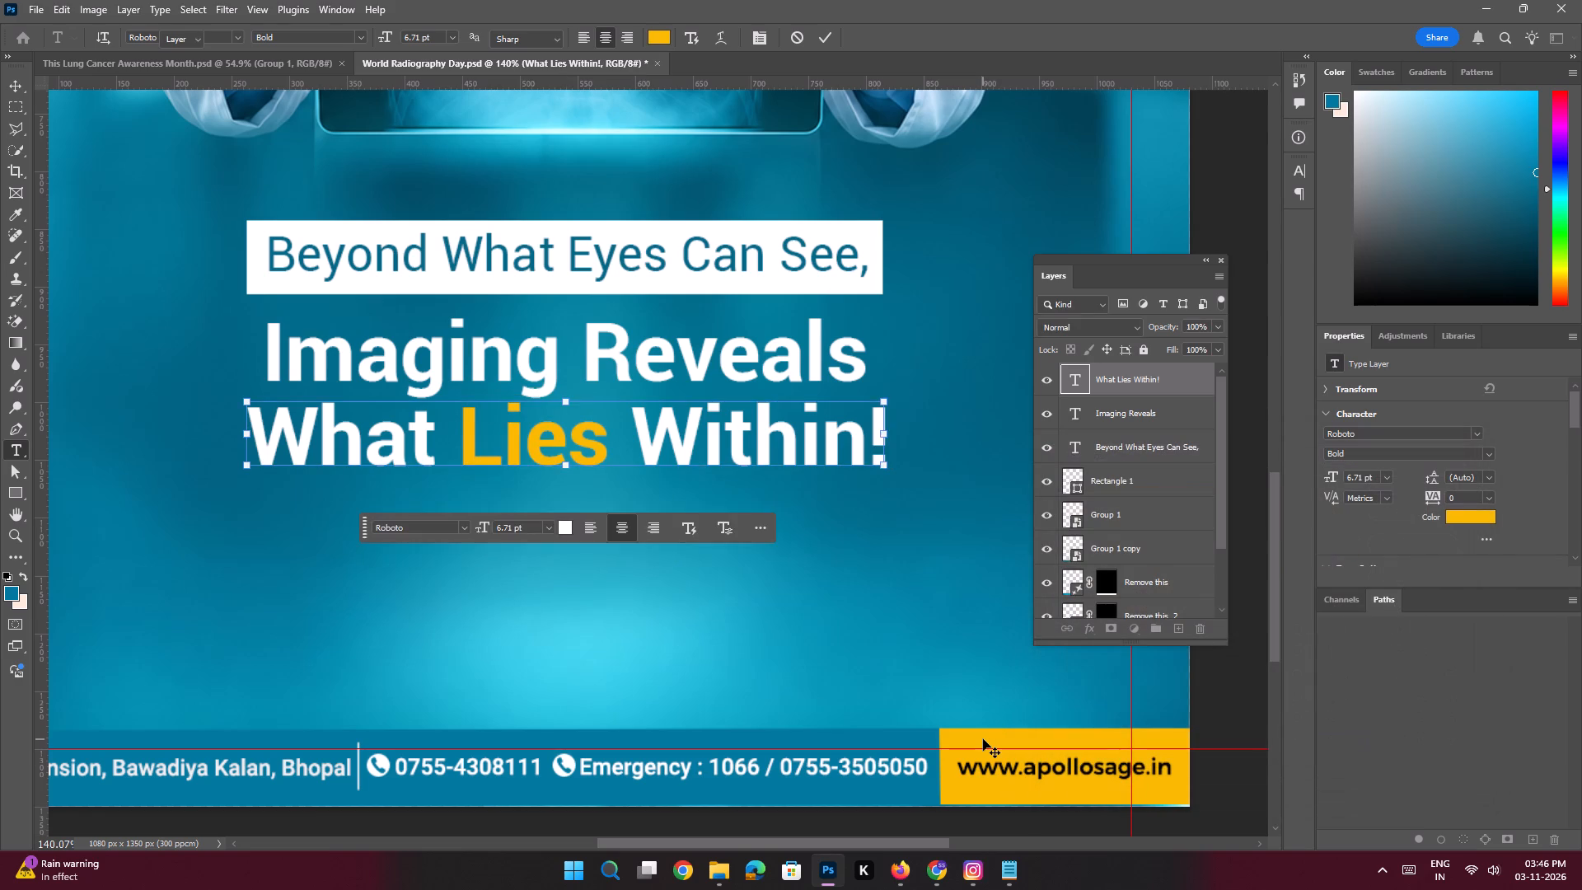
key(ctrl+0)
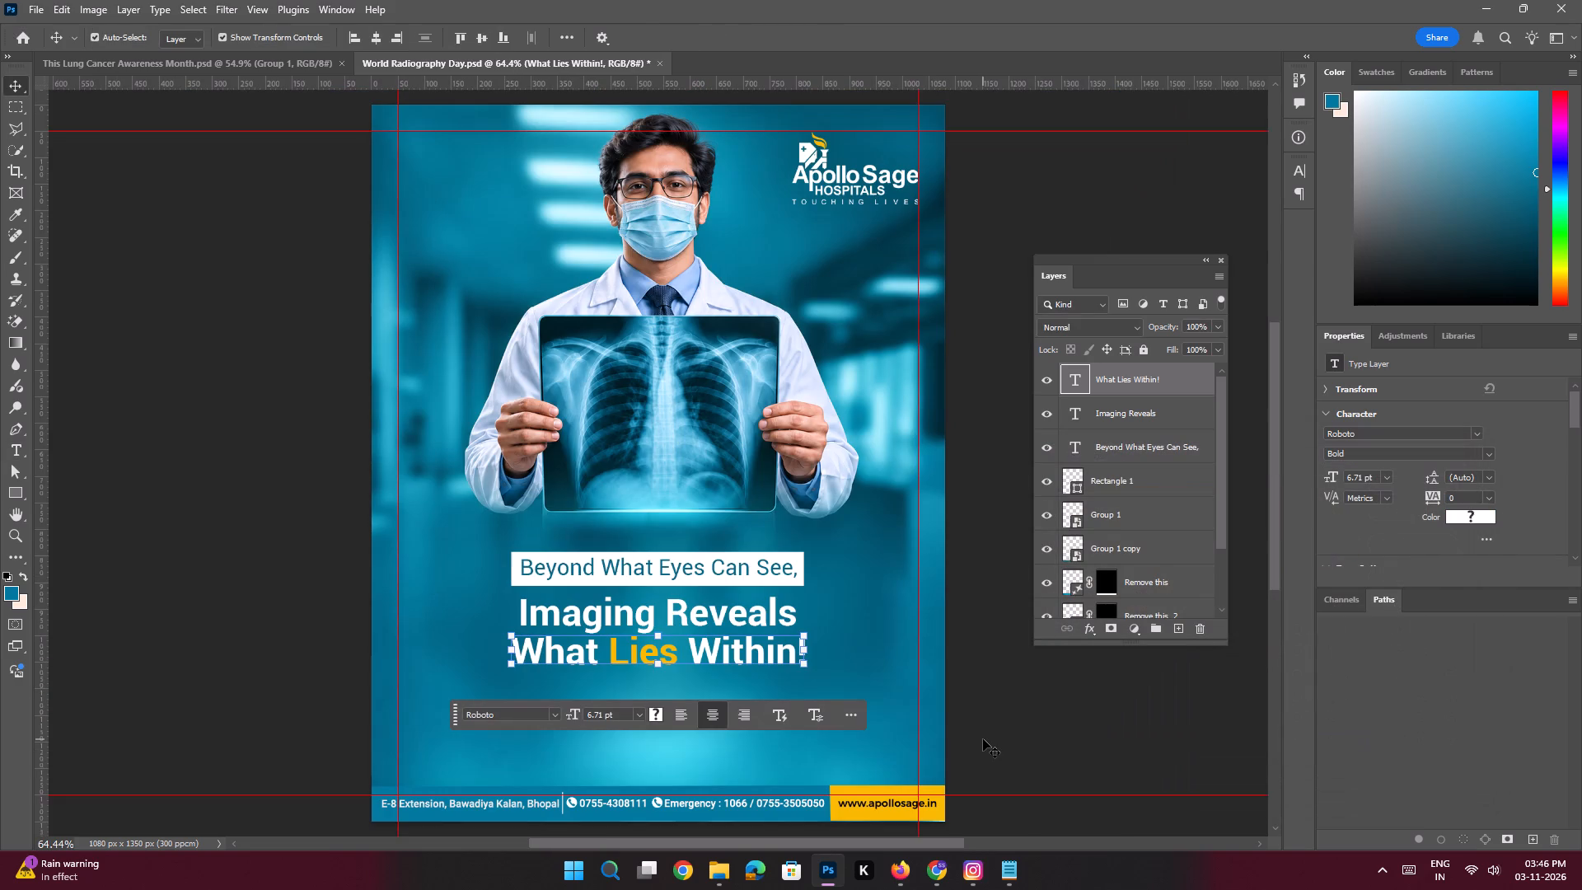
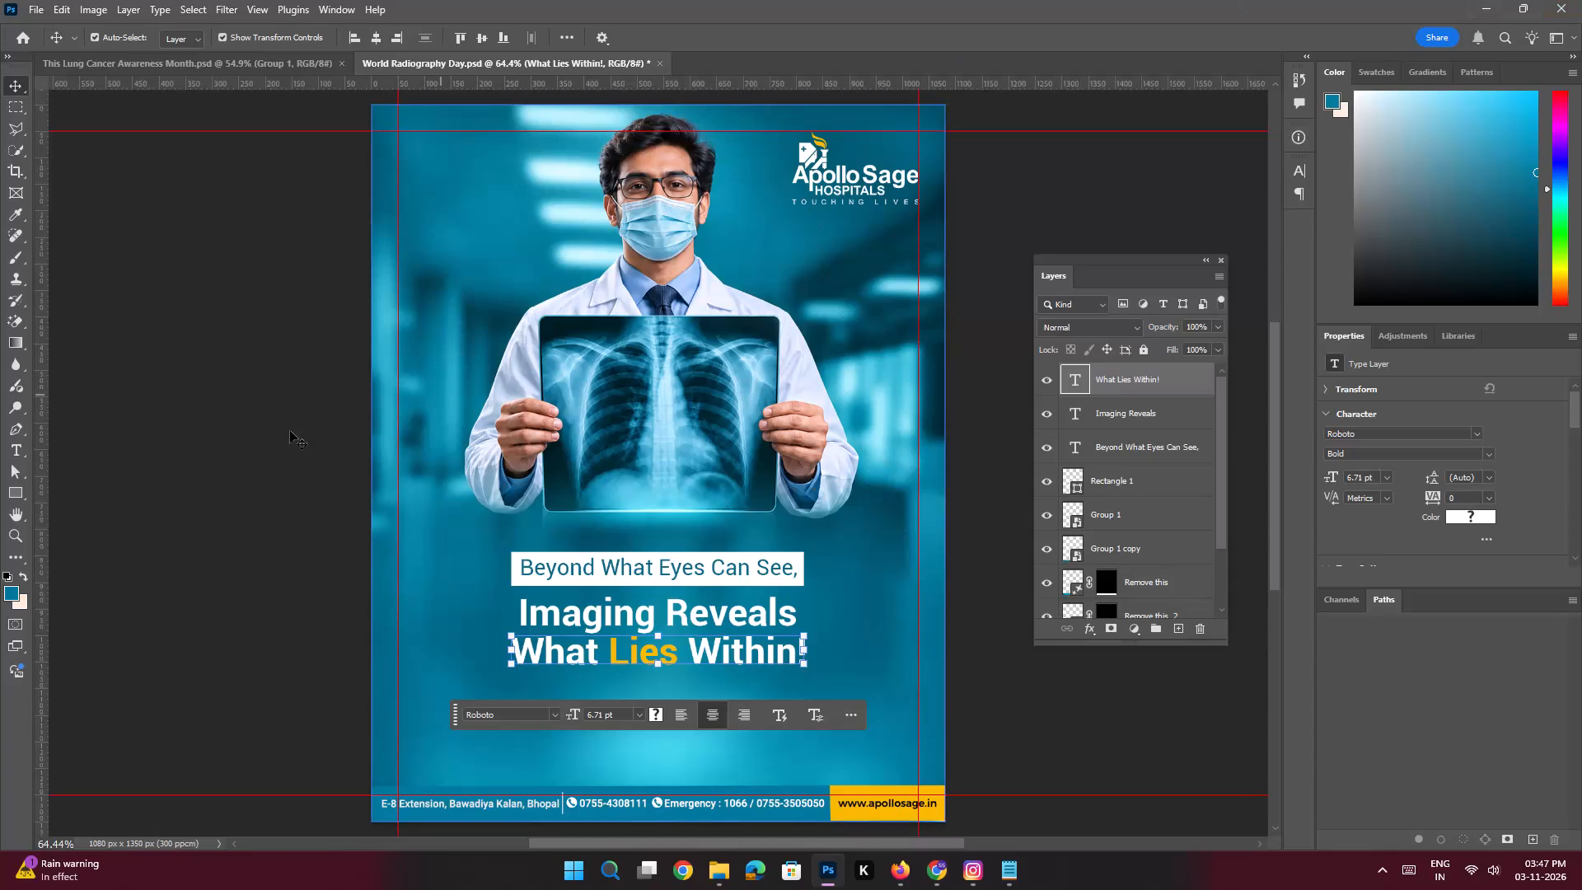
Copy the World Radiography Day line from the Notepad text.
click(237, 481)
click(1000, 869)
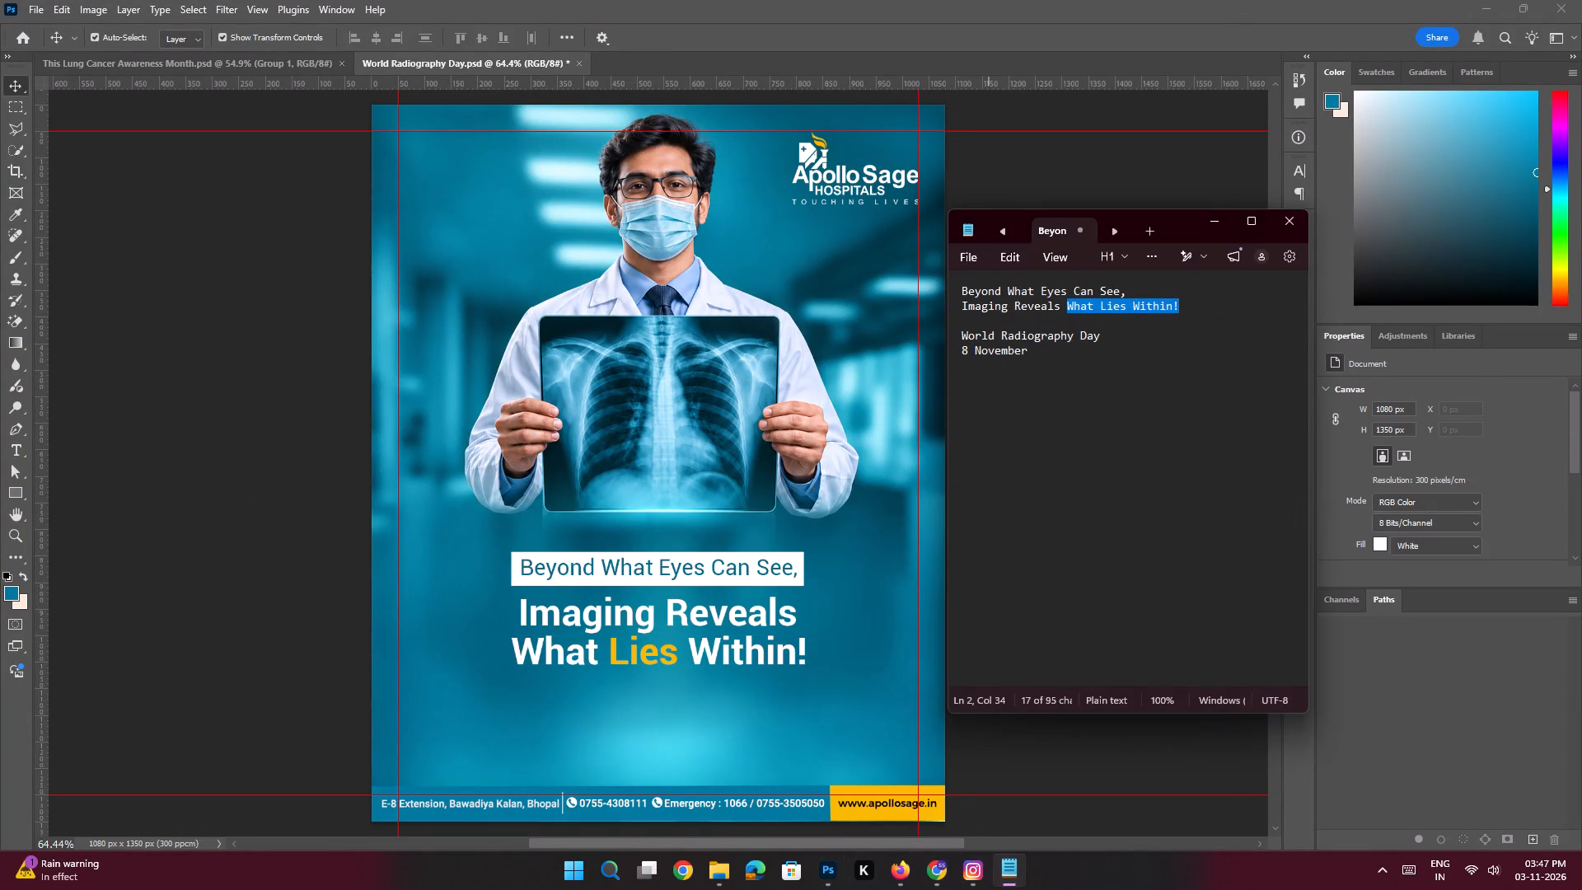
drag(1113, 339, 717, 330)
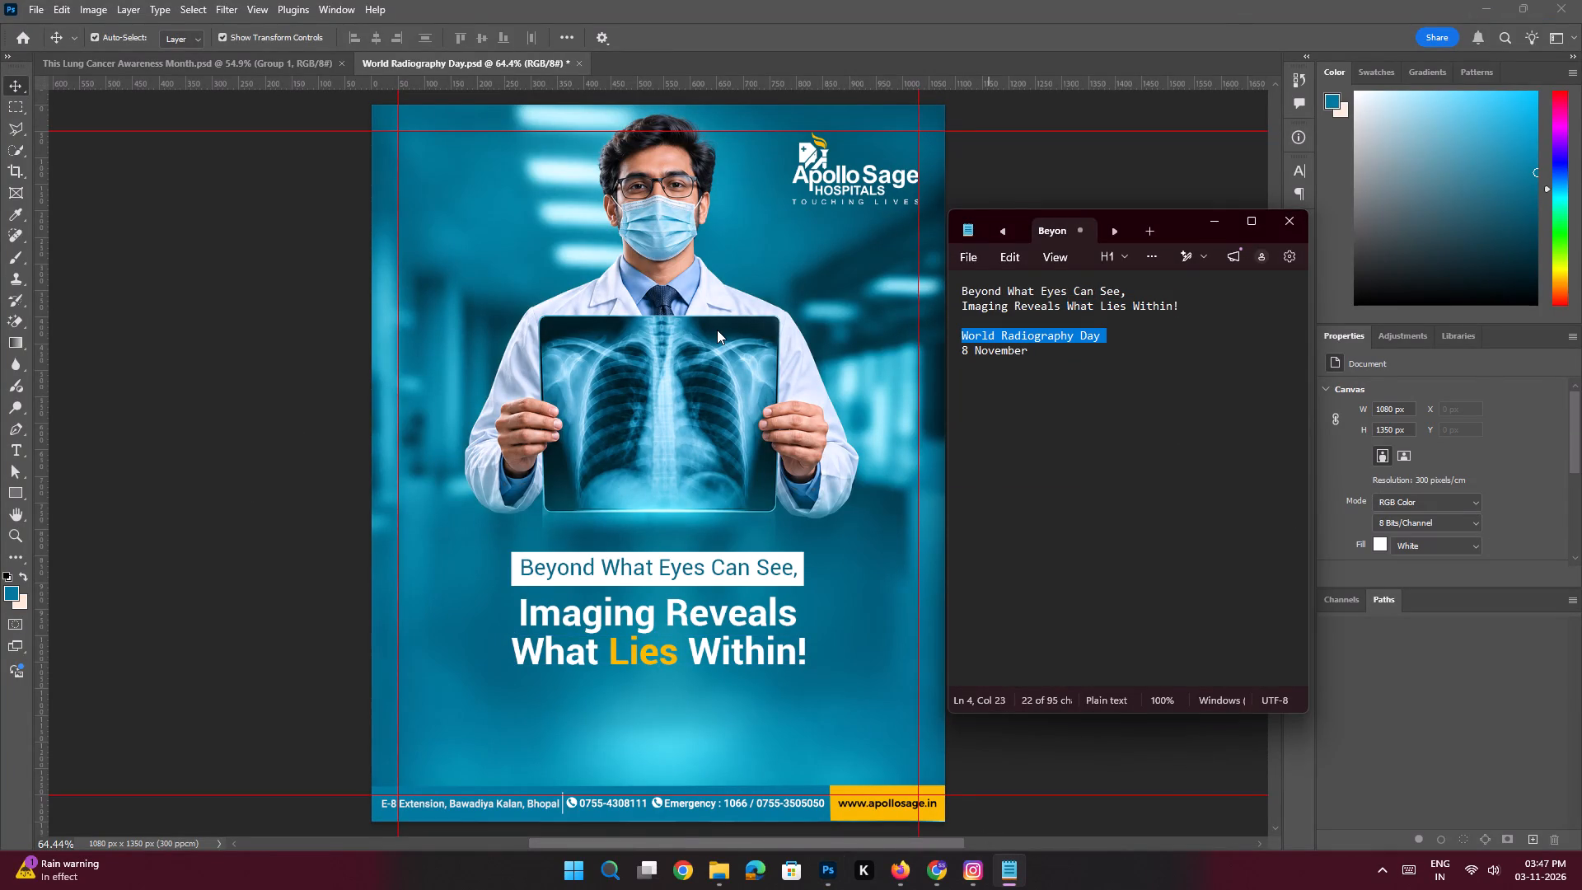
key(ctrl+c)
key(ctrl+c)
key(ctrl+c)
click(1218, 225)
Move the white box together with its Beyond What Eyes Can See, Imaging Reveals and What Lies Within! text lines up 30 px.
key(space)
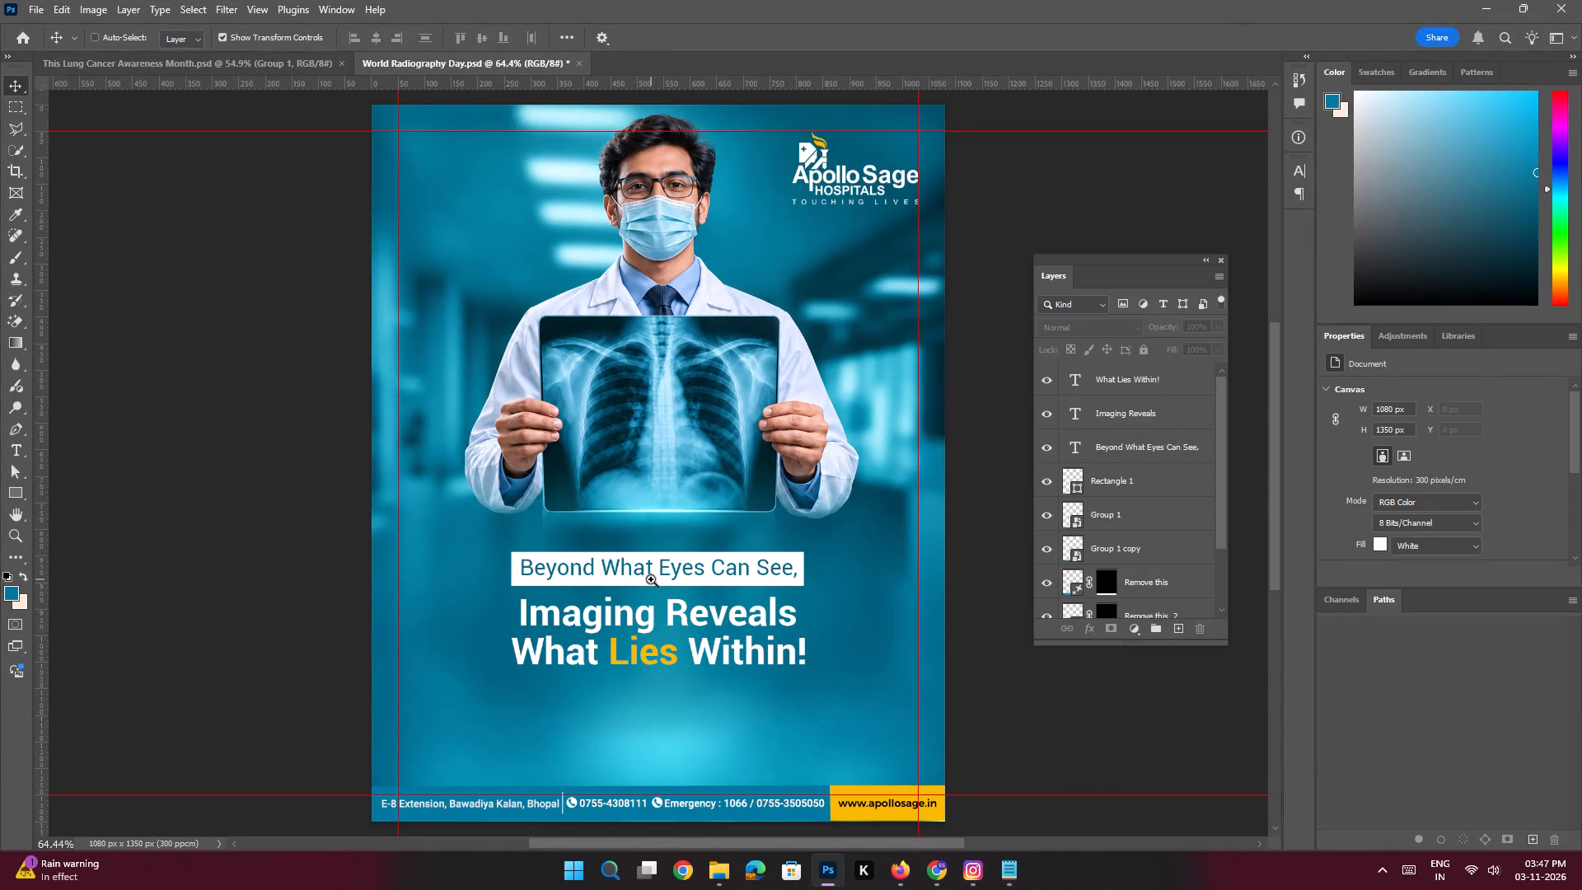
ctrl+drag(650, 579, 680, 618)
drag(686, 620, 672, 480)
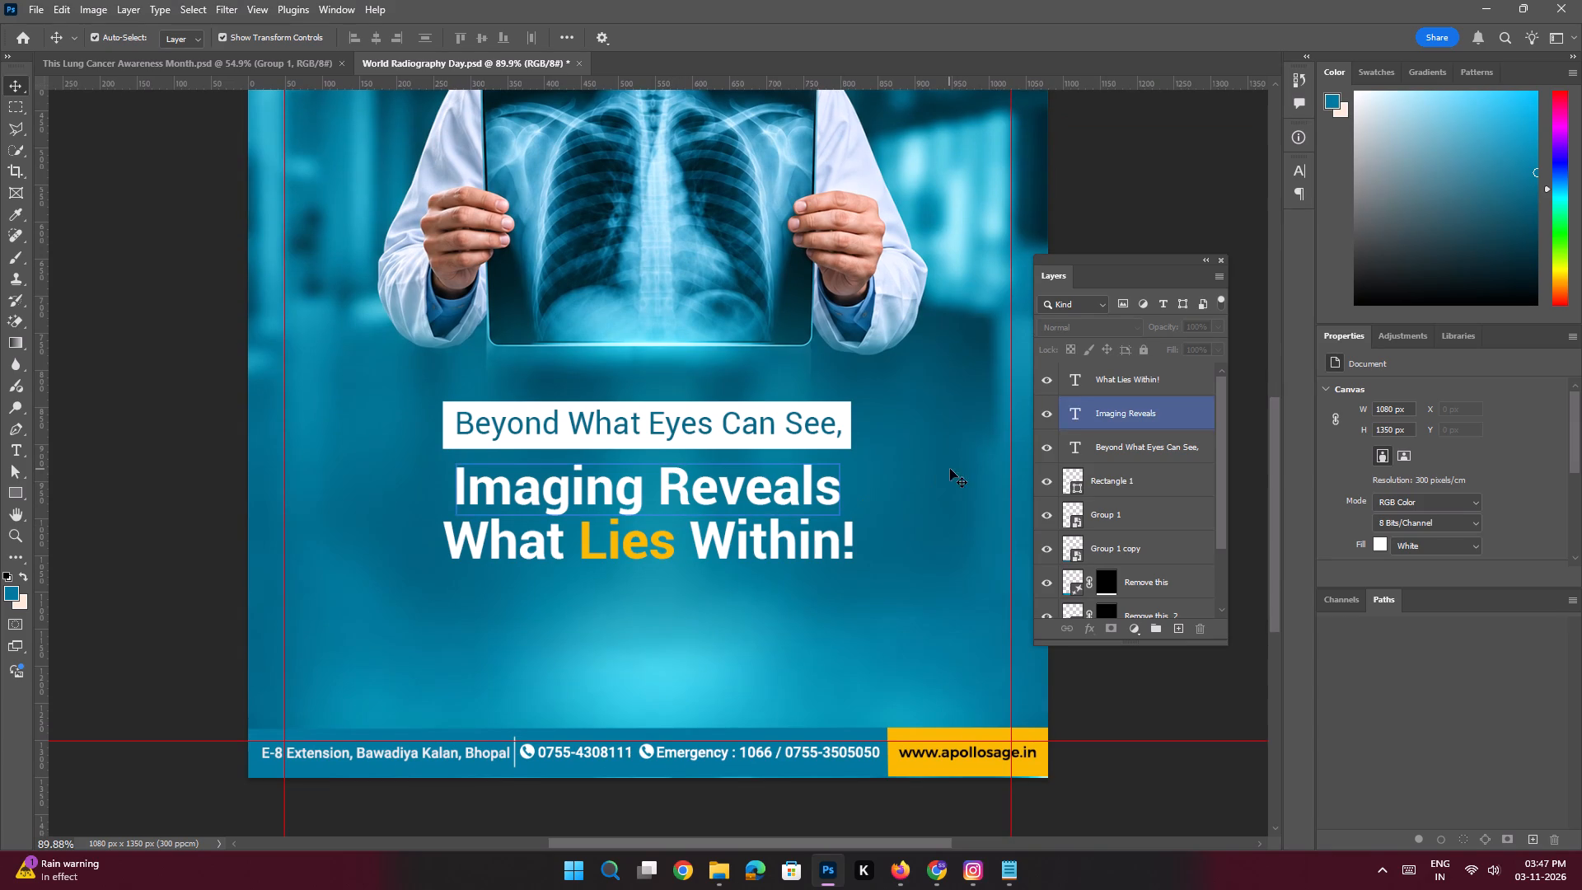
click(605, 428)
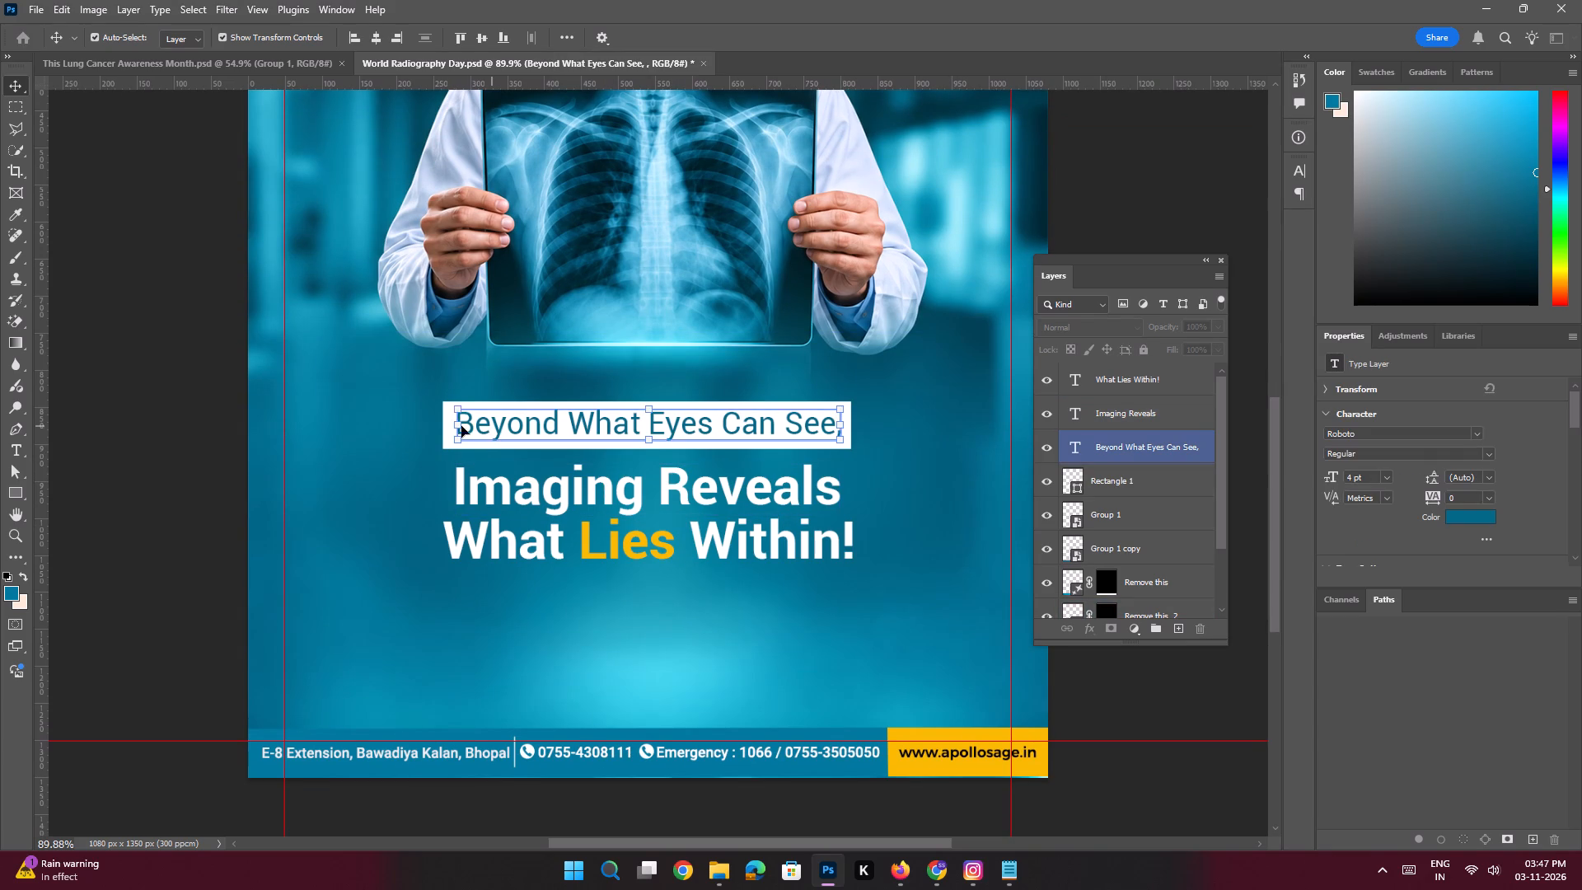
key(ctrl+space)
key(ctrl+space)
key(ctrl+space)
key(ctrl+space)
key(ctrl+space)
key(ctrl+space)
key(ctrl+space)
key(ctrl+space)
key(ctrl+space)
key(ctrl+space)
key(ctrl+space)
ctrl+drag(447, 417, 502, 493)
shift+click(446, 469)
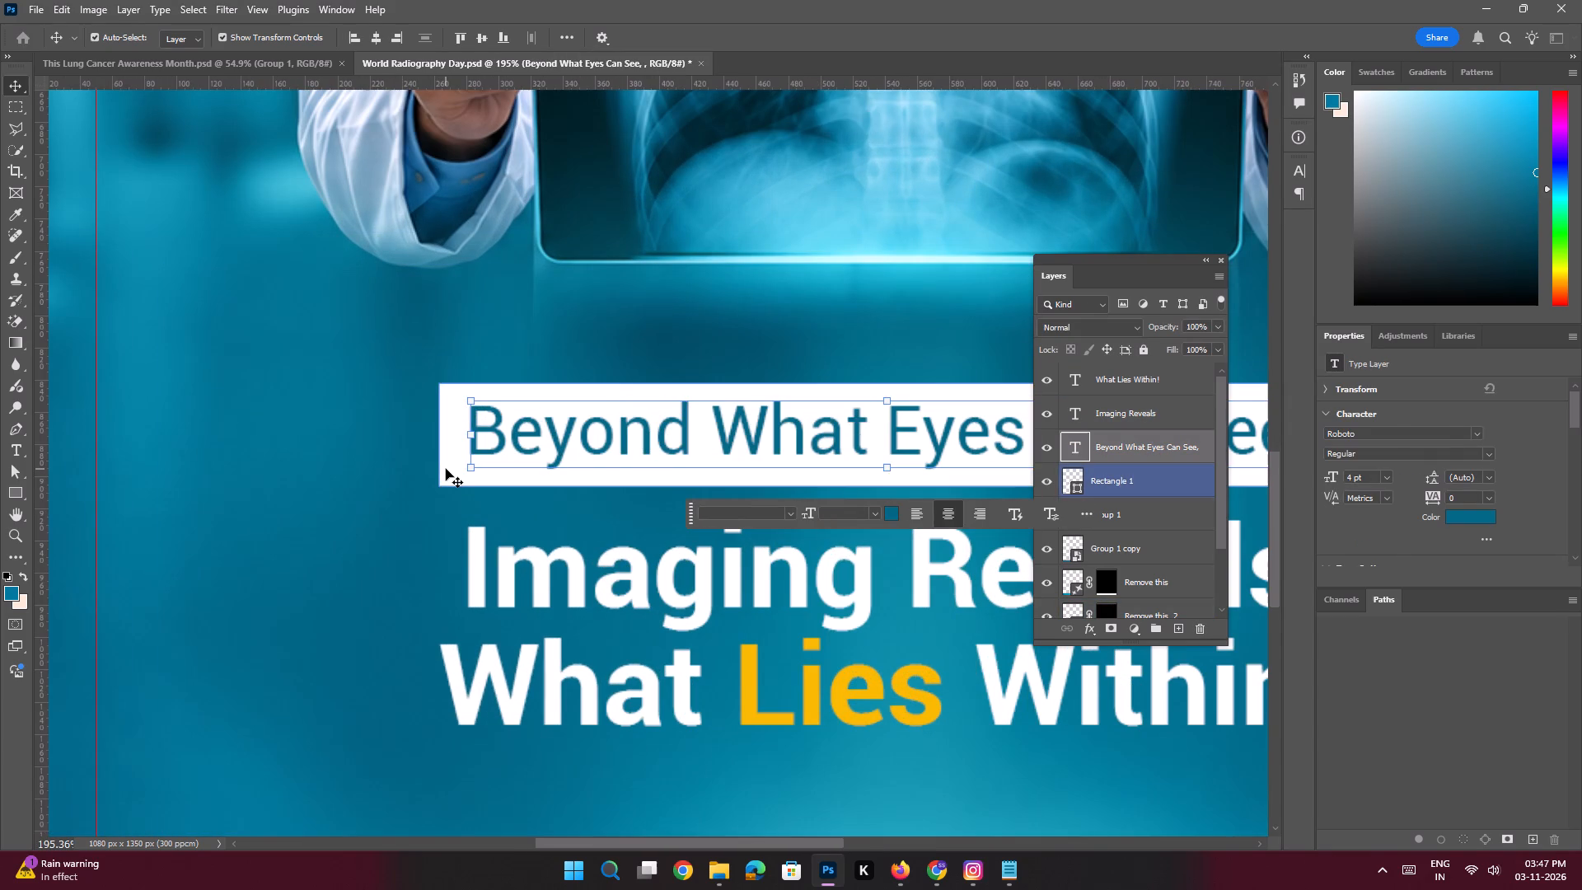
shift+click(538, 563)
shift+click(550, 672)
key(space)
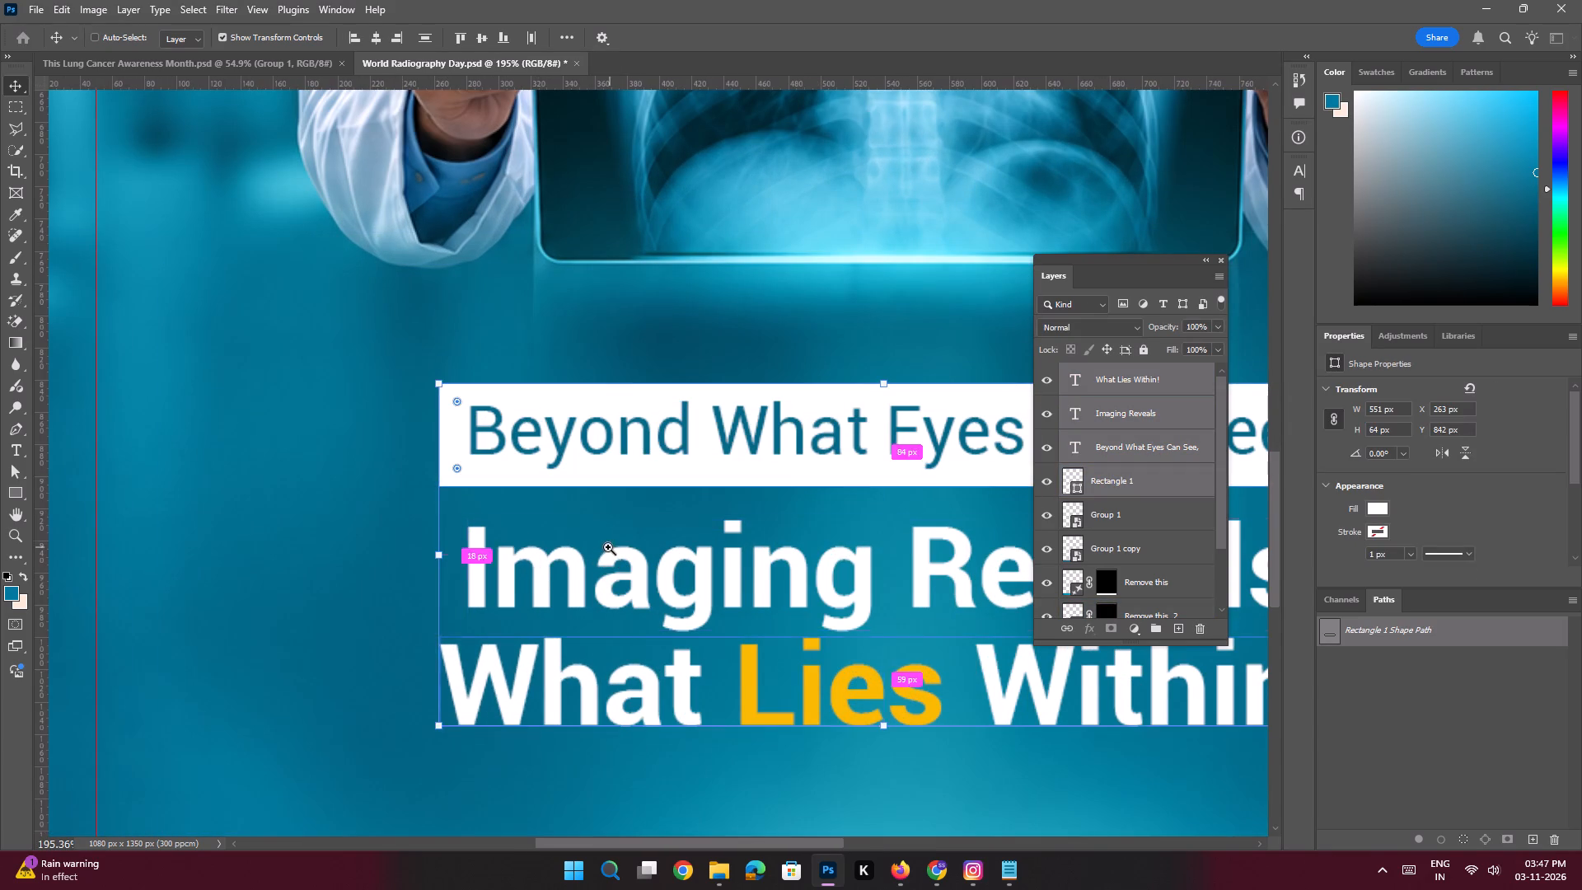
ctrl+drag(606, 546, 541, 530)
key(shift+Up)
key(shift+Up)
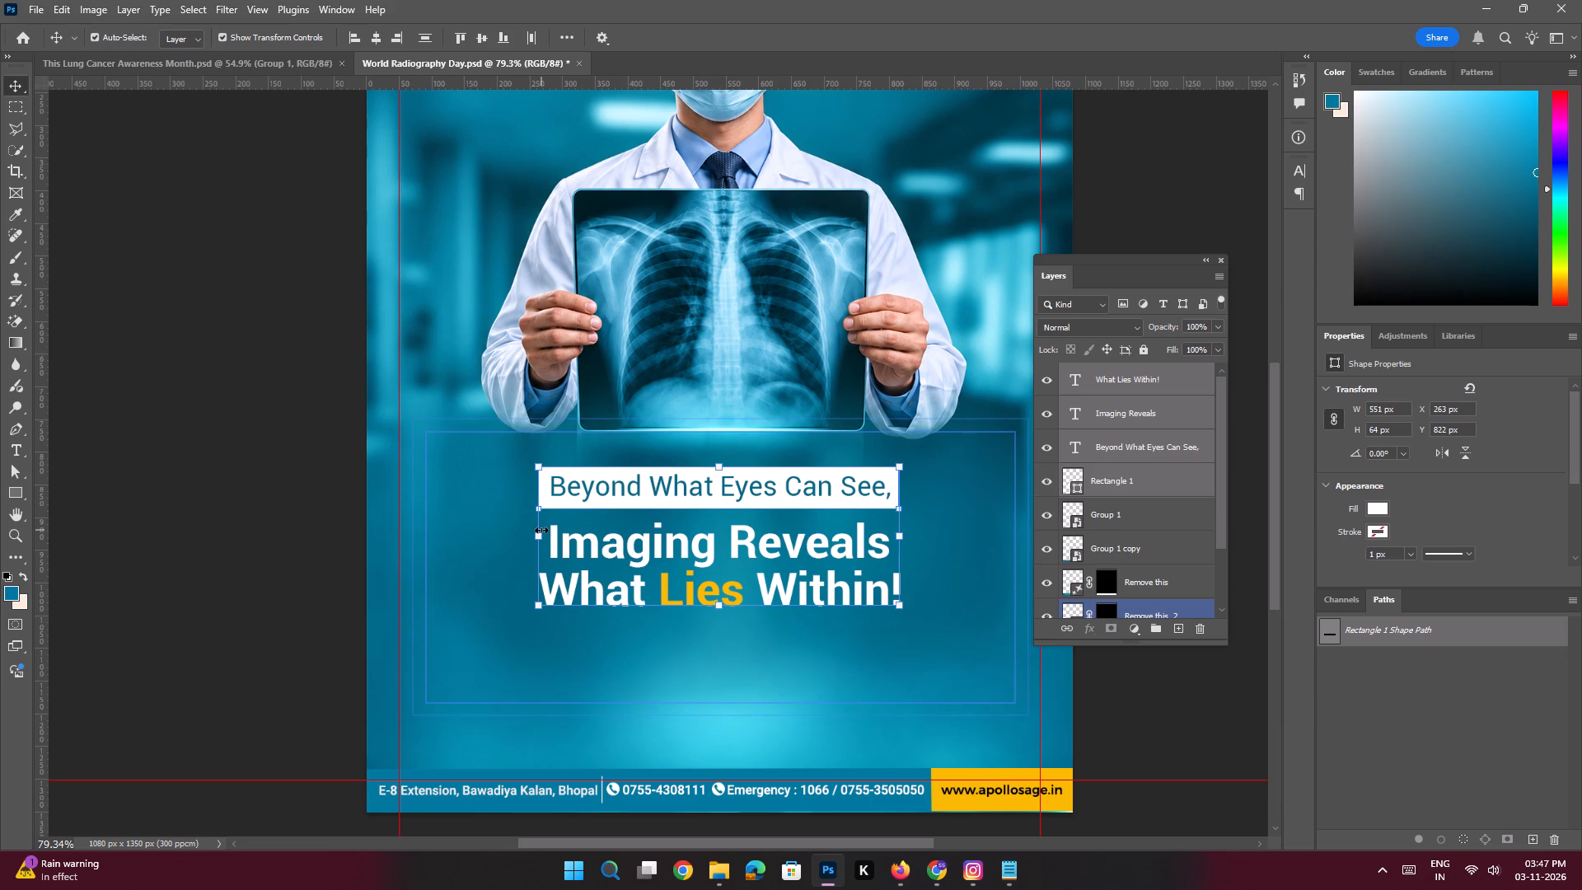
key(shift+Up)
key(shift+Down)
key(shift+Up)
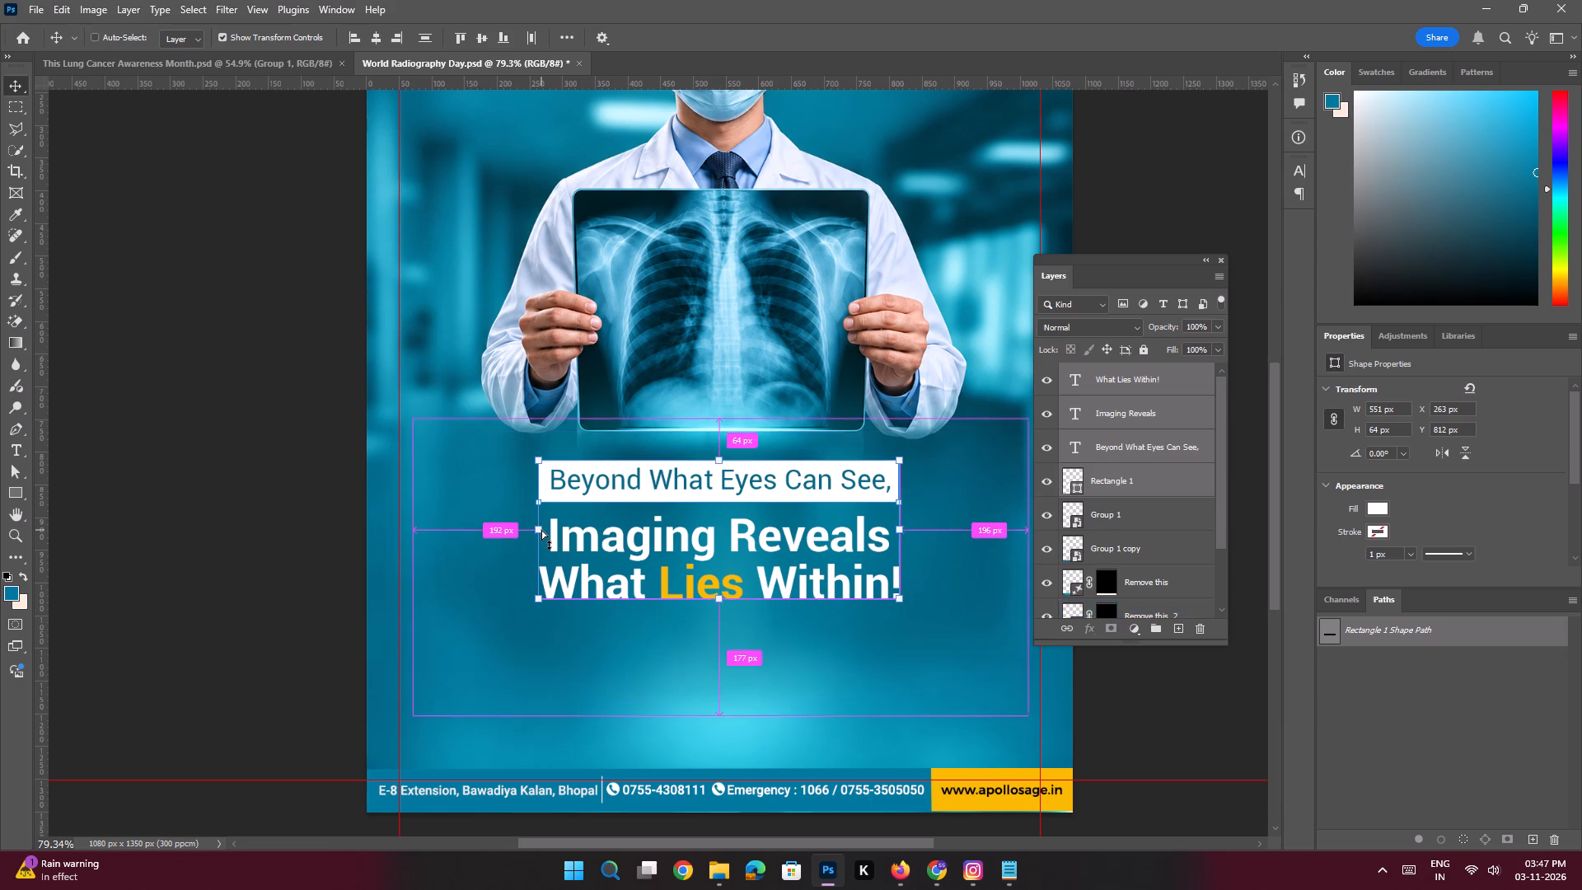
Group the white box and the three headline text lines.
key(ctrl+g)
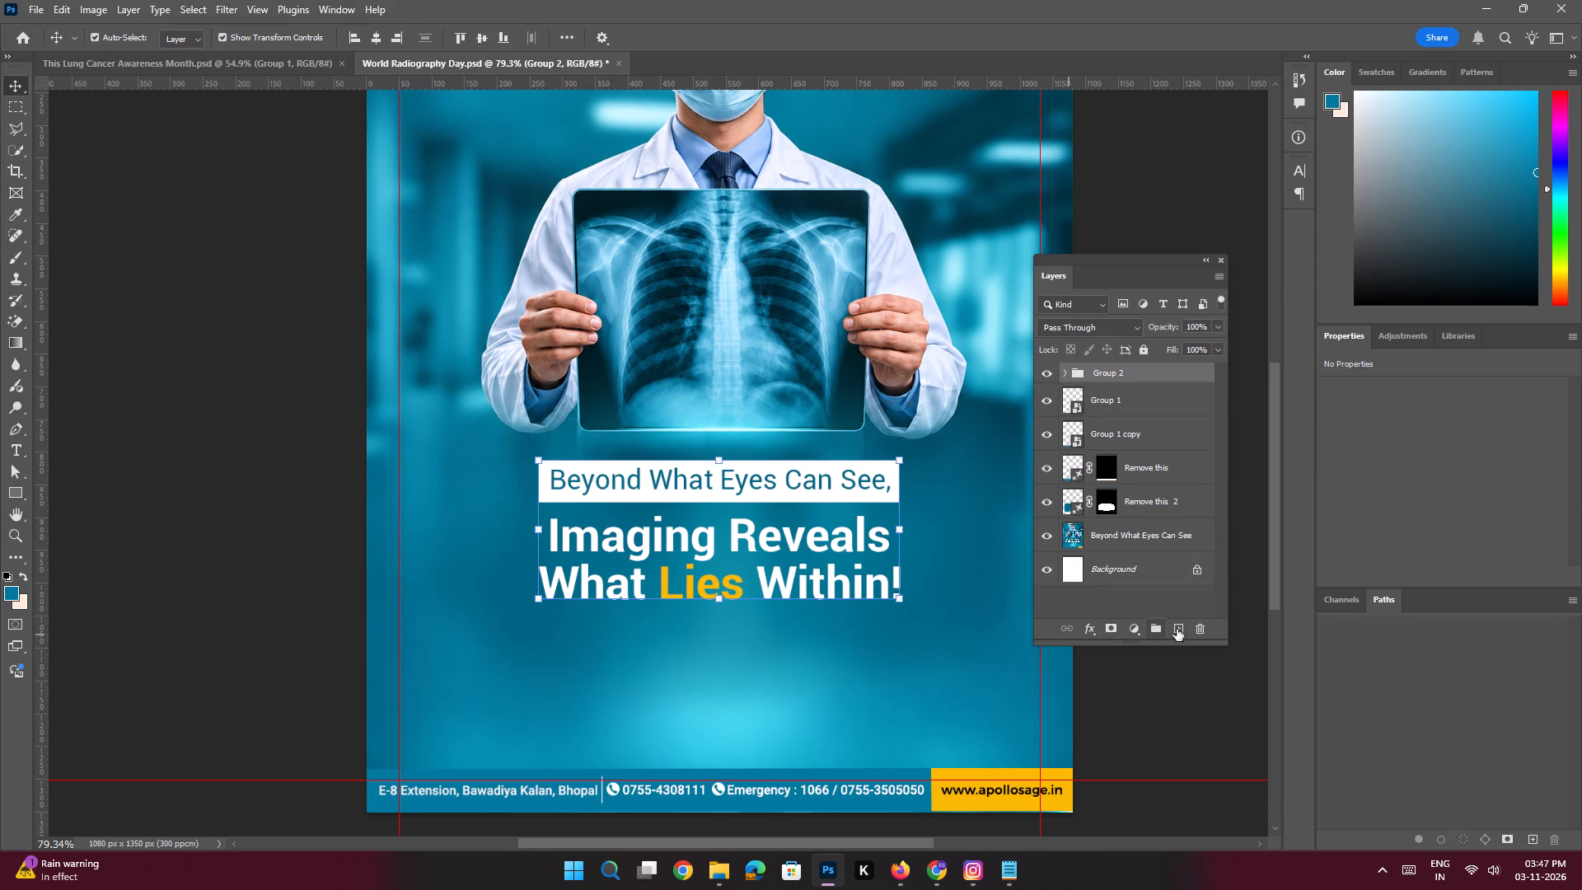
Paste World Radiography Day as a new text layer below the What Lies Within! line.
click(1179, 629)
key(t)
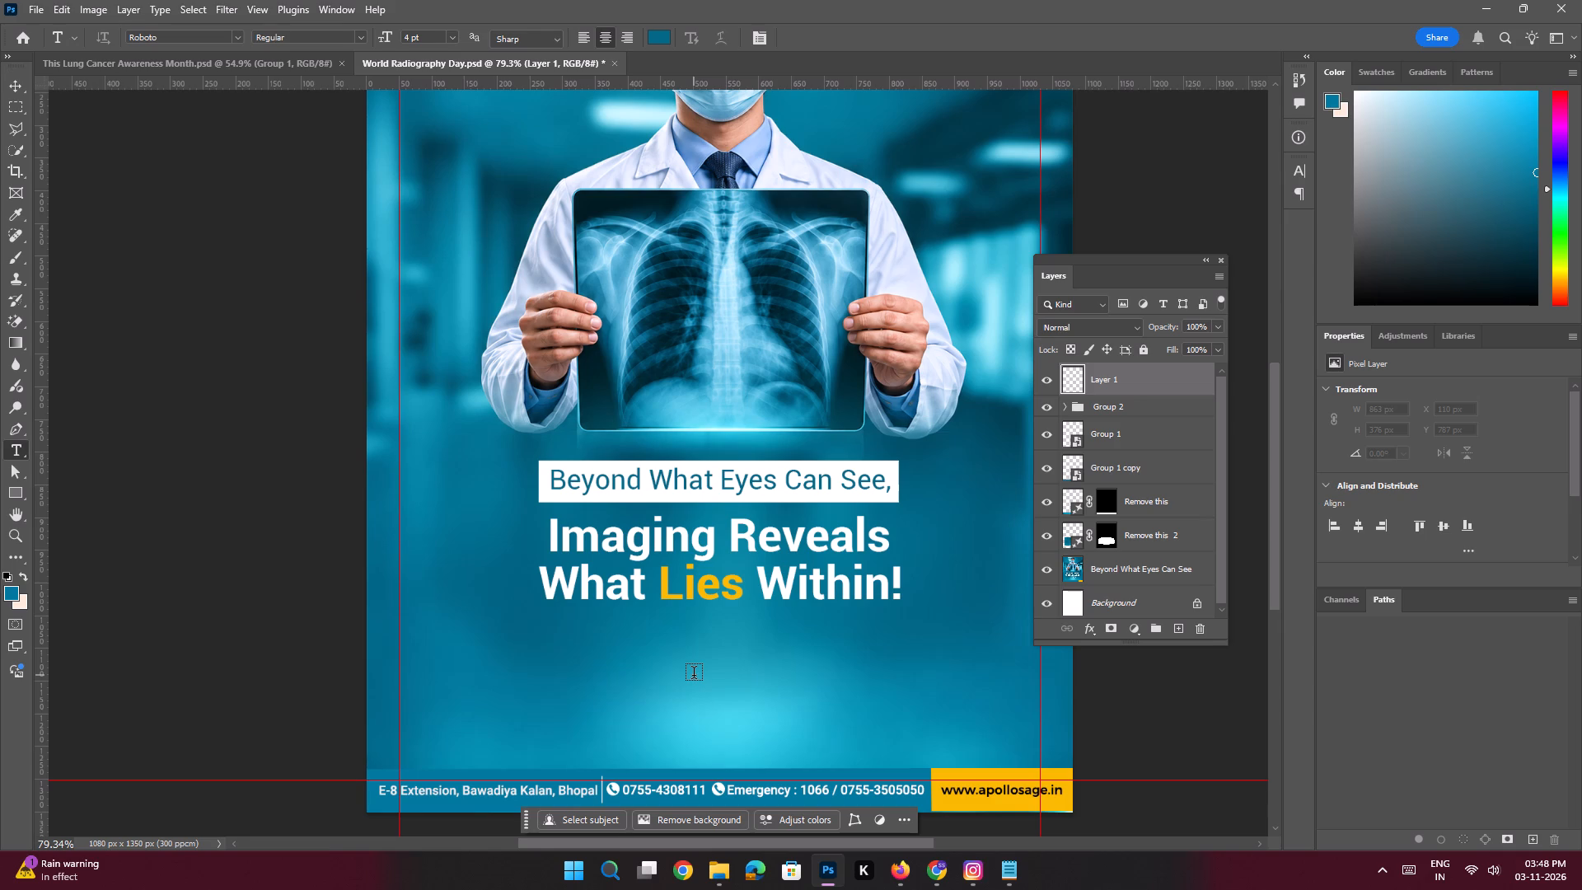
click(681, 680)
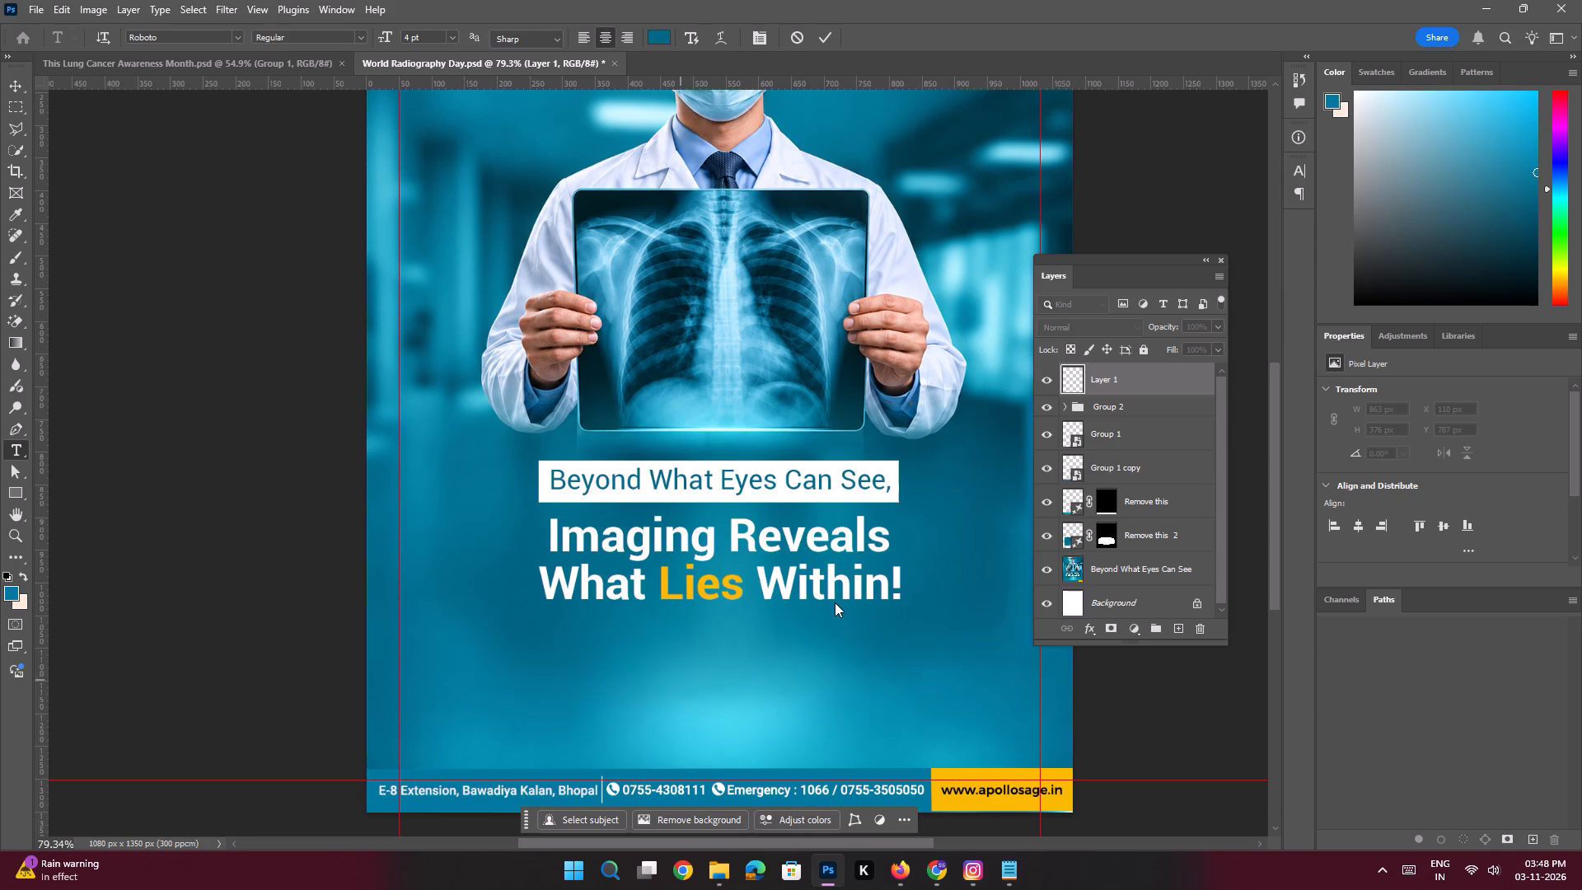
key(ctrl+v)
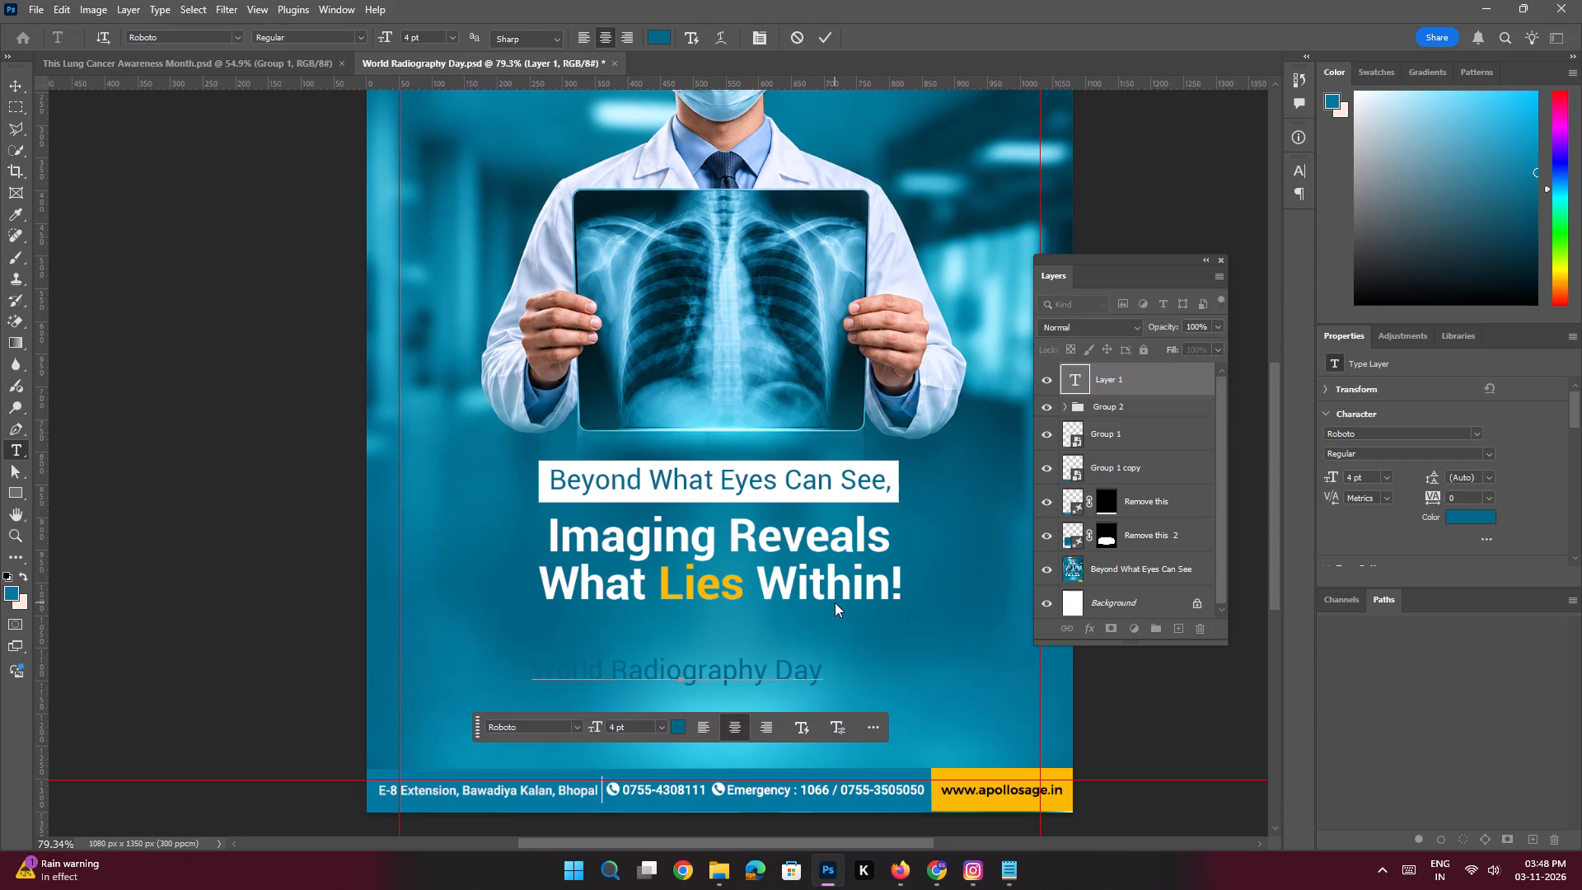
double_click(17, 87)
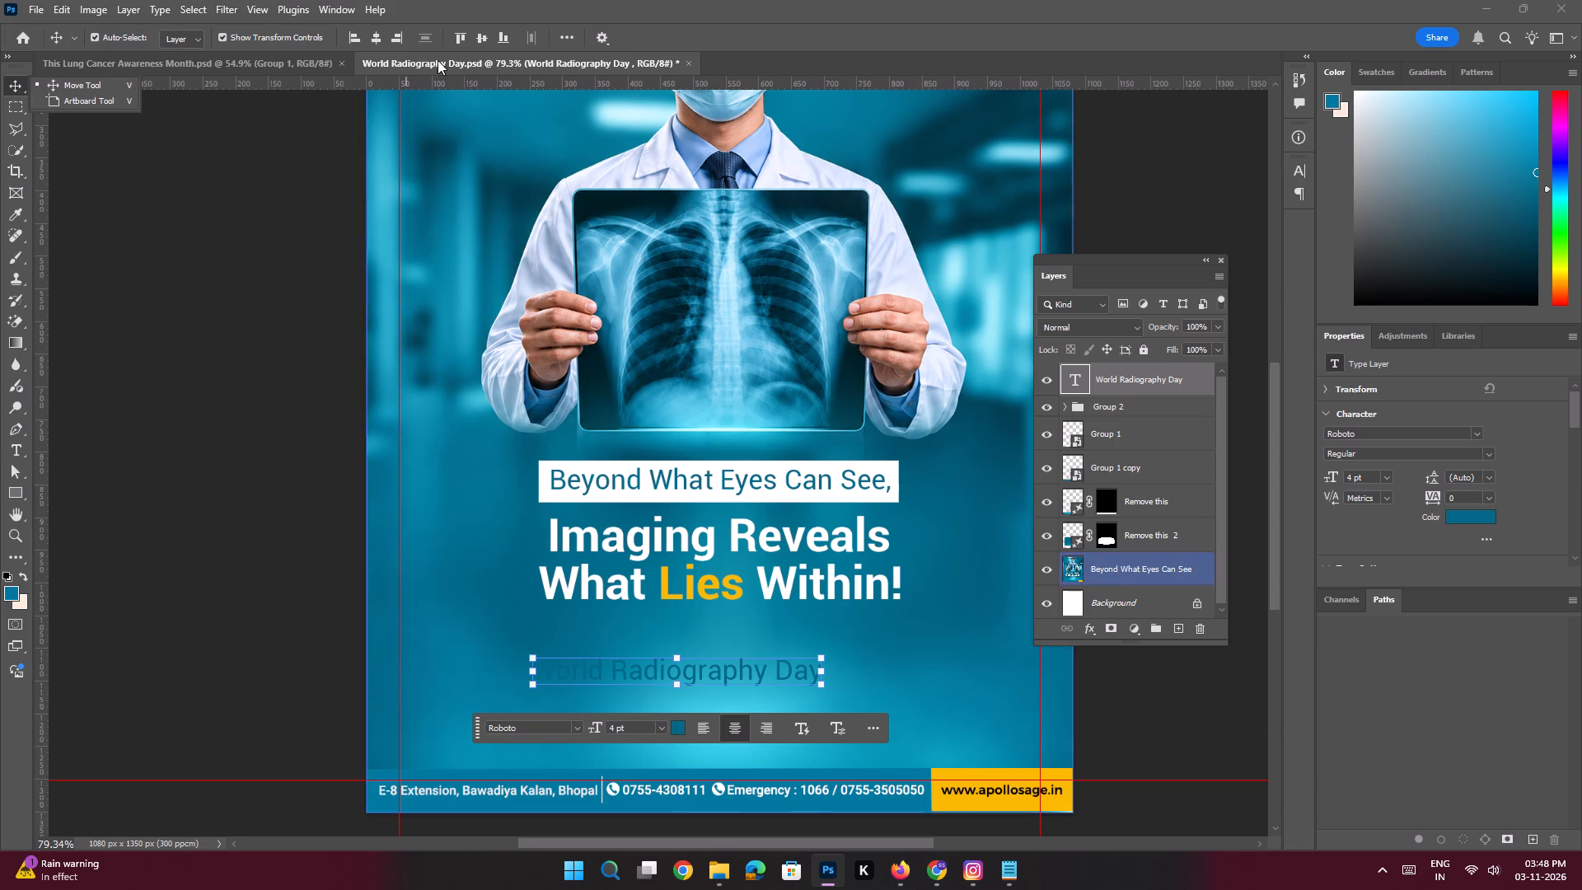
Centre the World Radiography Day text horizontally on the canvas.
double_click(370, 40)
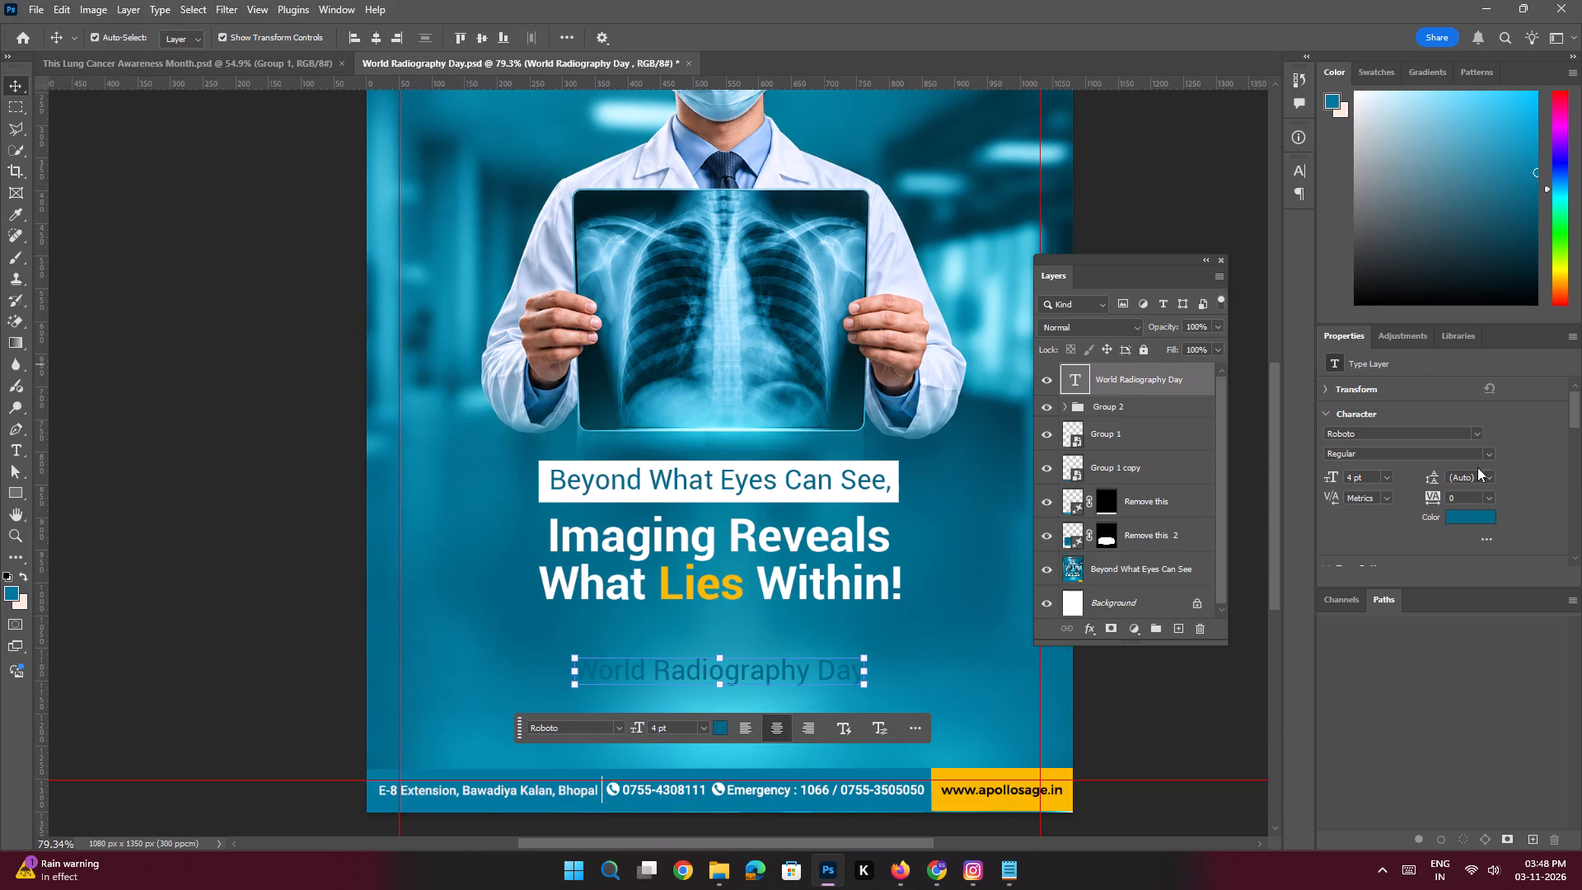
Set the World Radiography Day text colour to white.
click(1470, 522)
drag(1108, 603, 1047, 539)
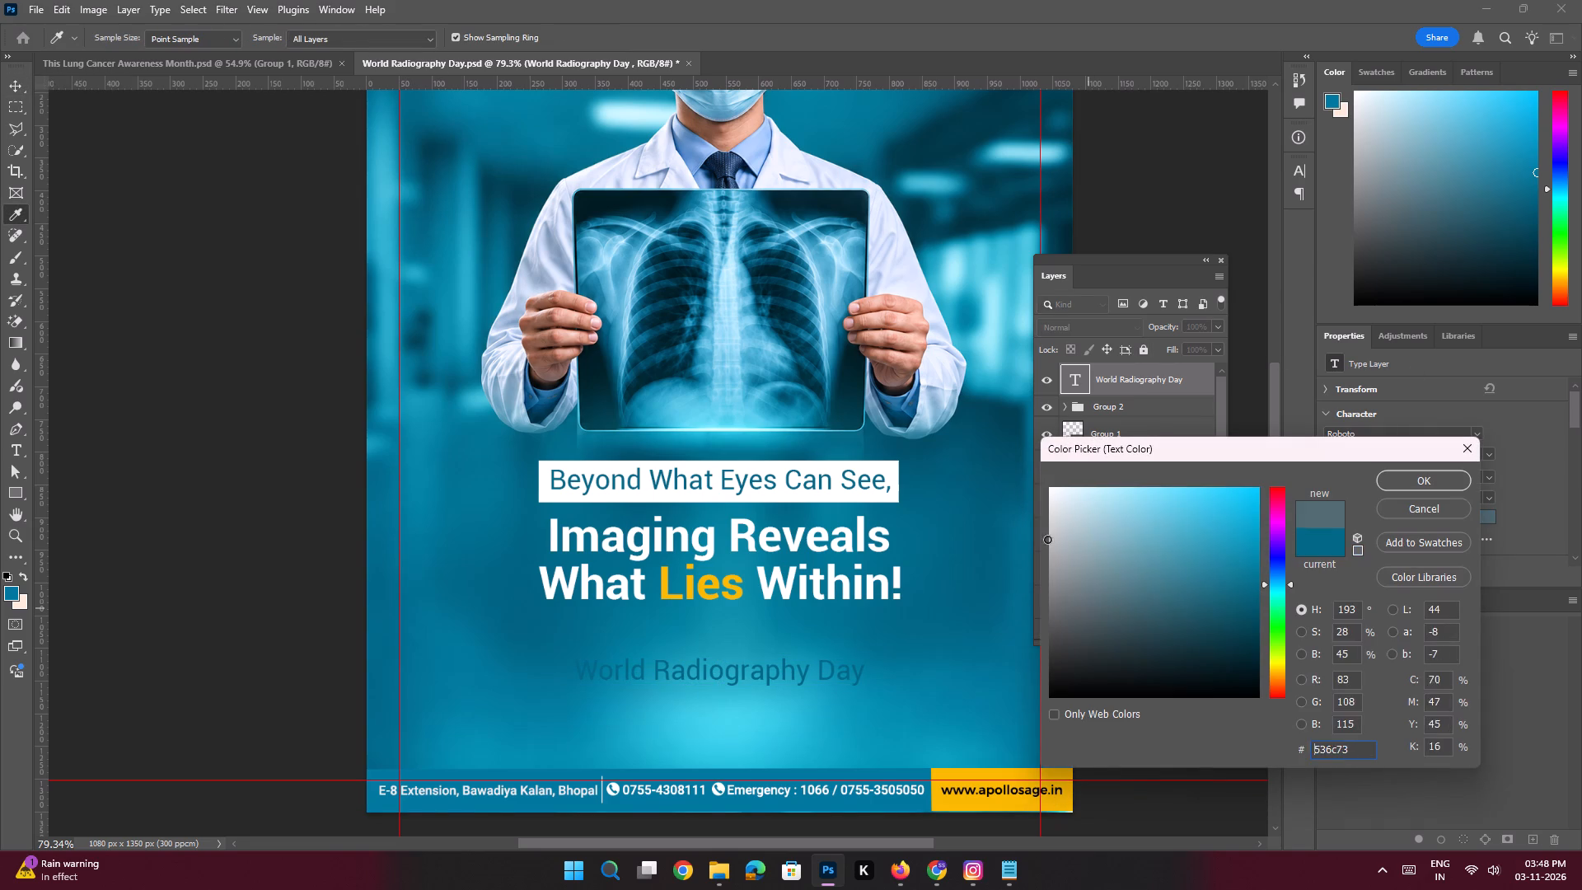
drag(1047, 539, 951, 429)
key(Return)
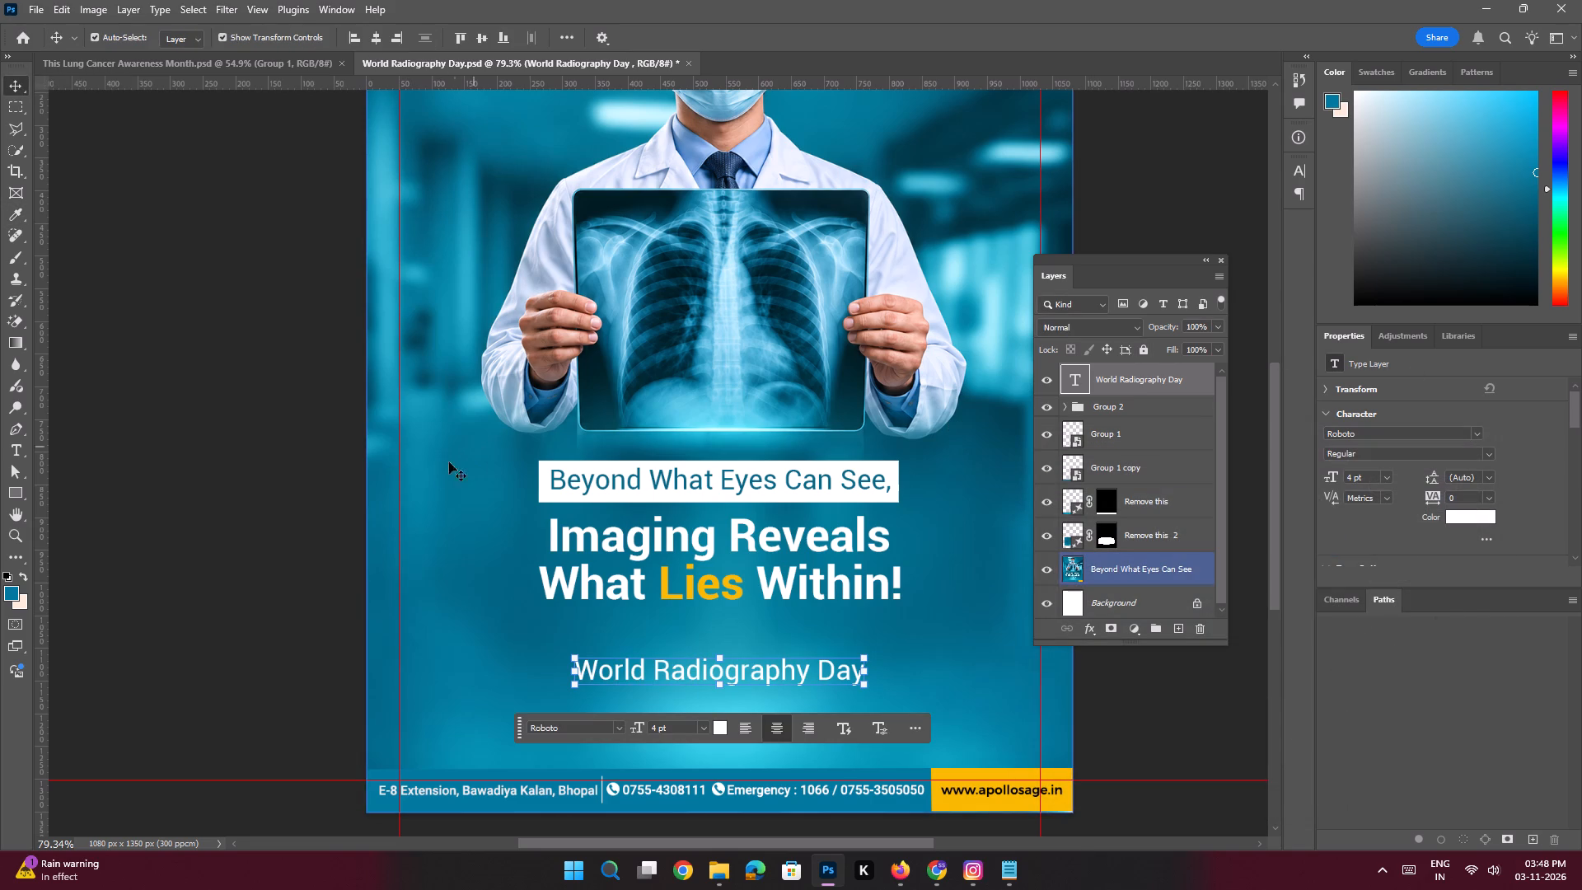
click(133, 506)
Copy the 8 November line from the Notepad text.
click(1013, 864)
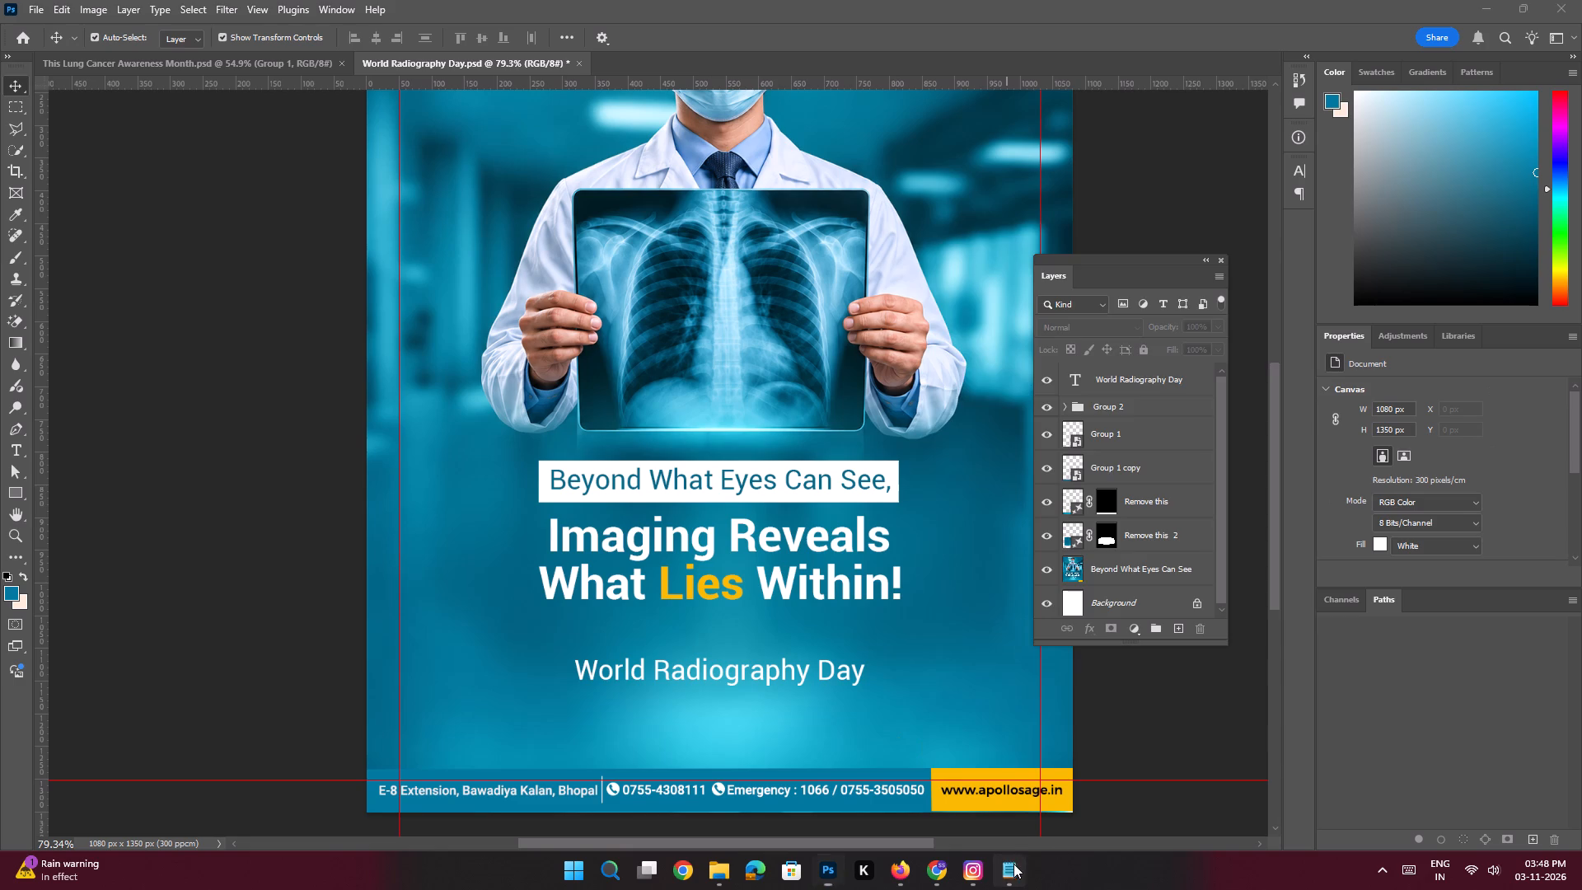
drag(1047, 353, 892, 352)
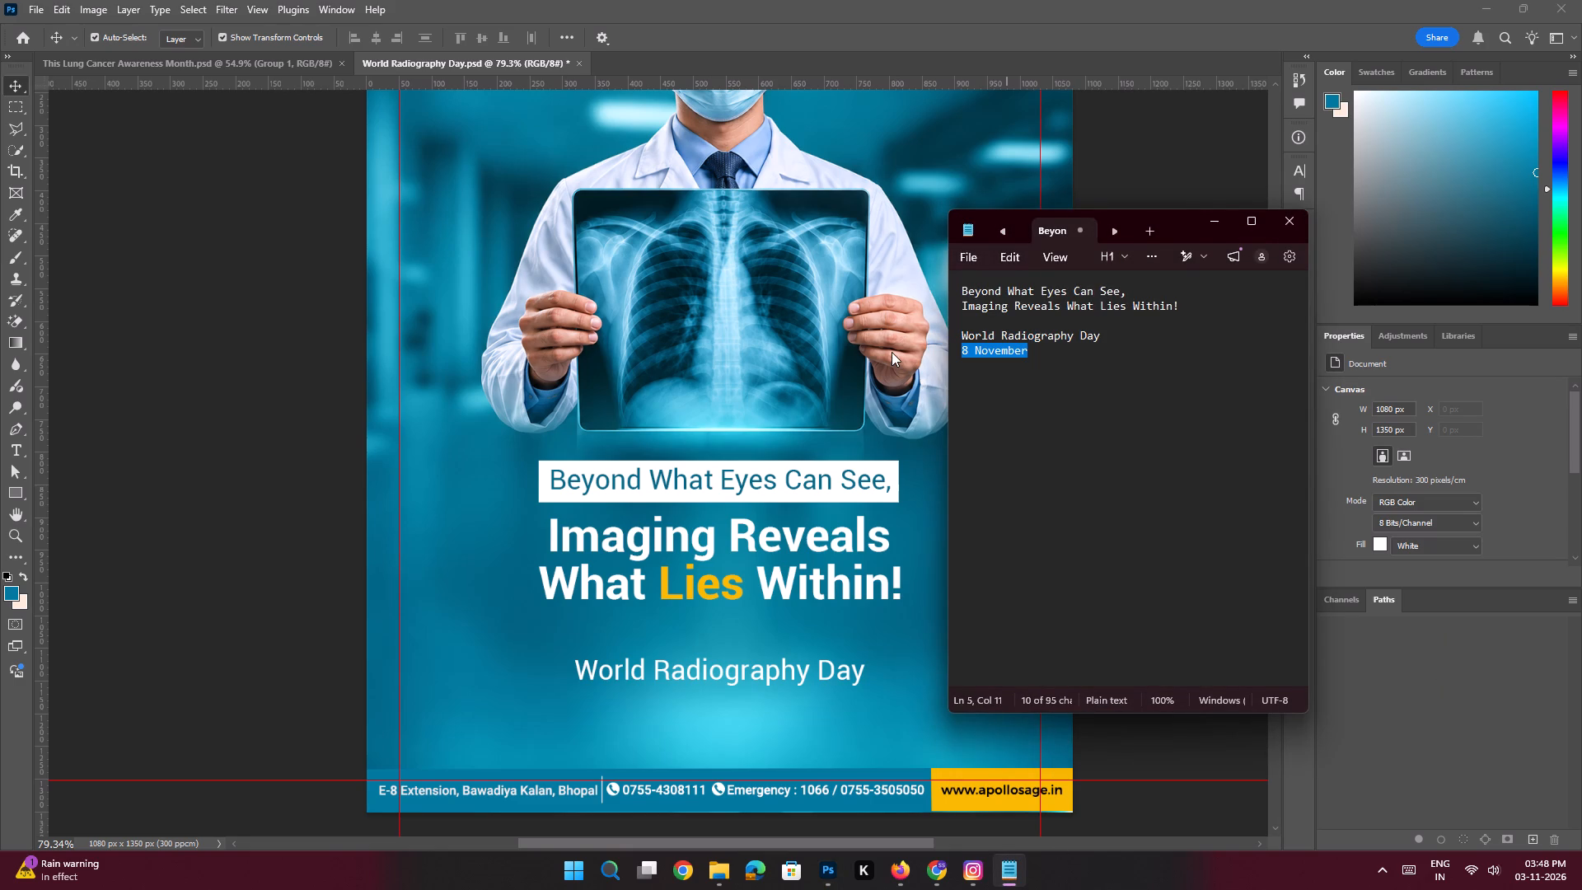
key(ctrl+c)
key(ctrl+c)
key(ctrl+c)
click(1207, 222)
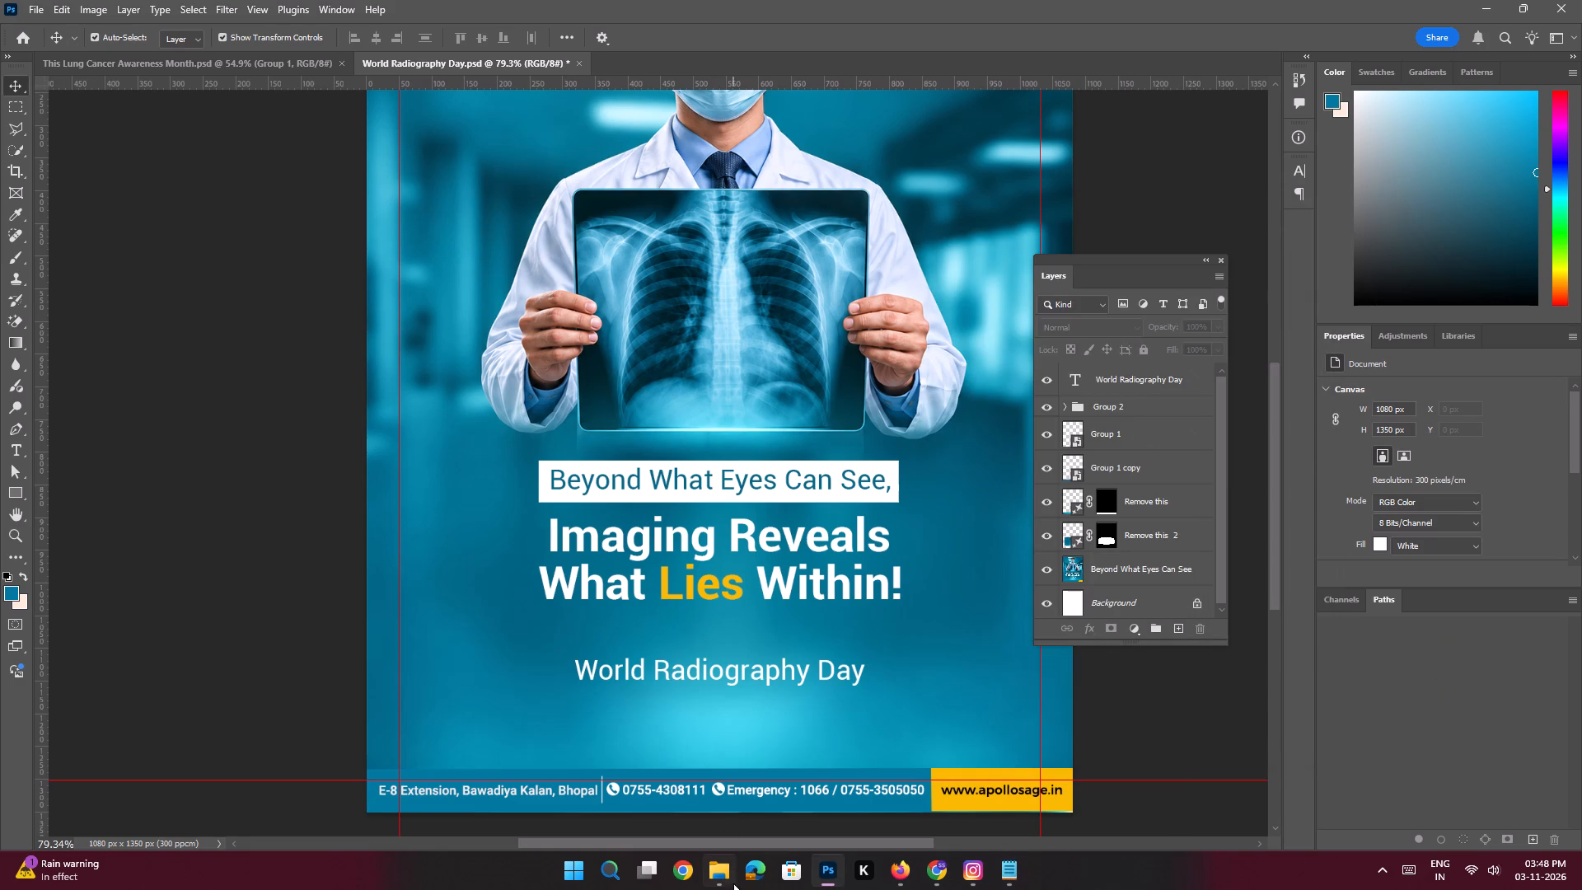
Check the reference design in Downloads and set the World Radiography Day text to Roboto Bold.
click(707, 825)
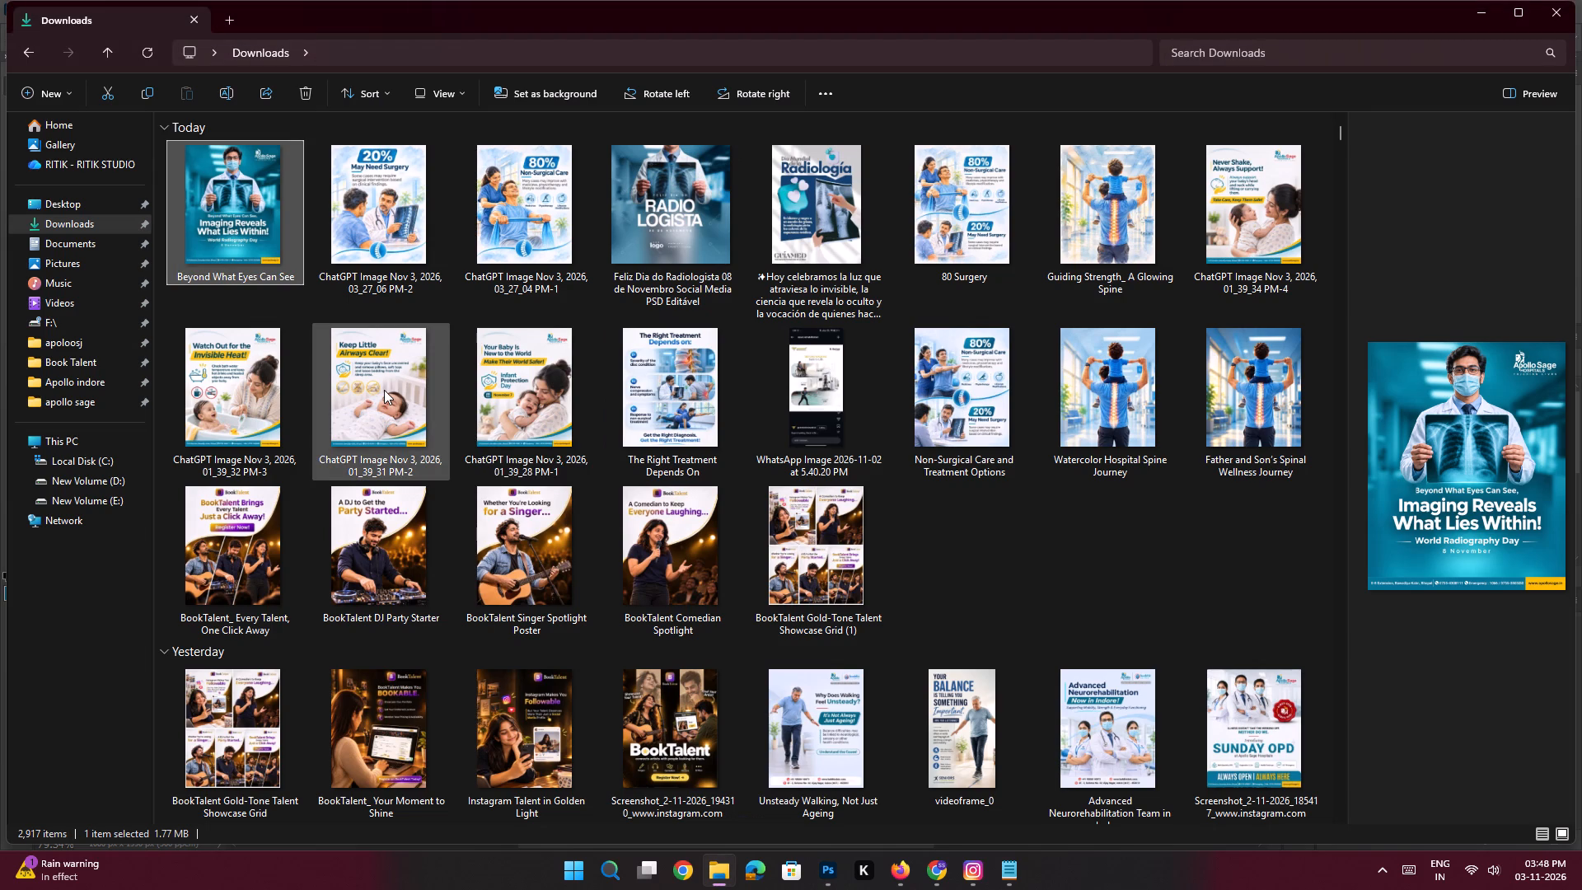
key(alt+Tab)
click(788, 677)
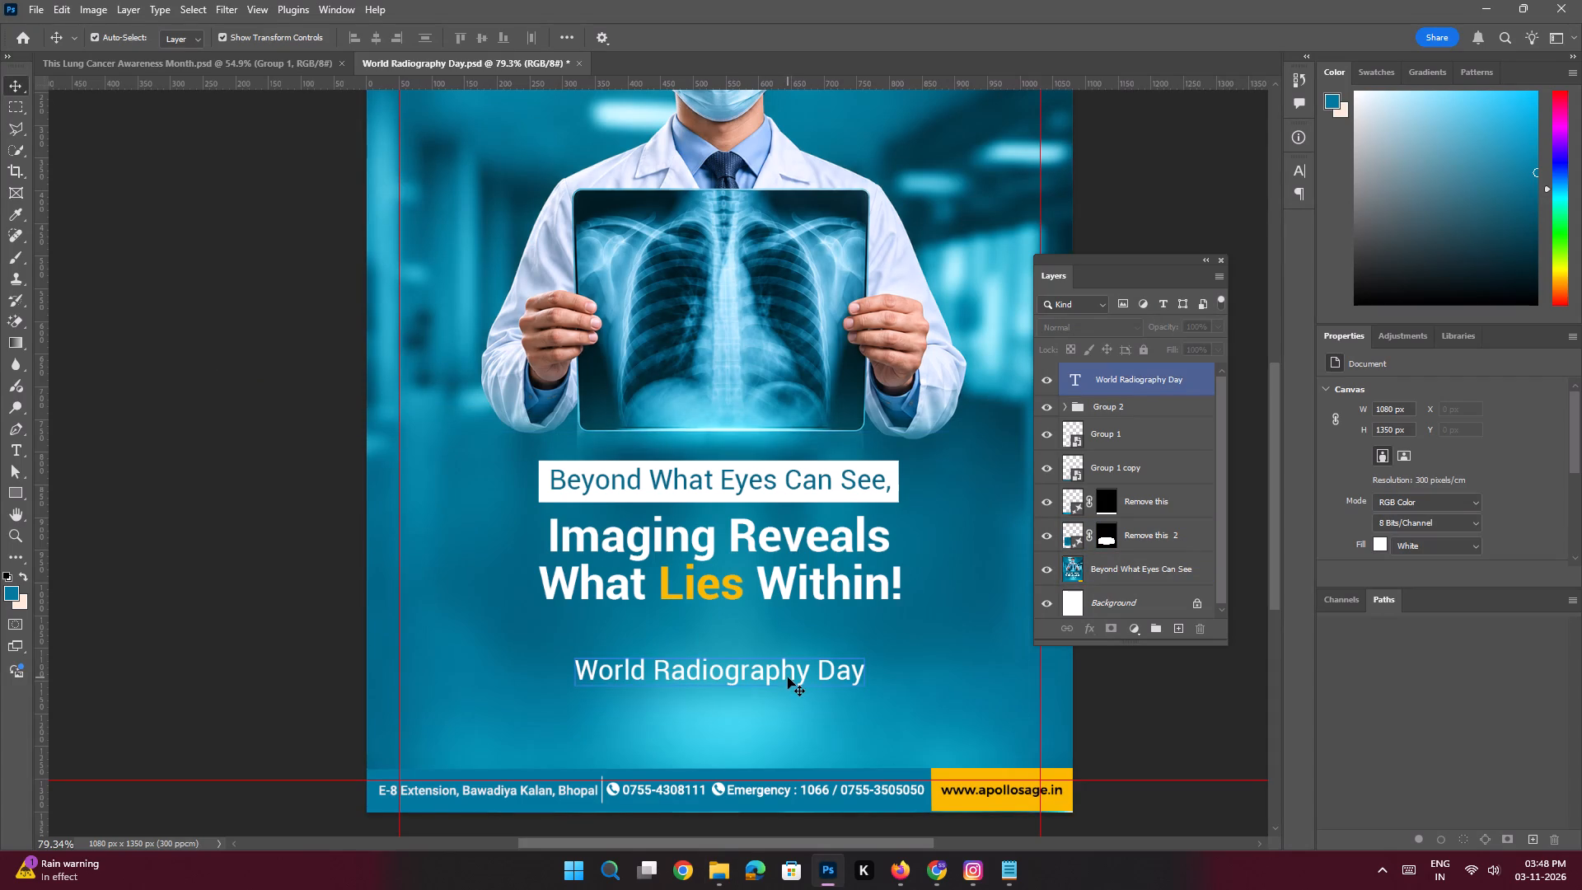
click(1491, 458)
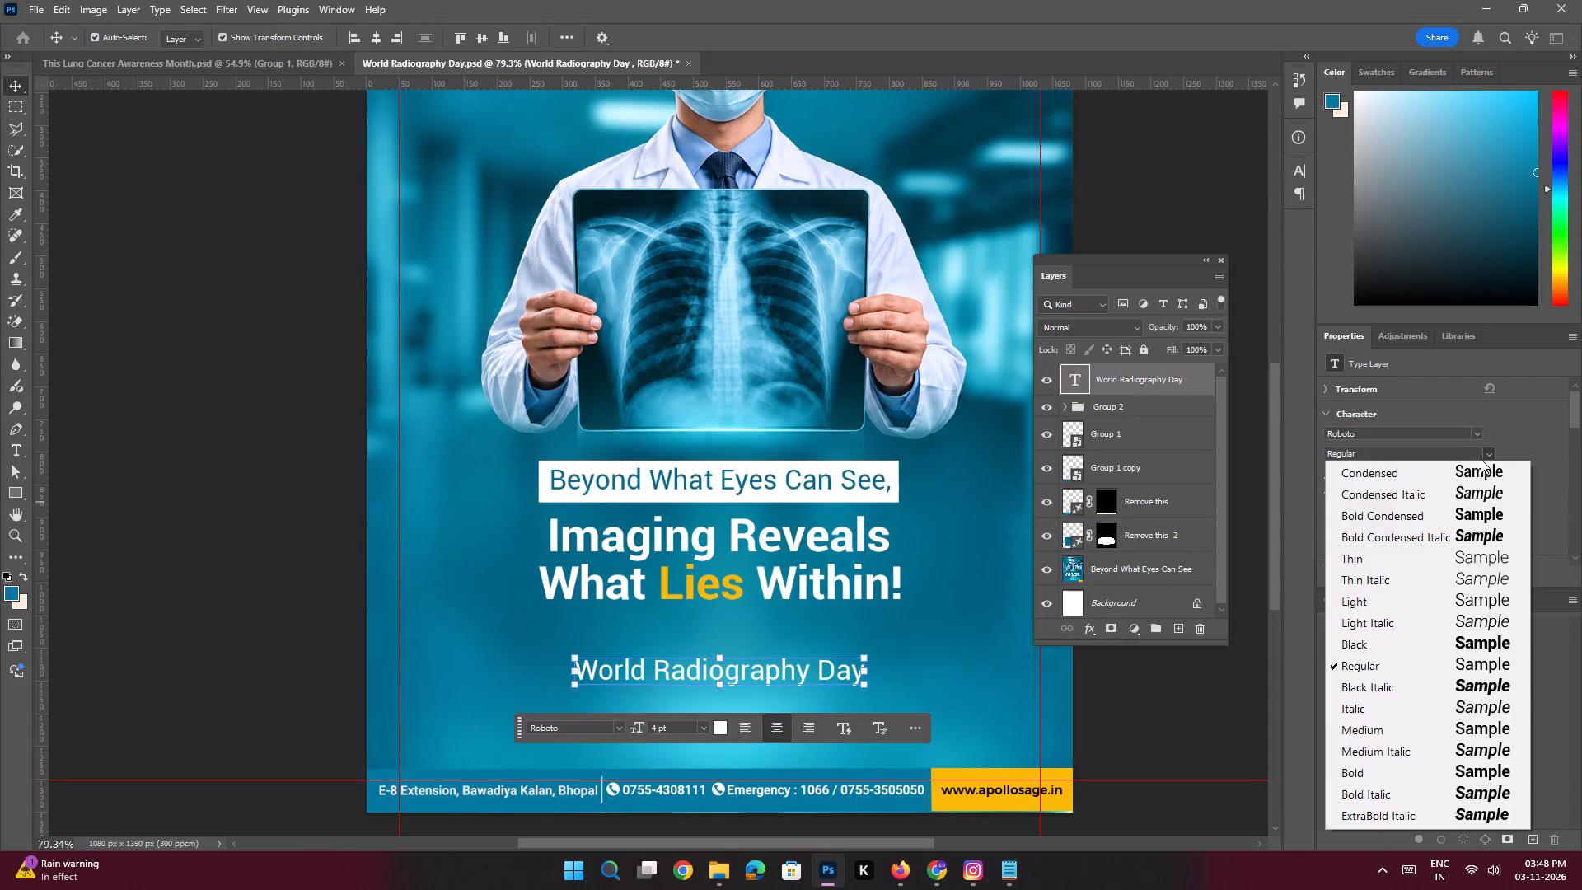
click(1397, 767)
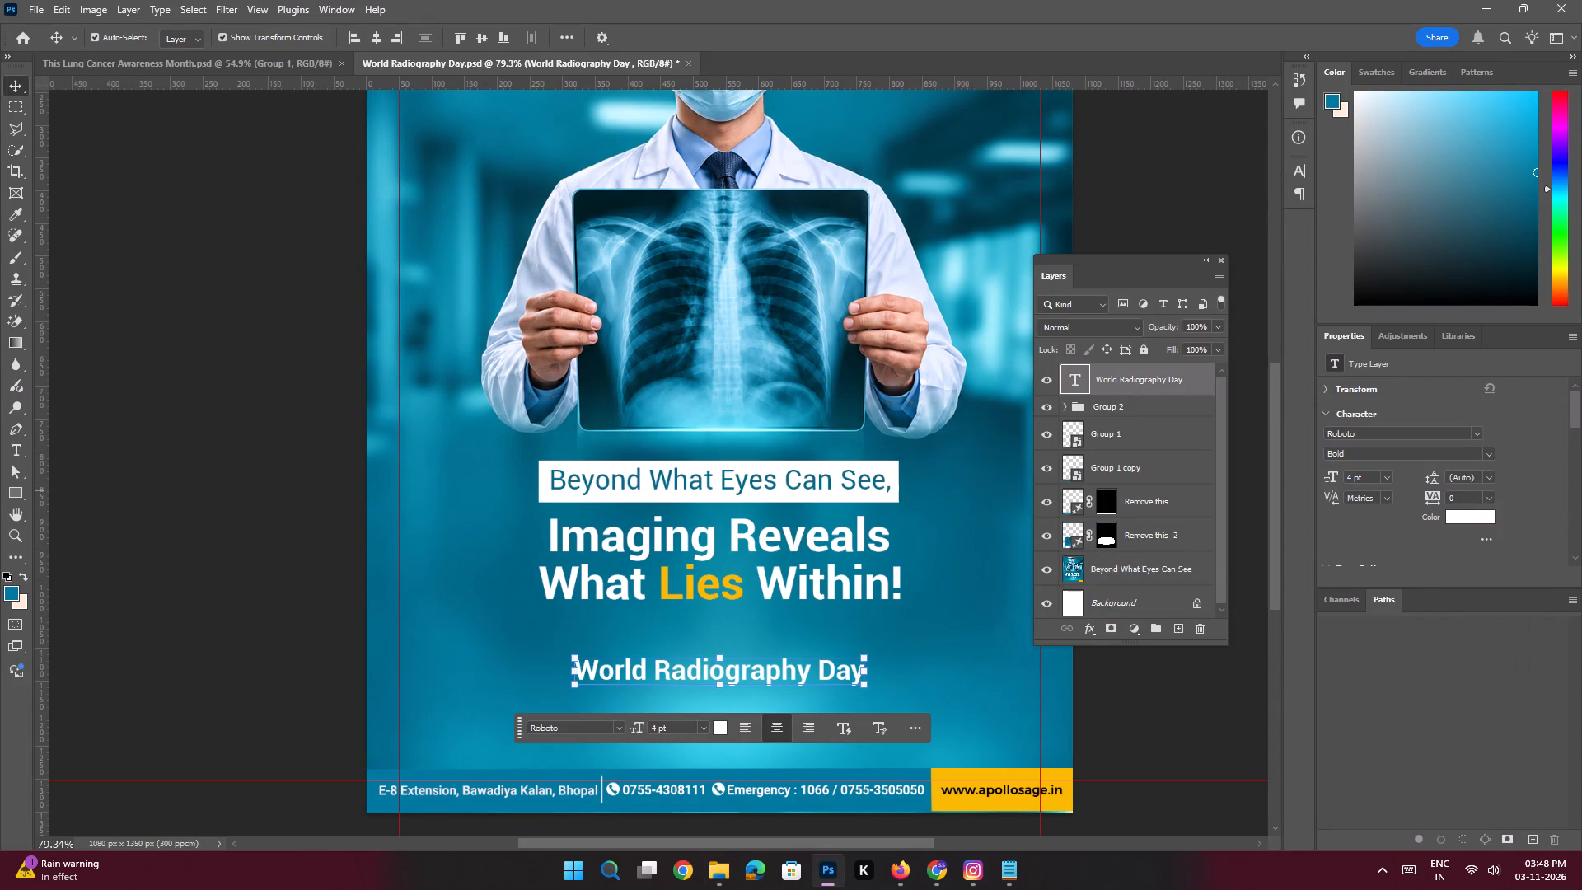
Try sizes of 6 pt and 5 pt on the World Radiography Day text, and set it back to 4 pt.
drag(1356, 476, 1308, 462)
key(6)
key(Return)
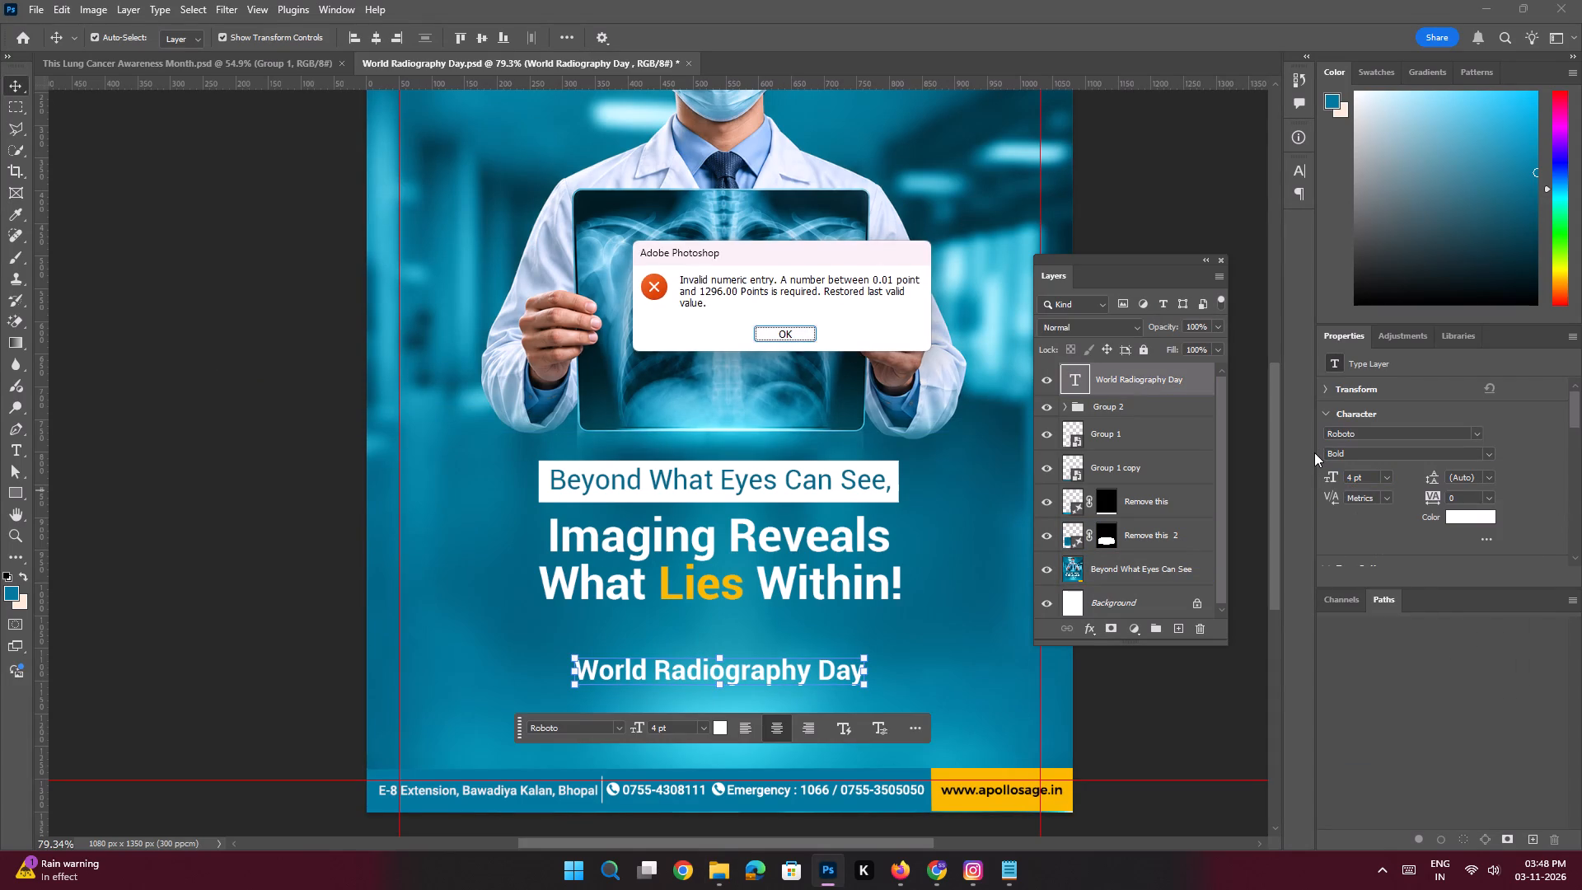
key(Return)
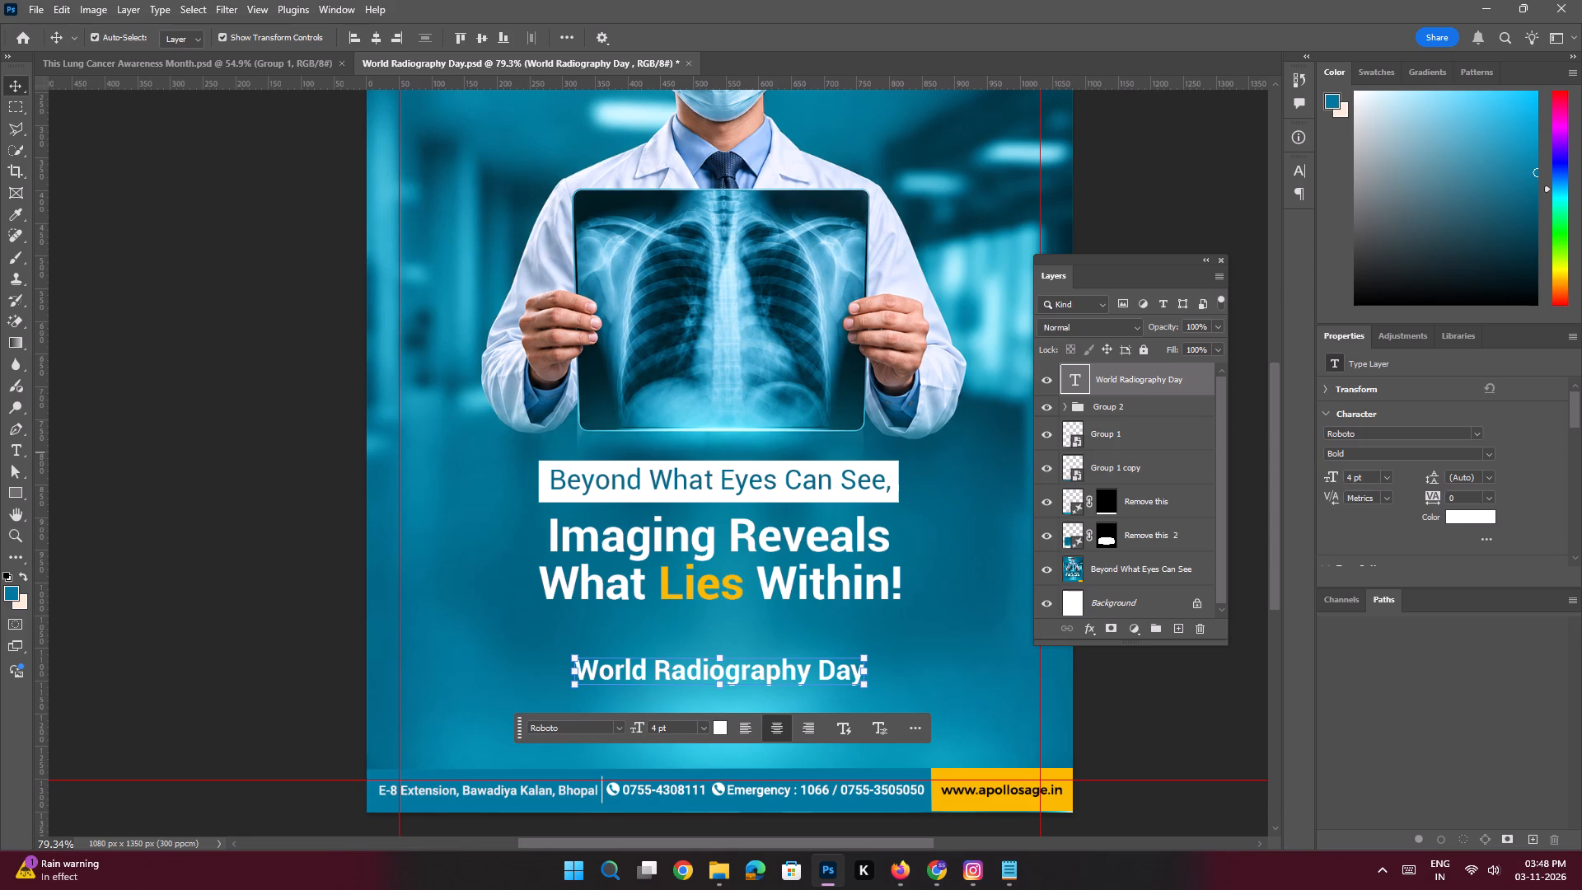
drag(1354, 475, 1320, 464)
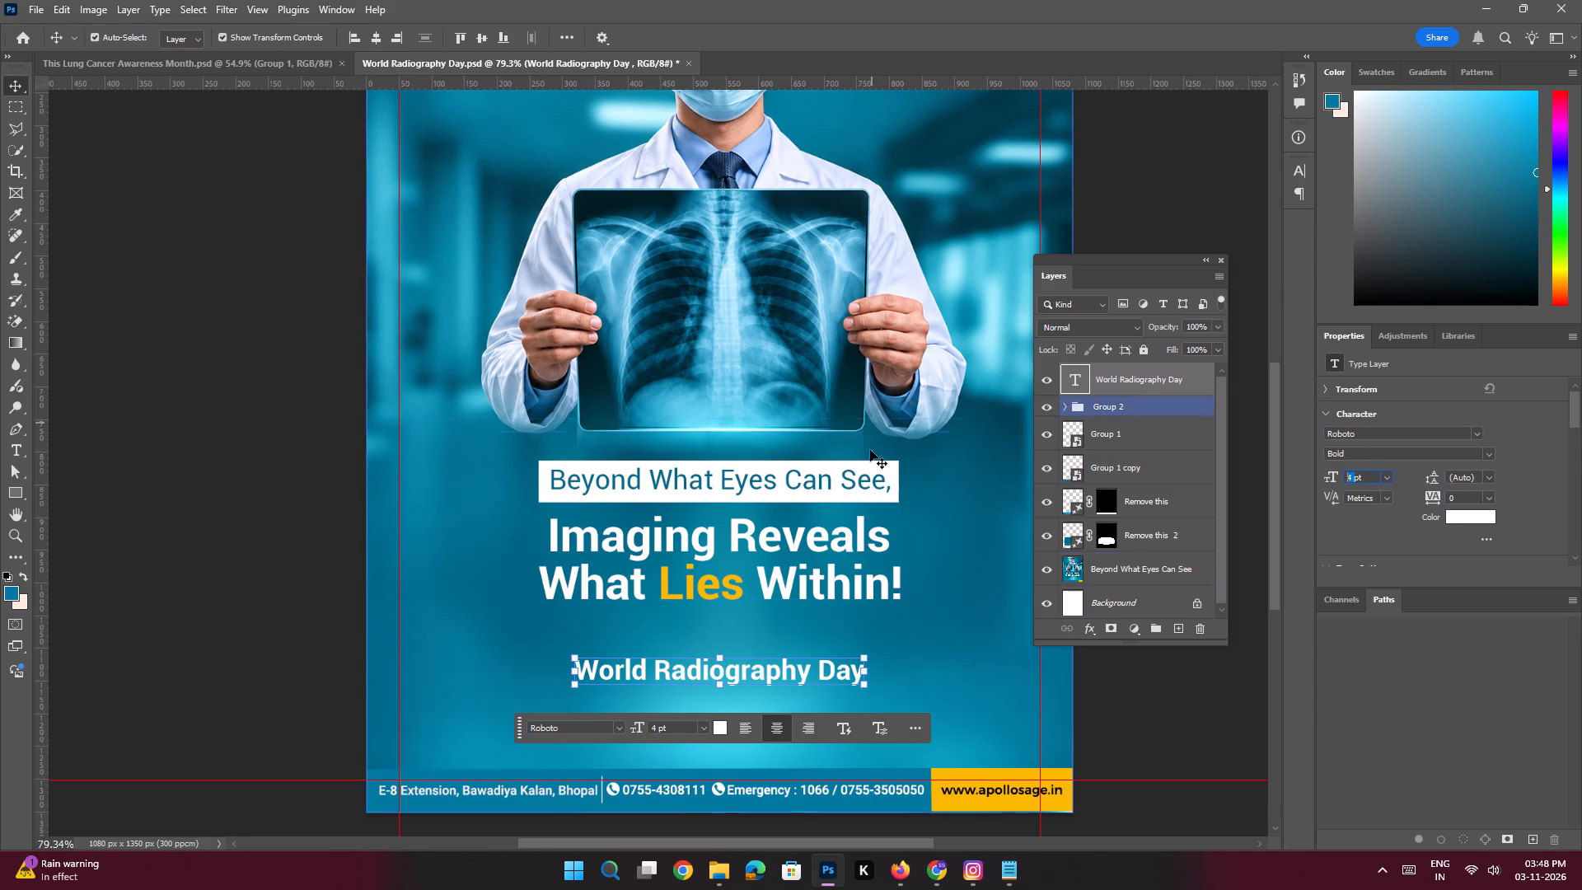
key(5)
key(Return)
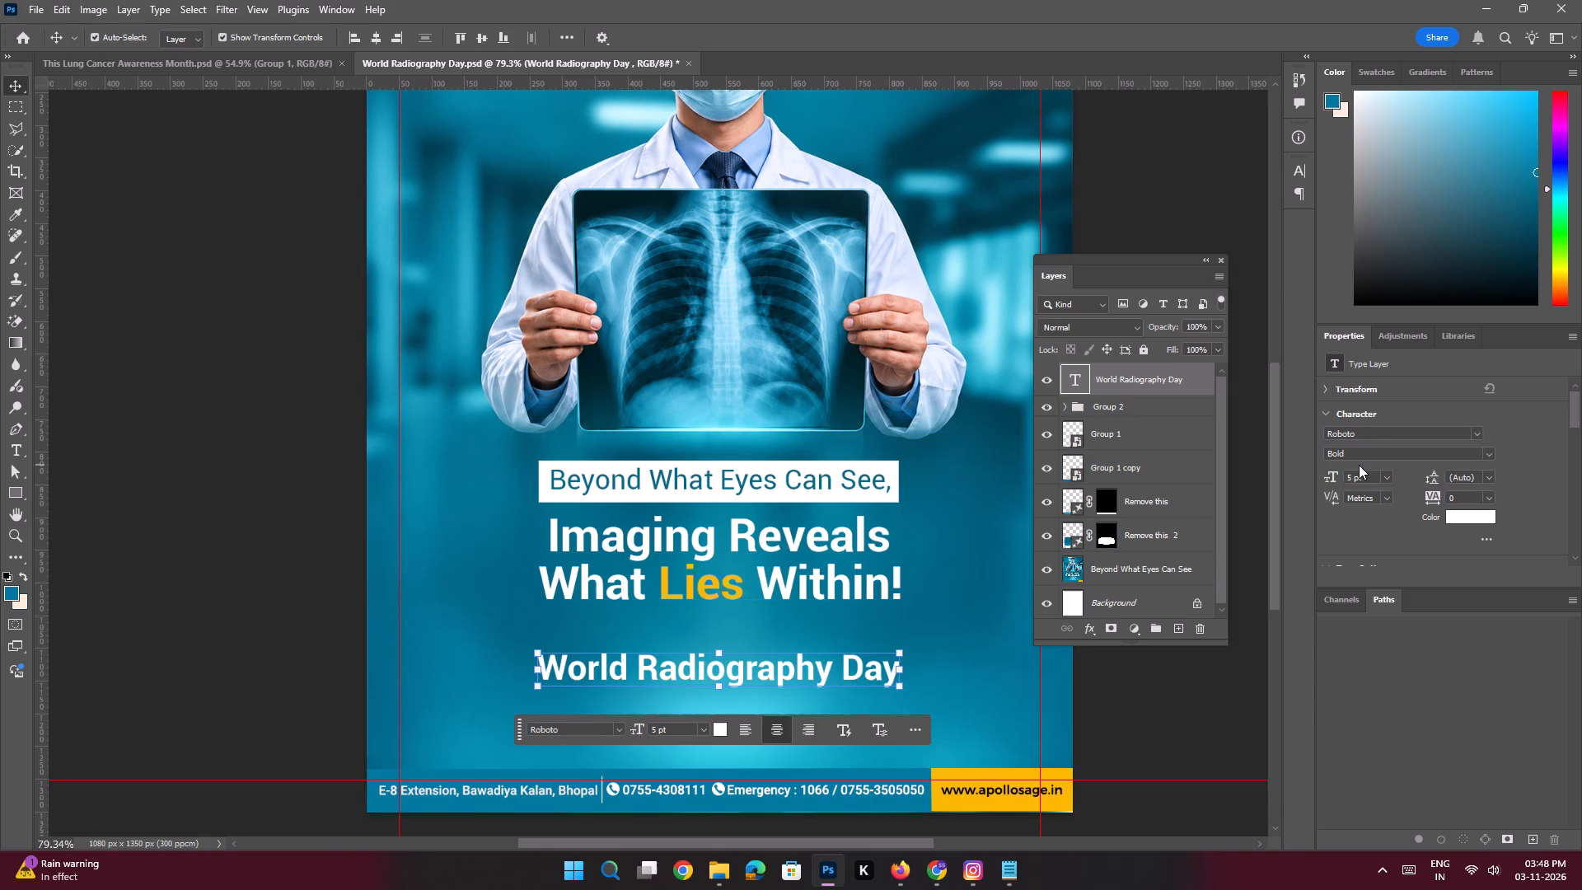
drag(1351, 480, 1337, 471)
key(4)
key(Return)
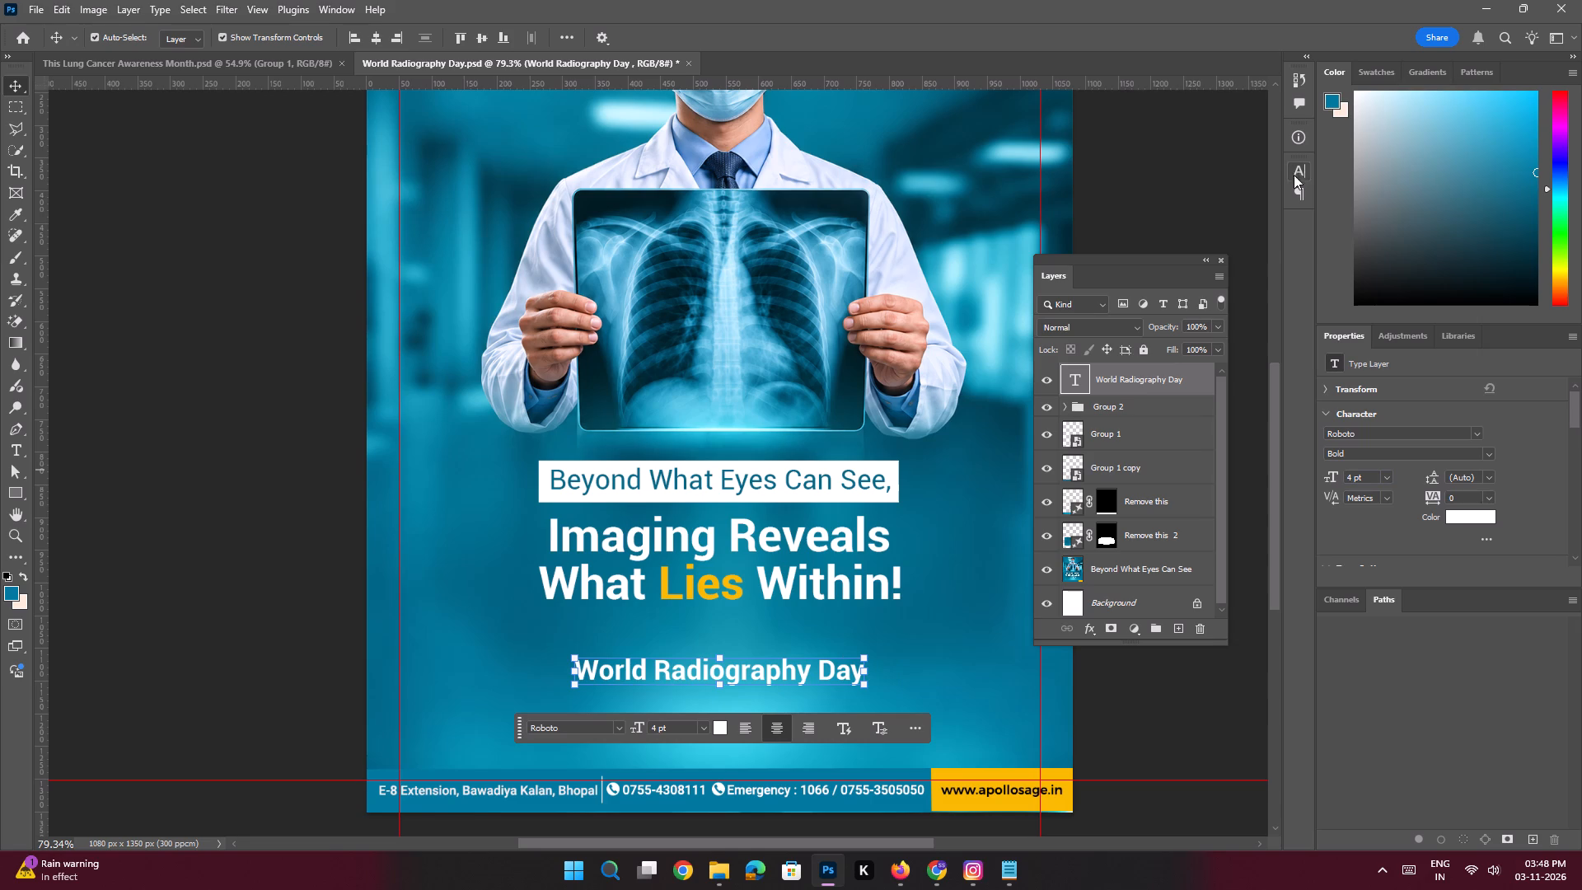
Paste 8 November as a new text layer below the World Radiography Day line.
click(1181, 635)
key(space)
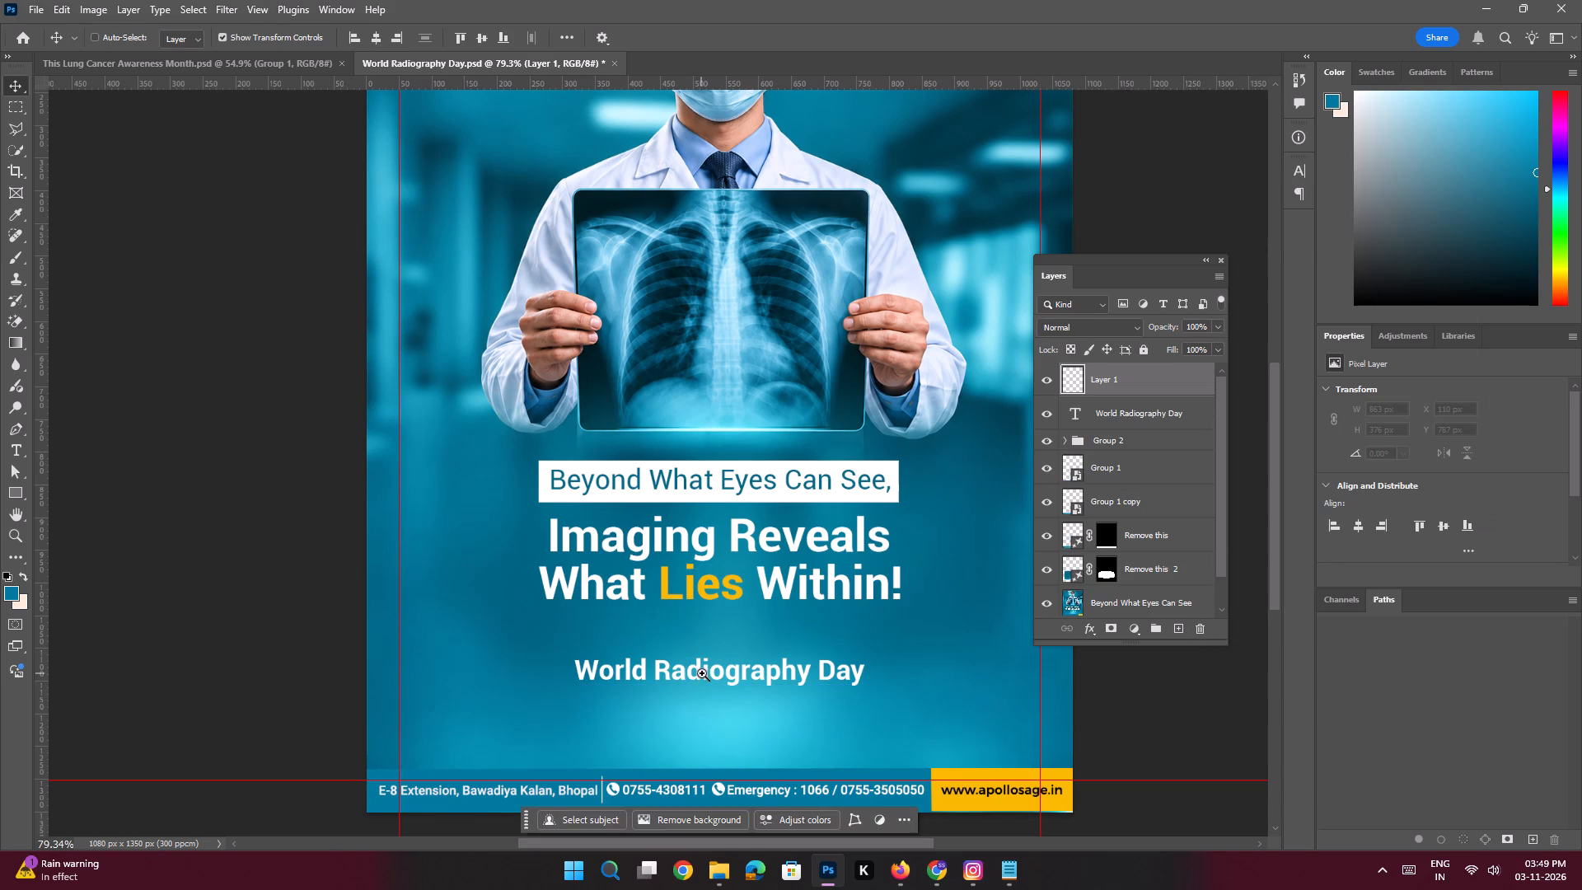
ctrl+drag(702, 673, 748, 718)
drag(748, 712, 695, 585)
key(t)
click(683, 640)
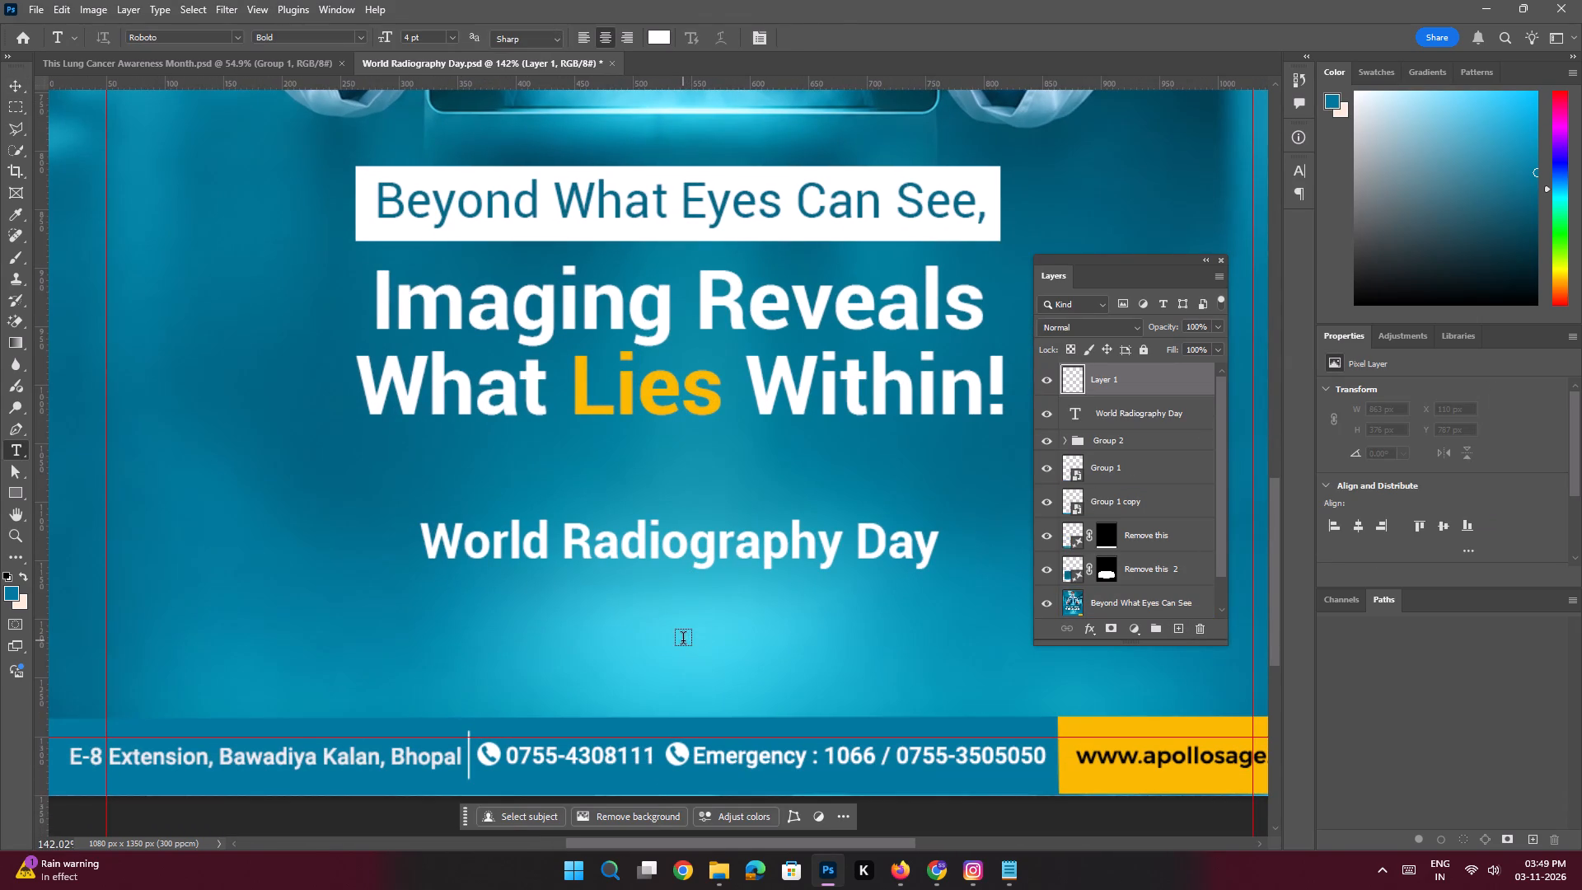
key(ctrl+v)
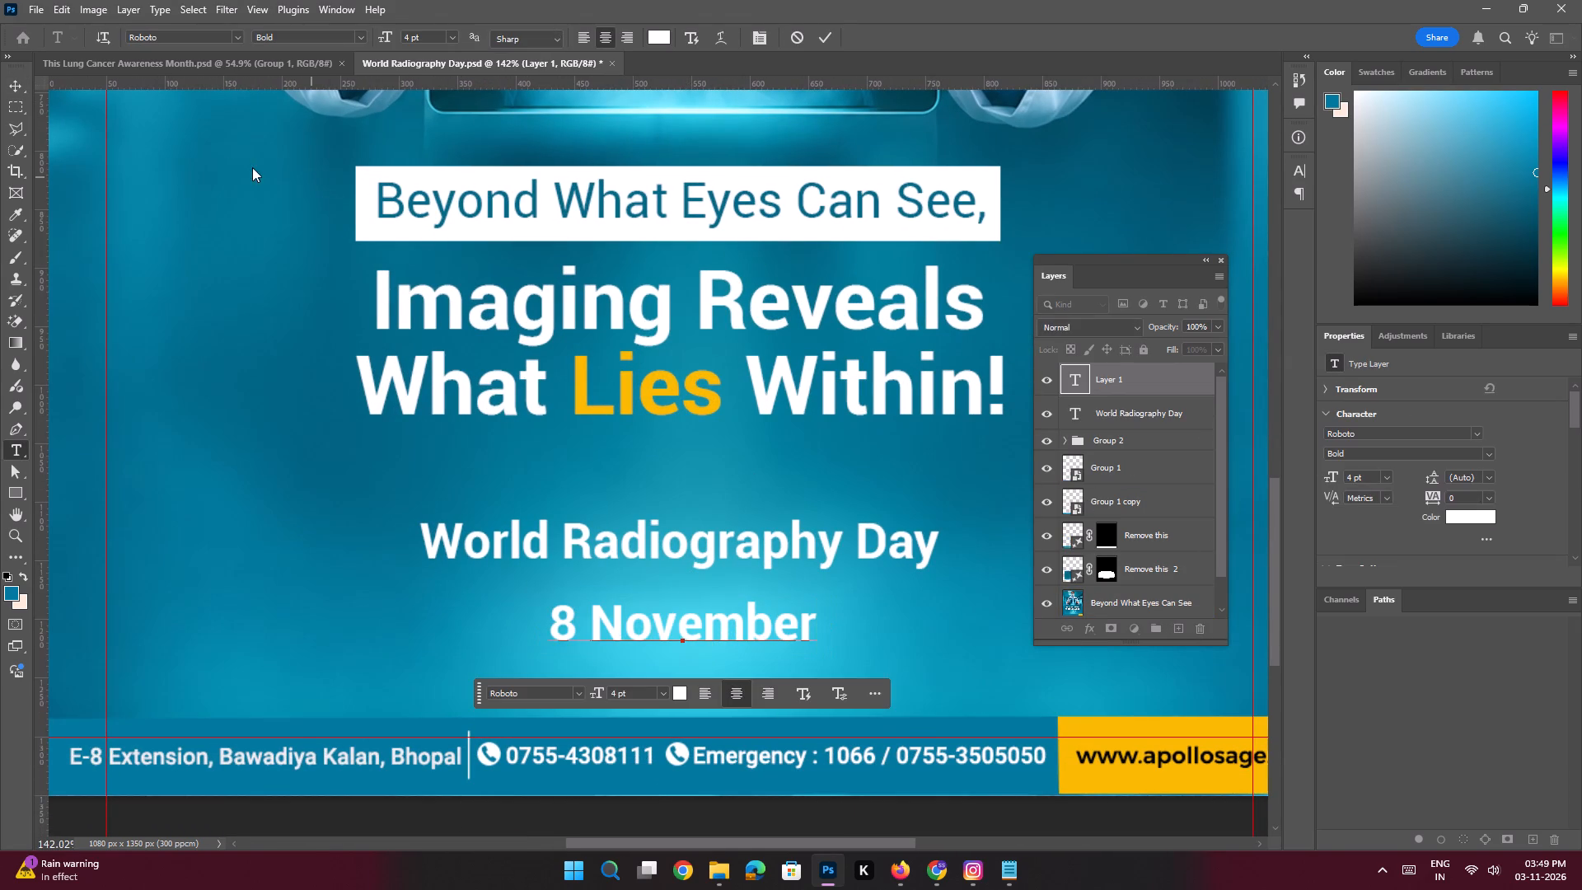
click(12, 84)
Set the 8 November text size to 3 pt.
drag(1353, 479, 1350, 478)
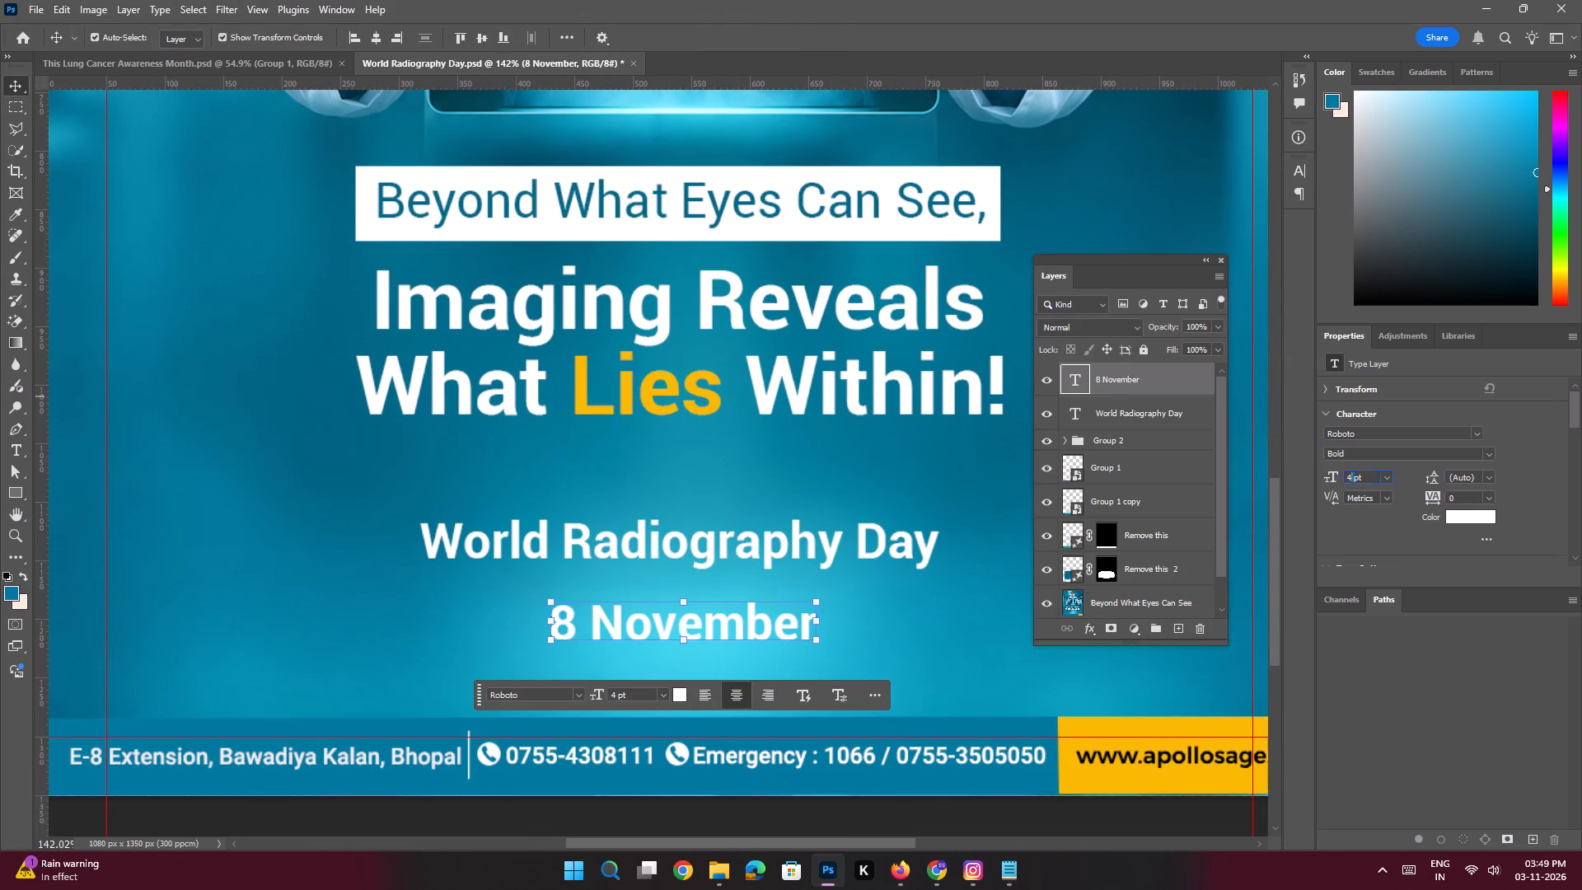
drag(1350, 478, 1296, 437)
key(3)
key(Return)
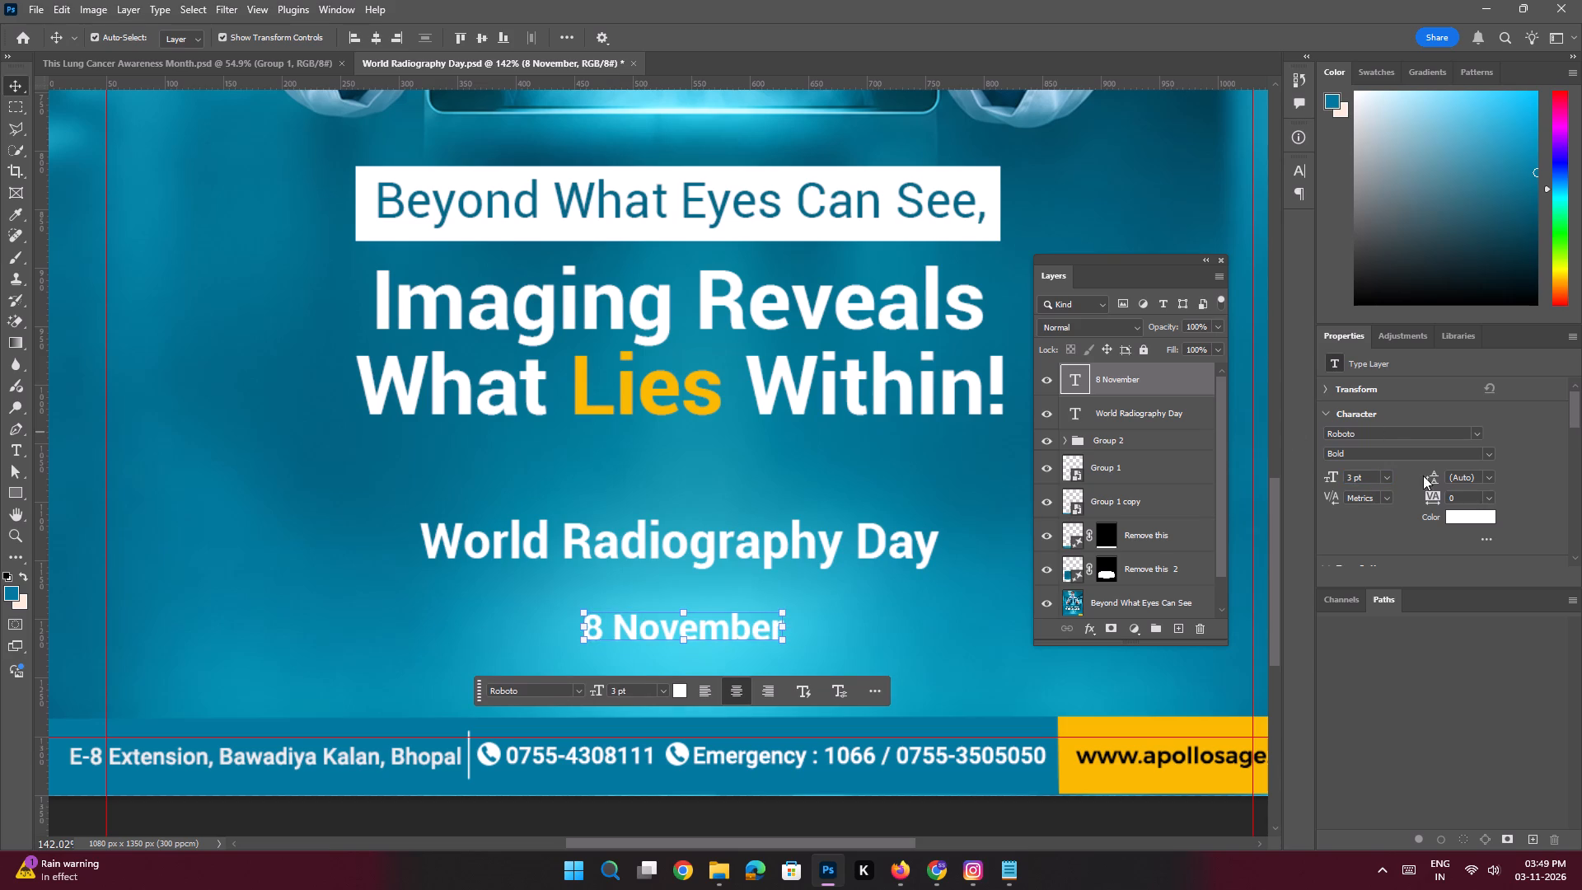
Set the 8 November text to the Roboto Medium weight.
click(1487, 455)
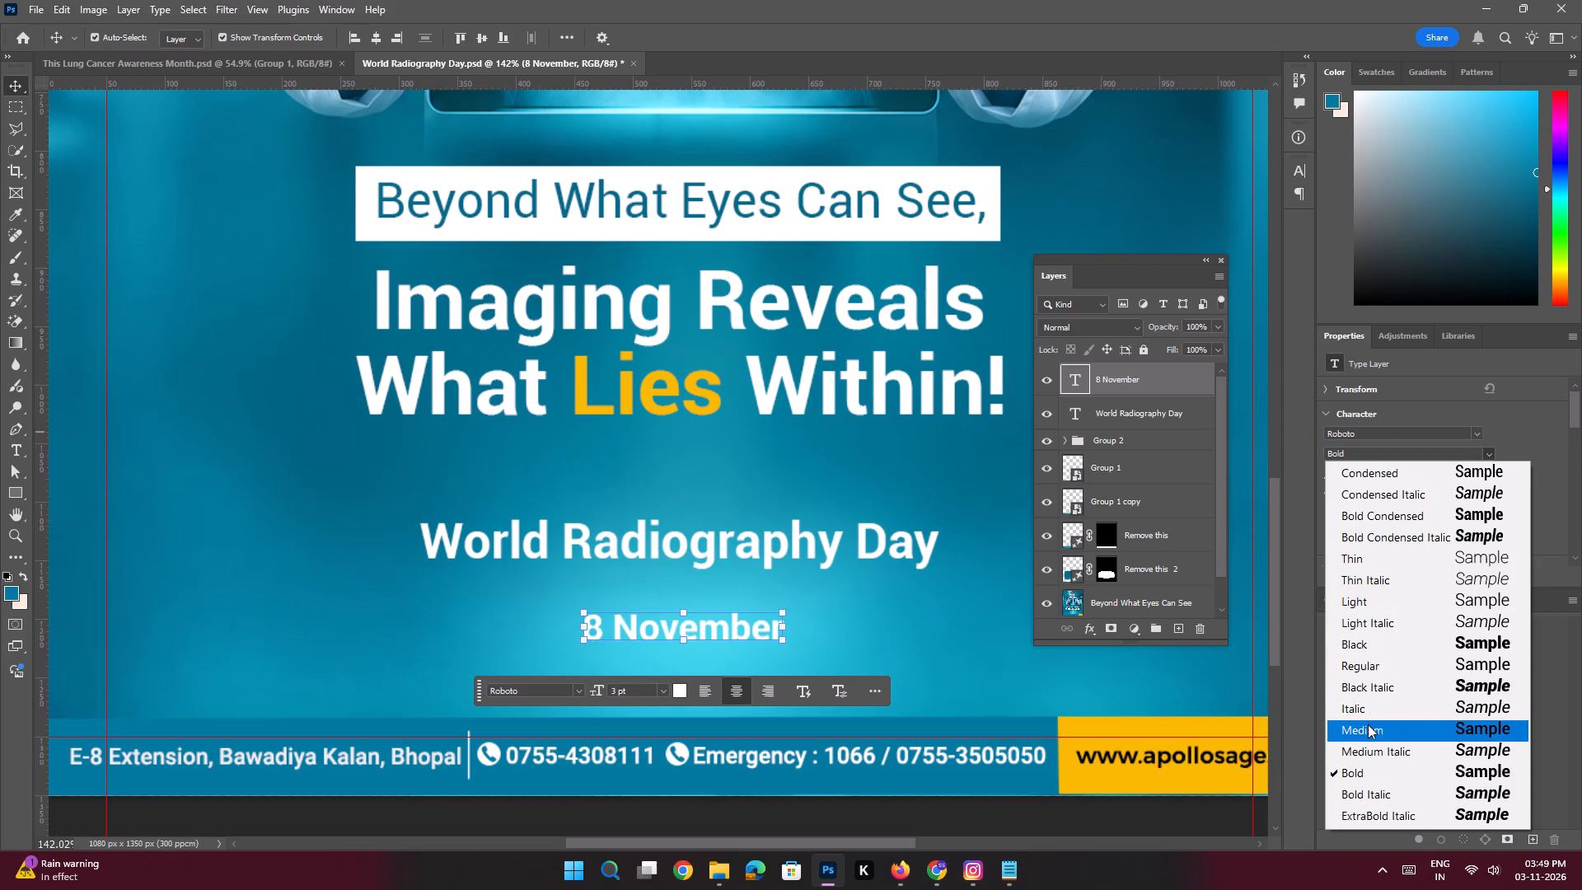
click(1368, 724)
Move the 8 November line up closer beneath World Radiography Day and align it to the horizontal centre.
shift+drag(757, 629, 757, 602)
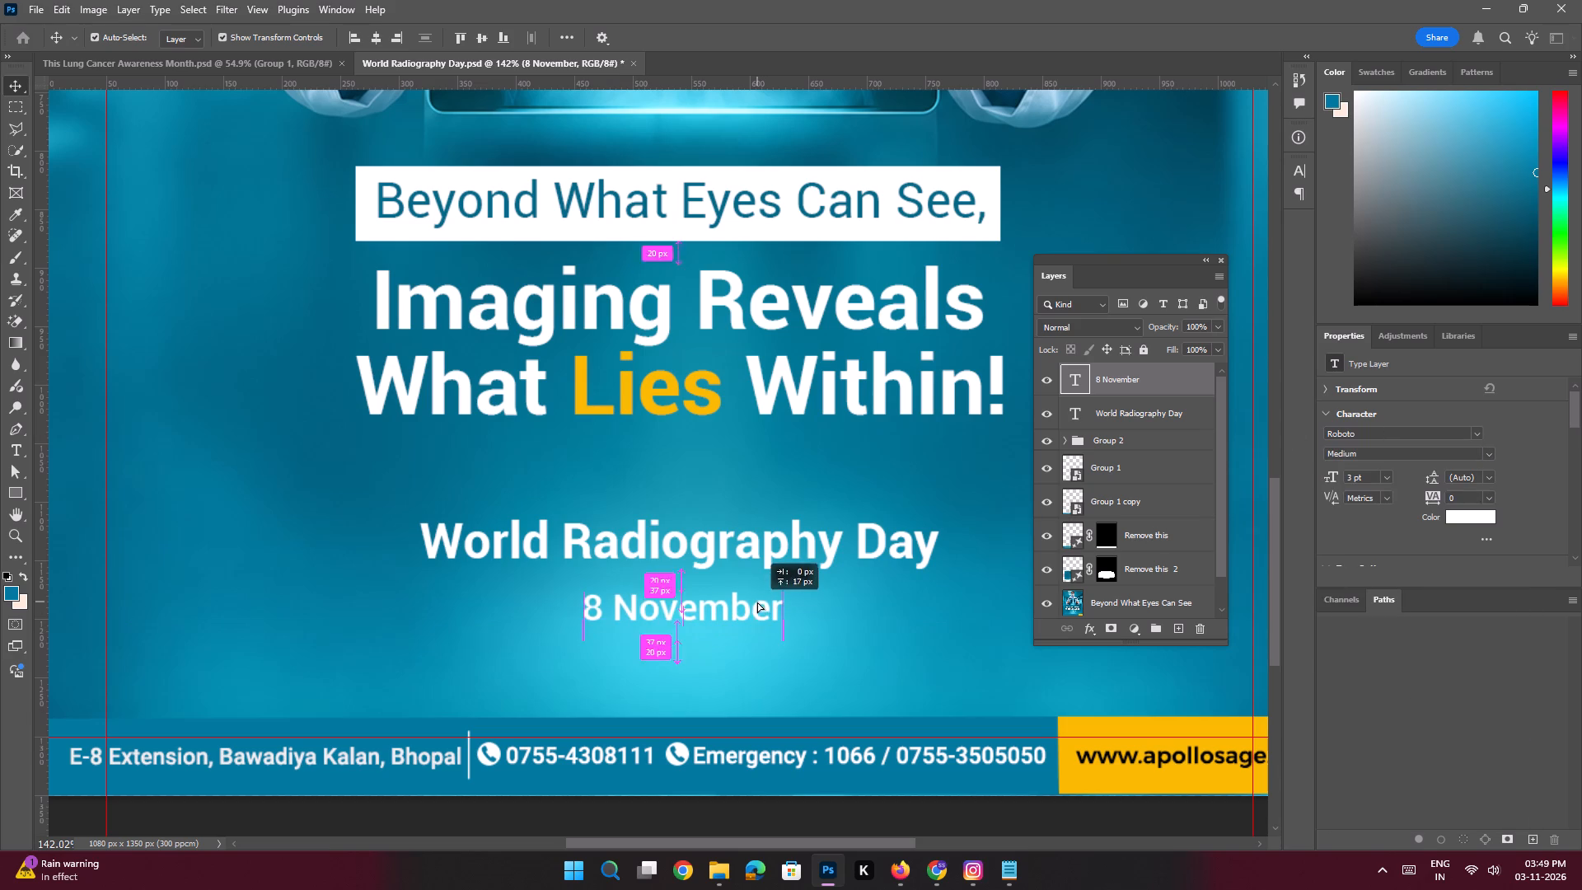
shift+drag(757, 602, 757, 600)
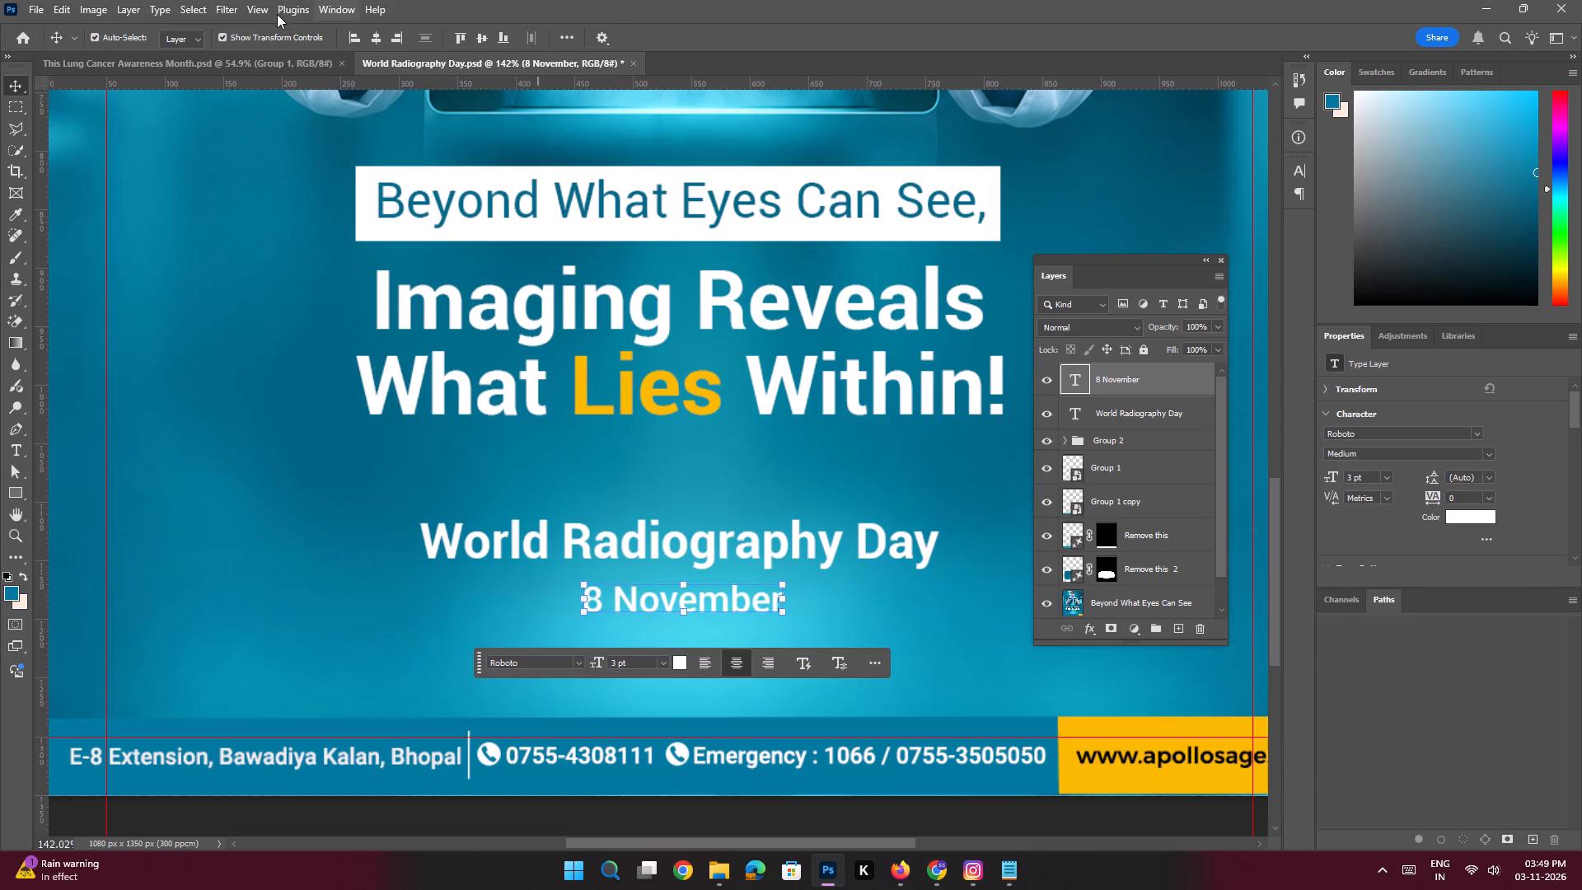
double_click(376, 35)
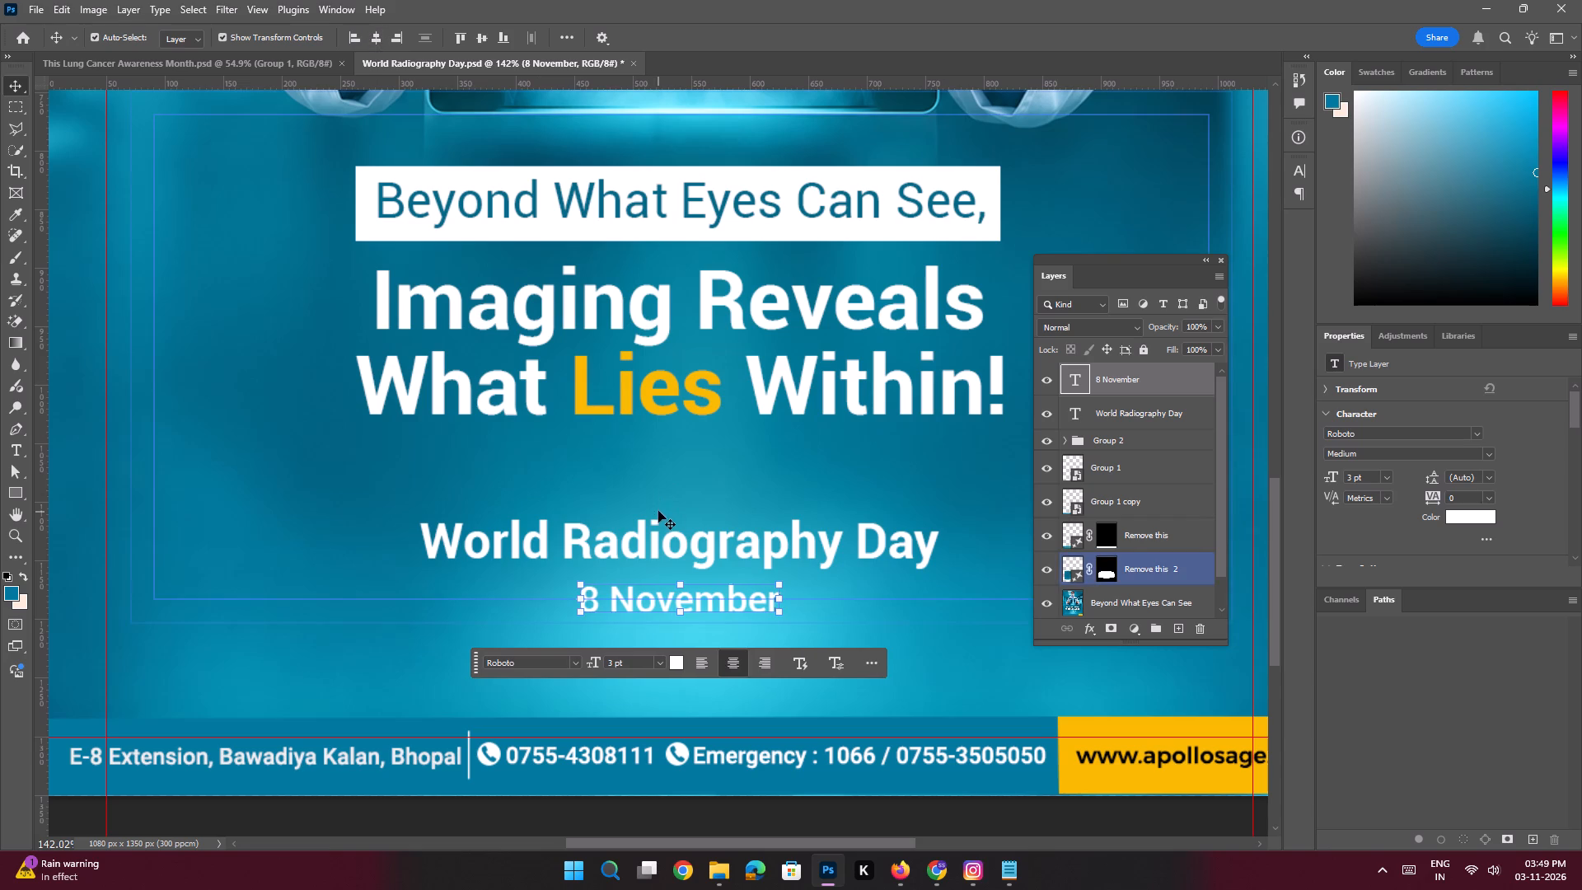
Check the reference design in Downloads and draw a thin rectangle of about 74 x 4 px just after the word Day on a new layer.
click(906, 870)
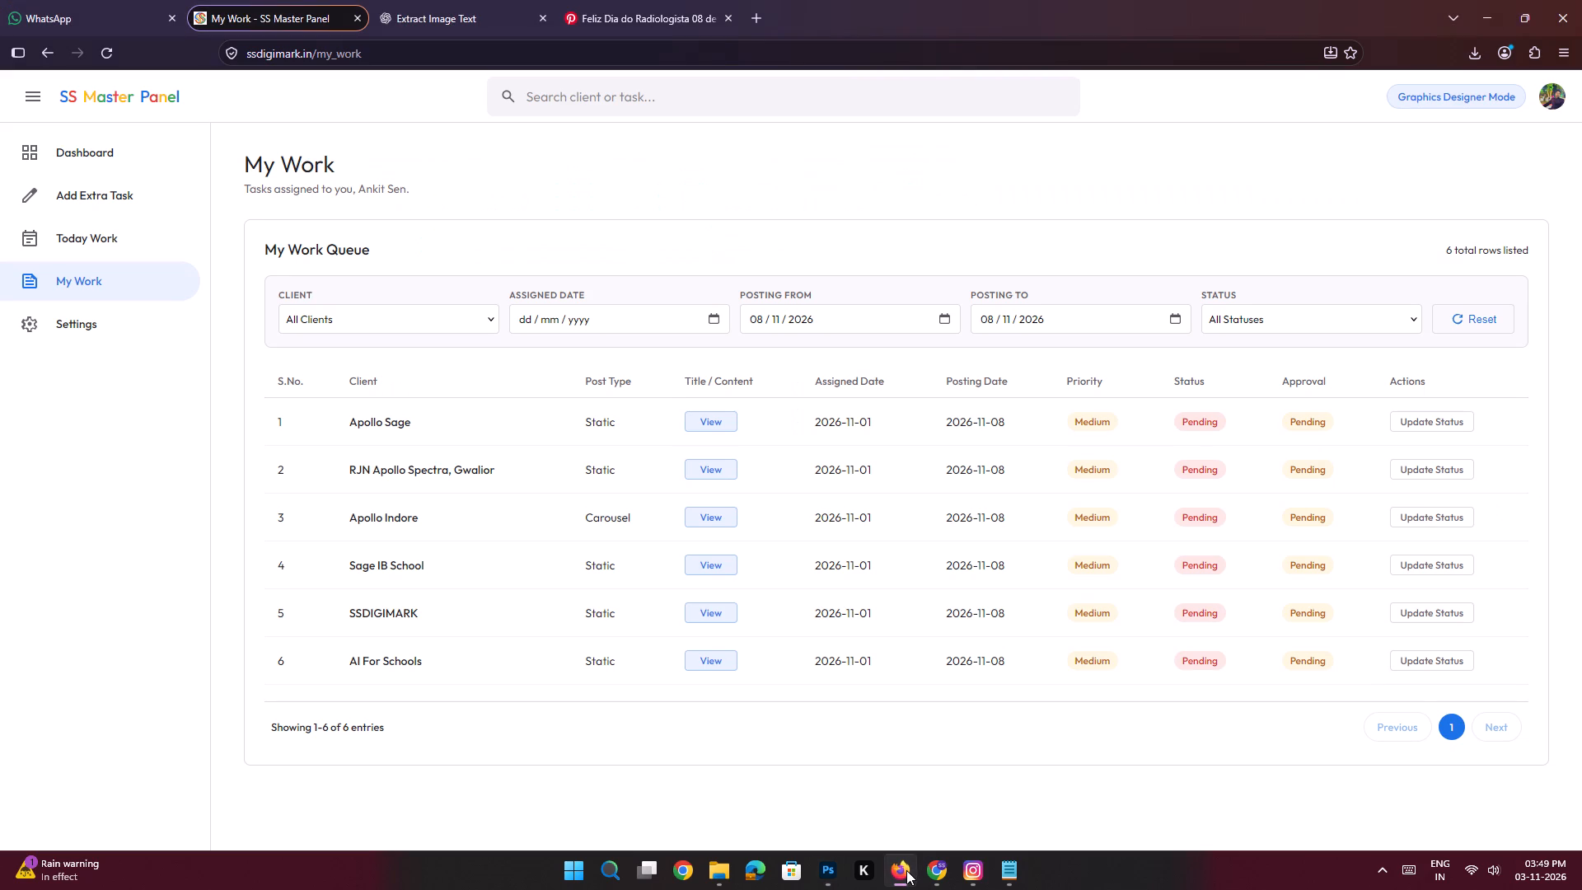
click(906, 870)
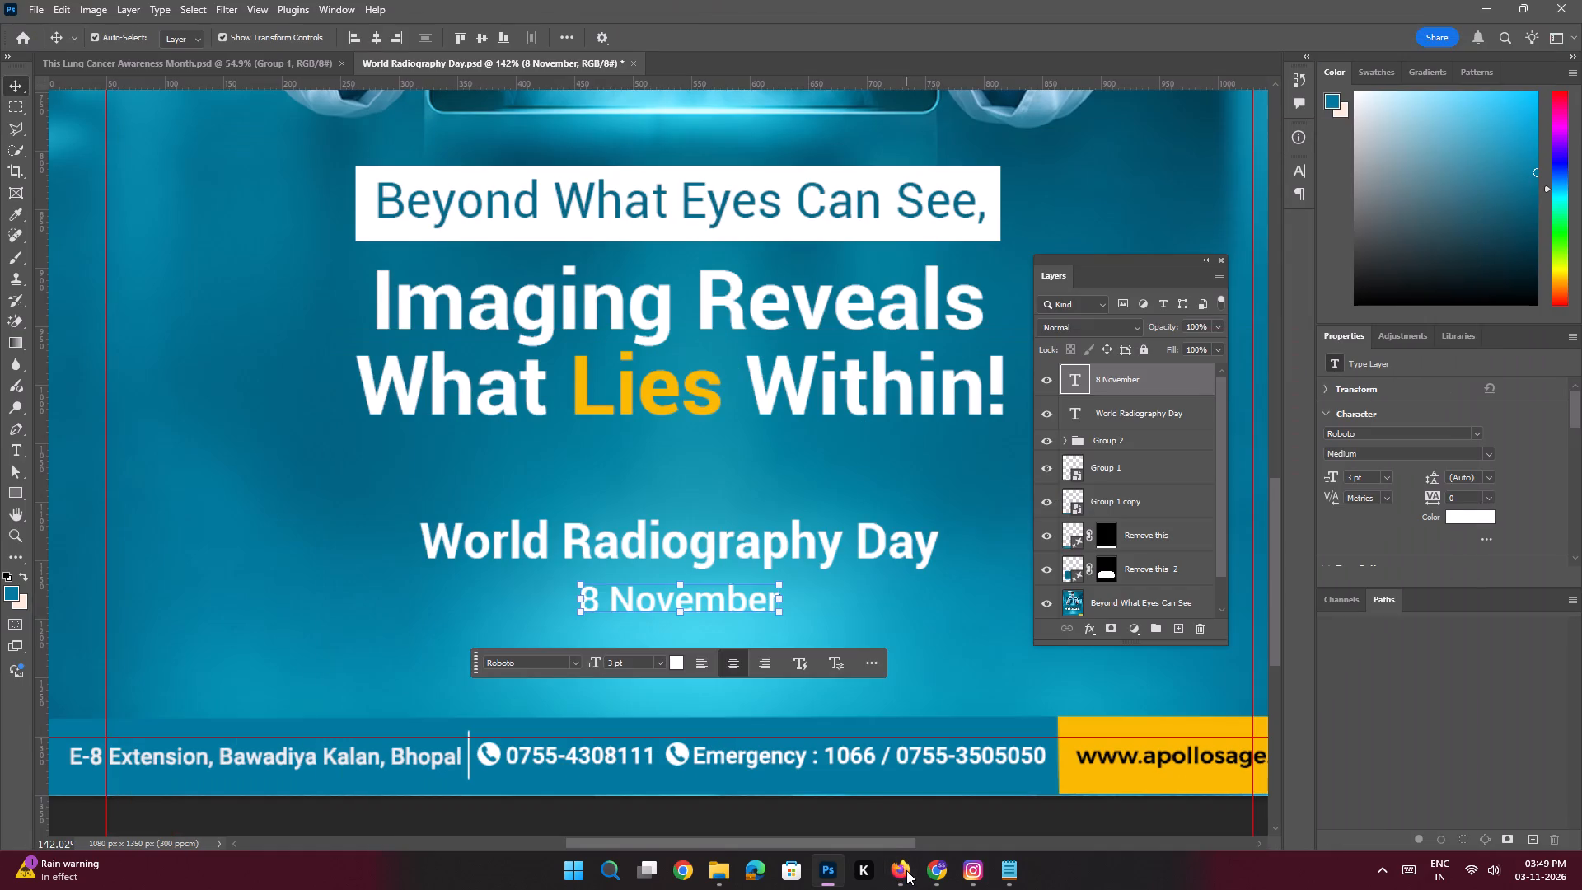
key(alt+Tab)
alt+click(682, 415)
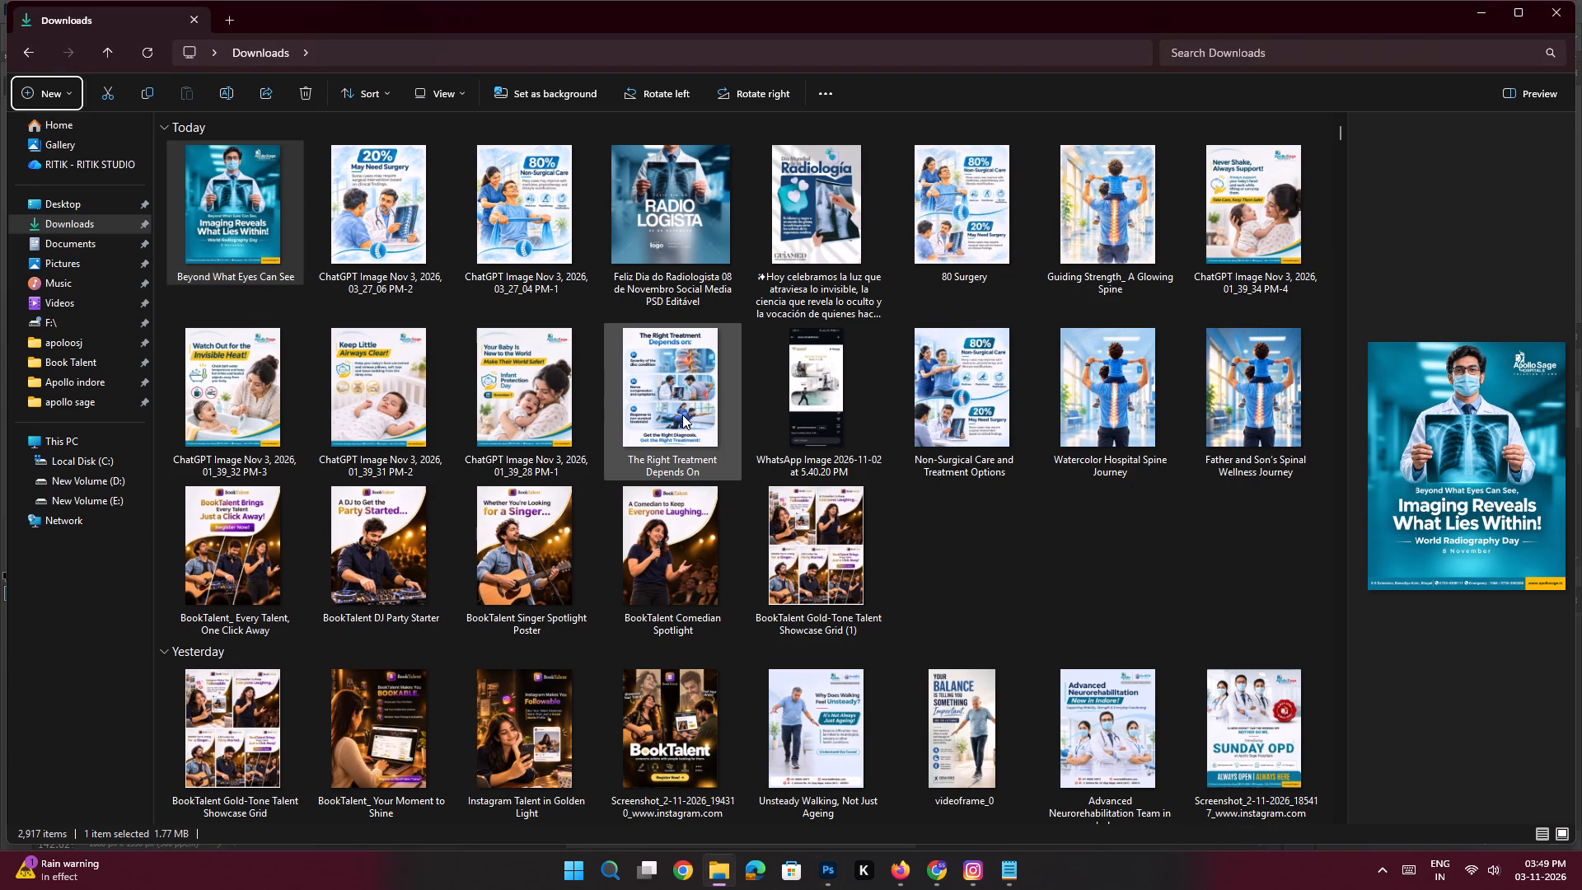
key(alt+Tab)
key(space)
key(space)
key(space)
key(space)
key(space)
key(space)
key(space)
key(space)
drag(727, 516, 650, 438)
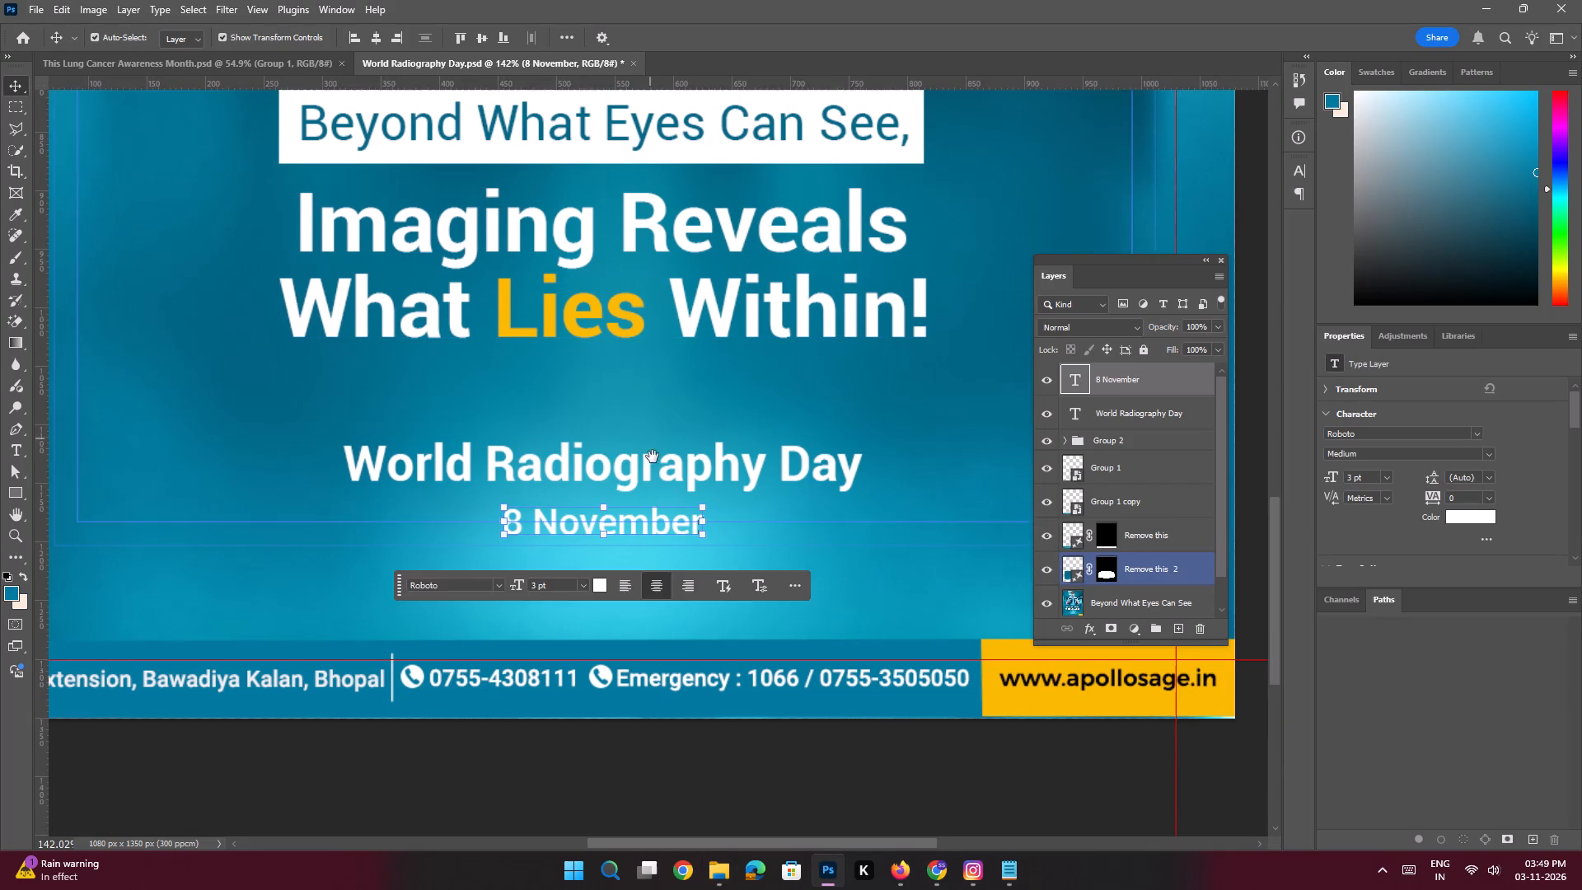
click(653, 467)
click(1184, 631)
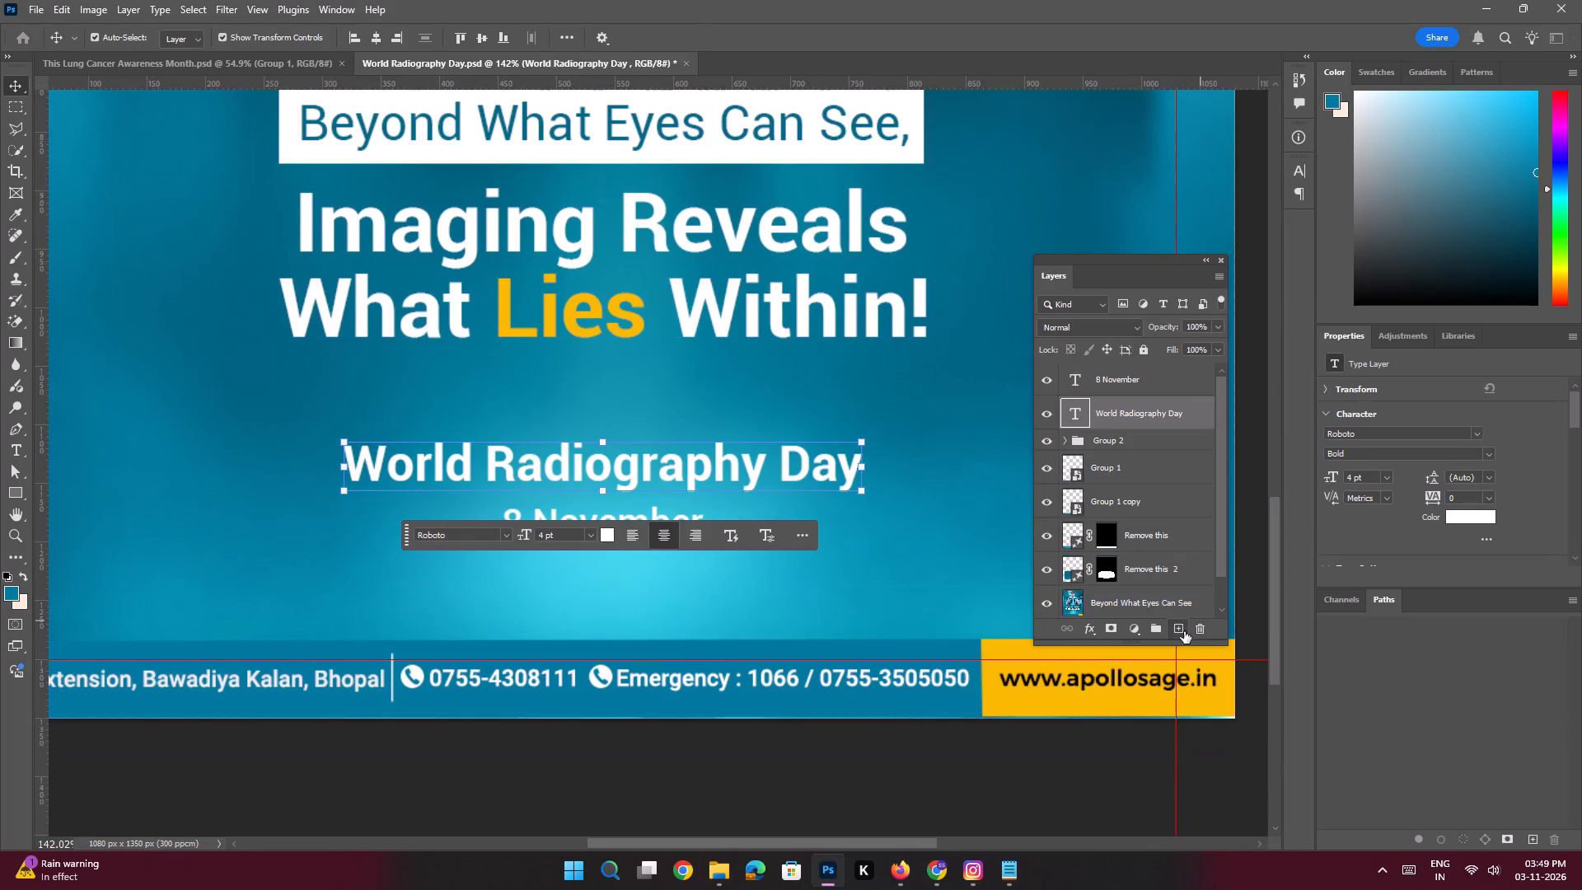
click(16, 489)
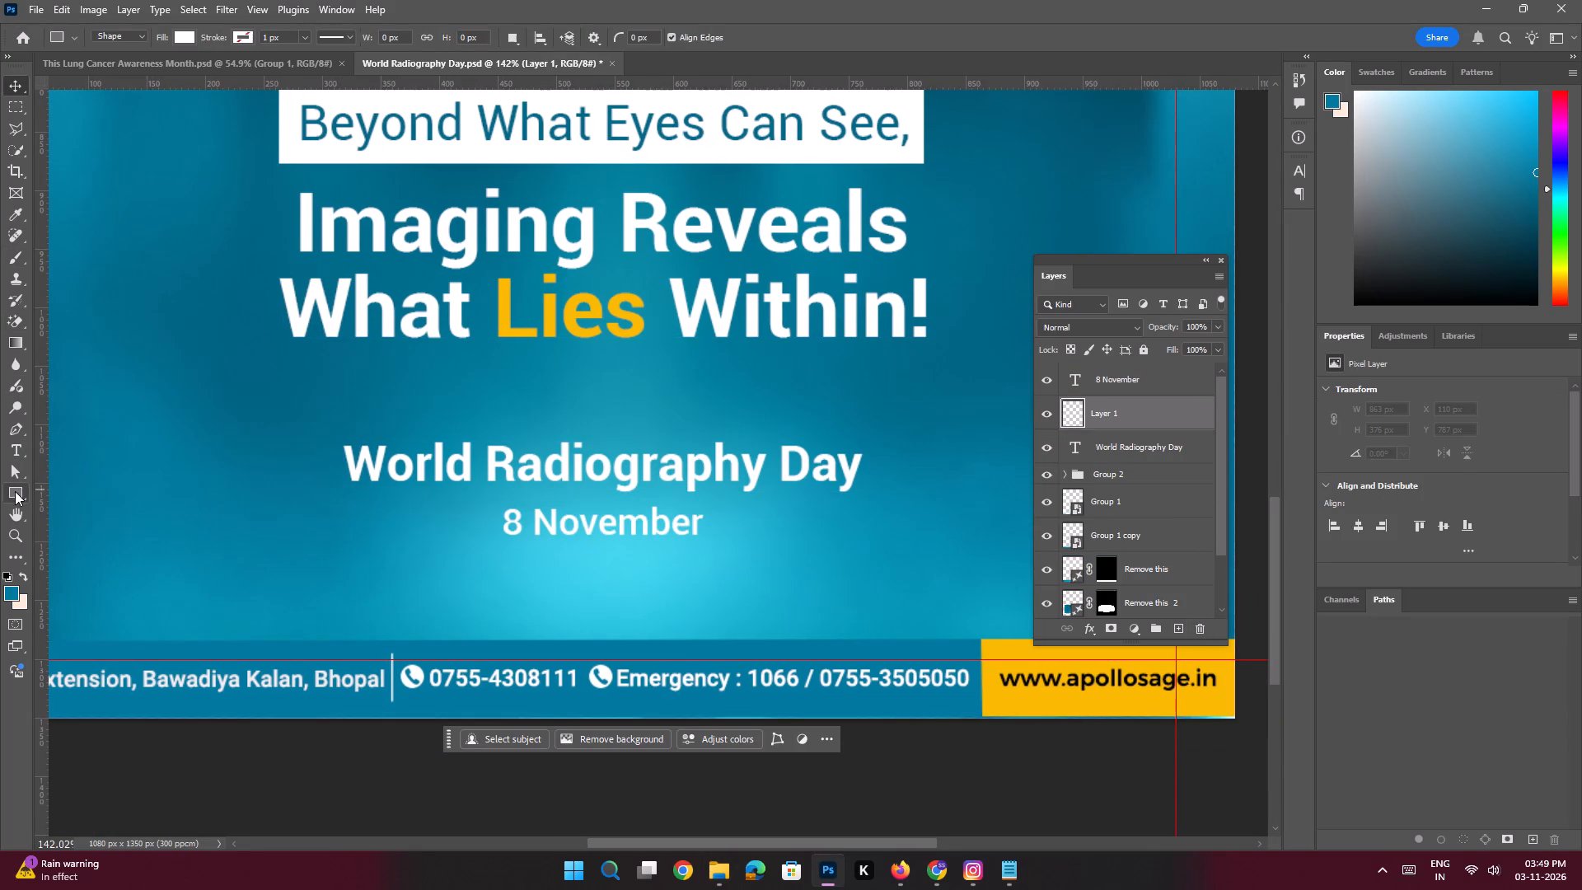
key(space)
key(space)
key(space)
key(space)
key(space)
key(space)
key(space)
key(space)
key(space)
key(space)
key(space)
key(space)
key(space)
key(space)
drag(705, 414, 338, 305)
ctrl+drag(518, 363, 554, 405)
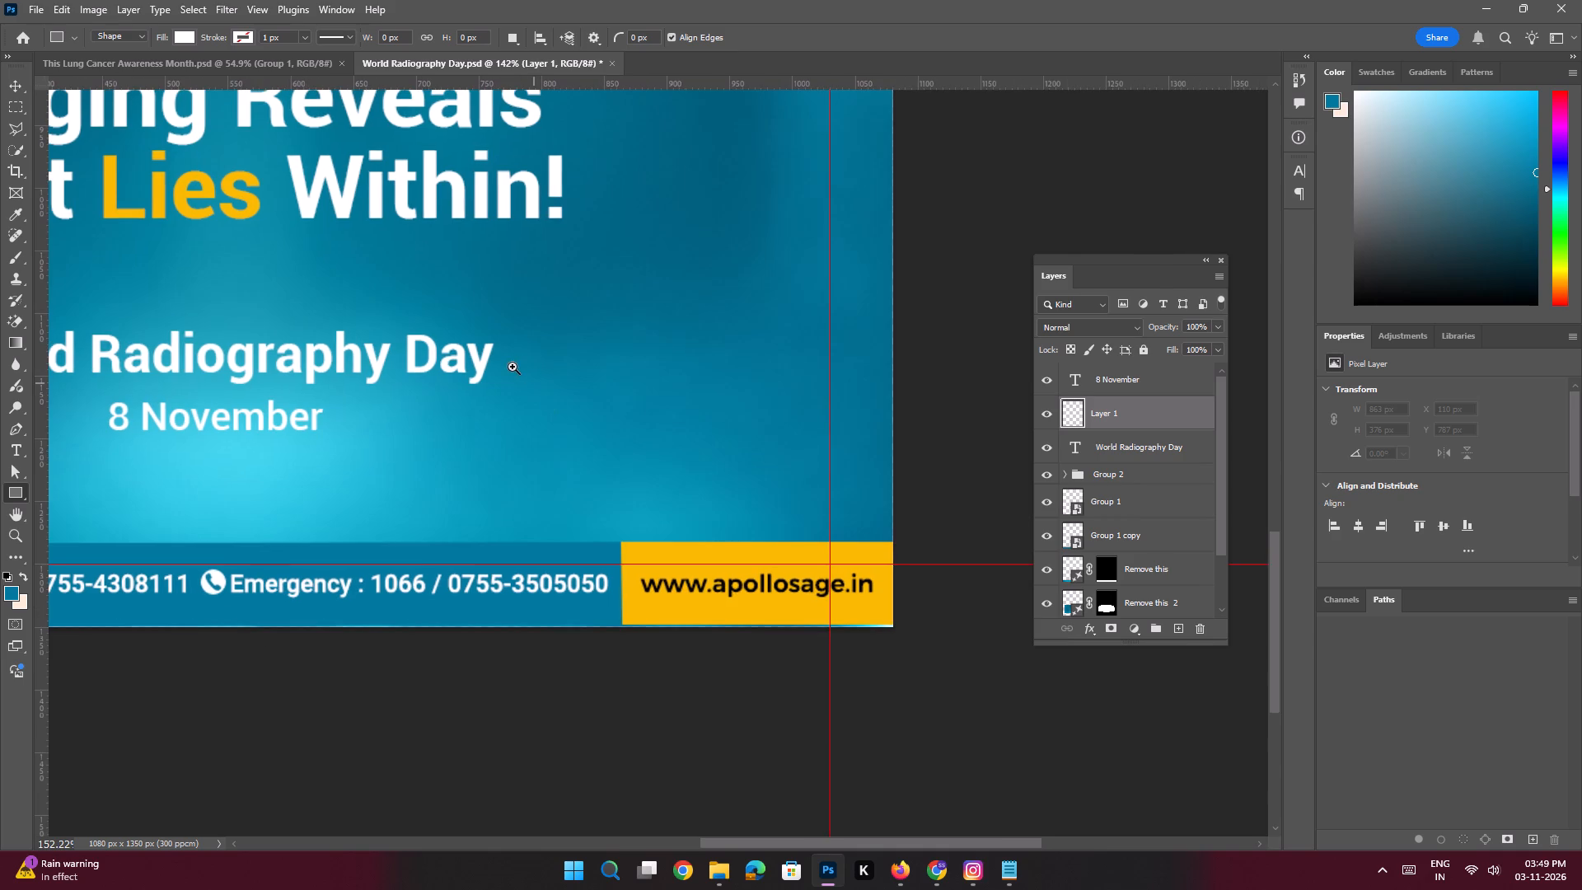
drag(502, 358, 593, 369)
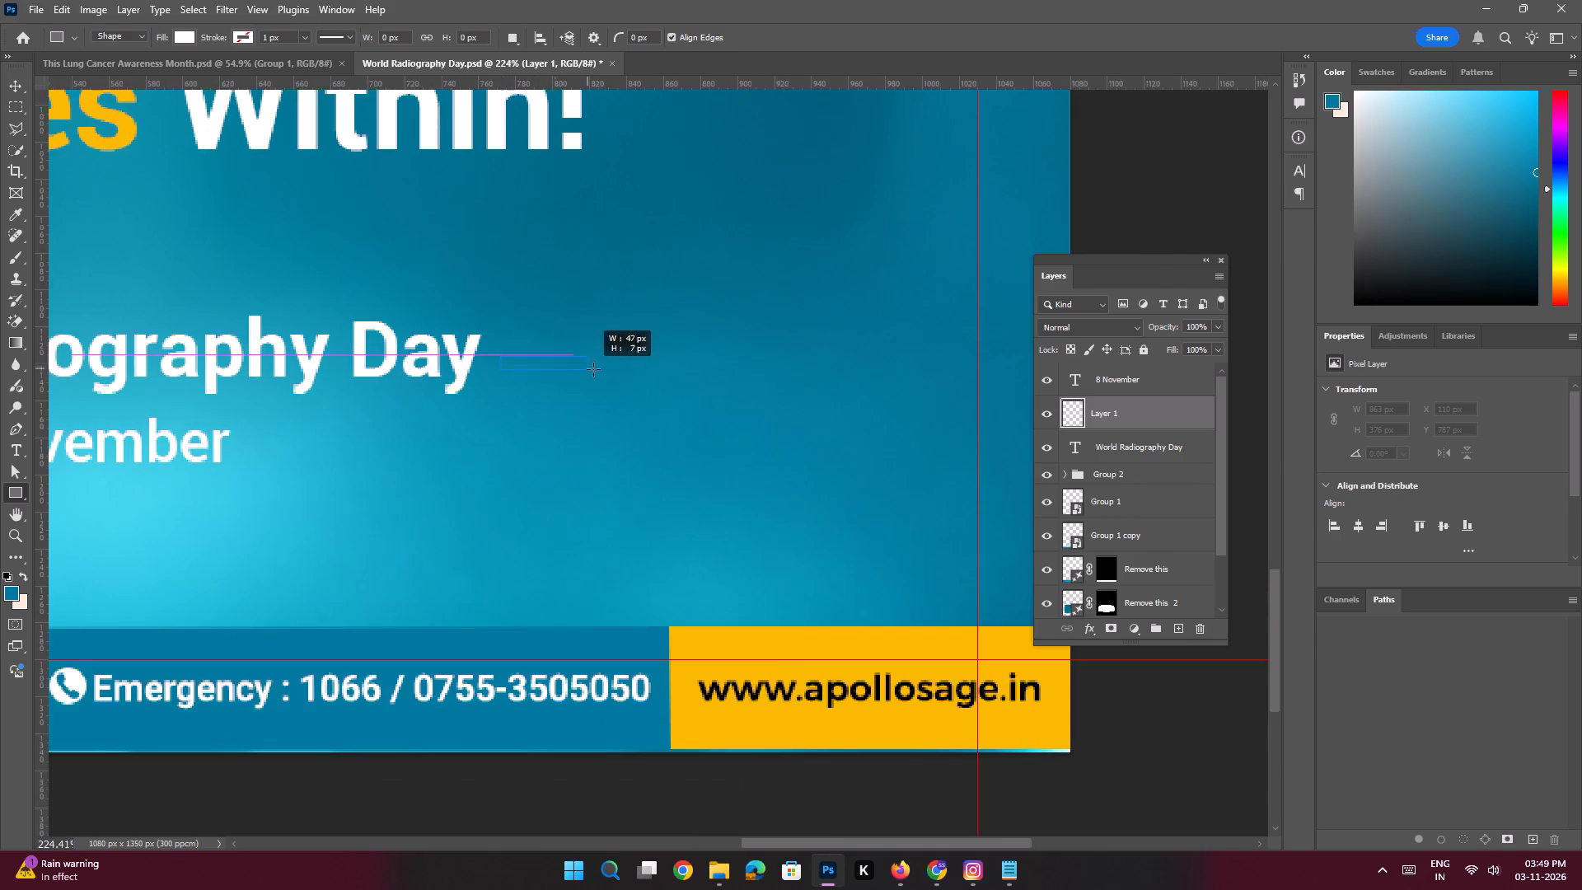
drag(593, 369, 629, 363)
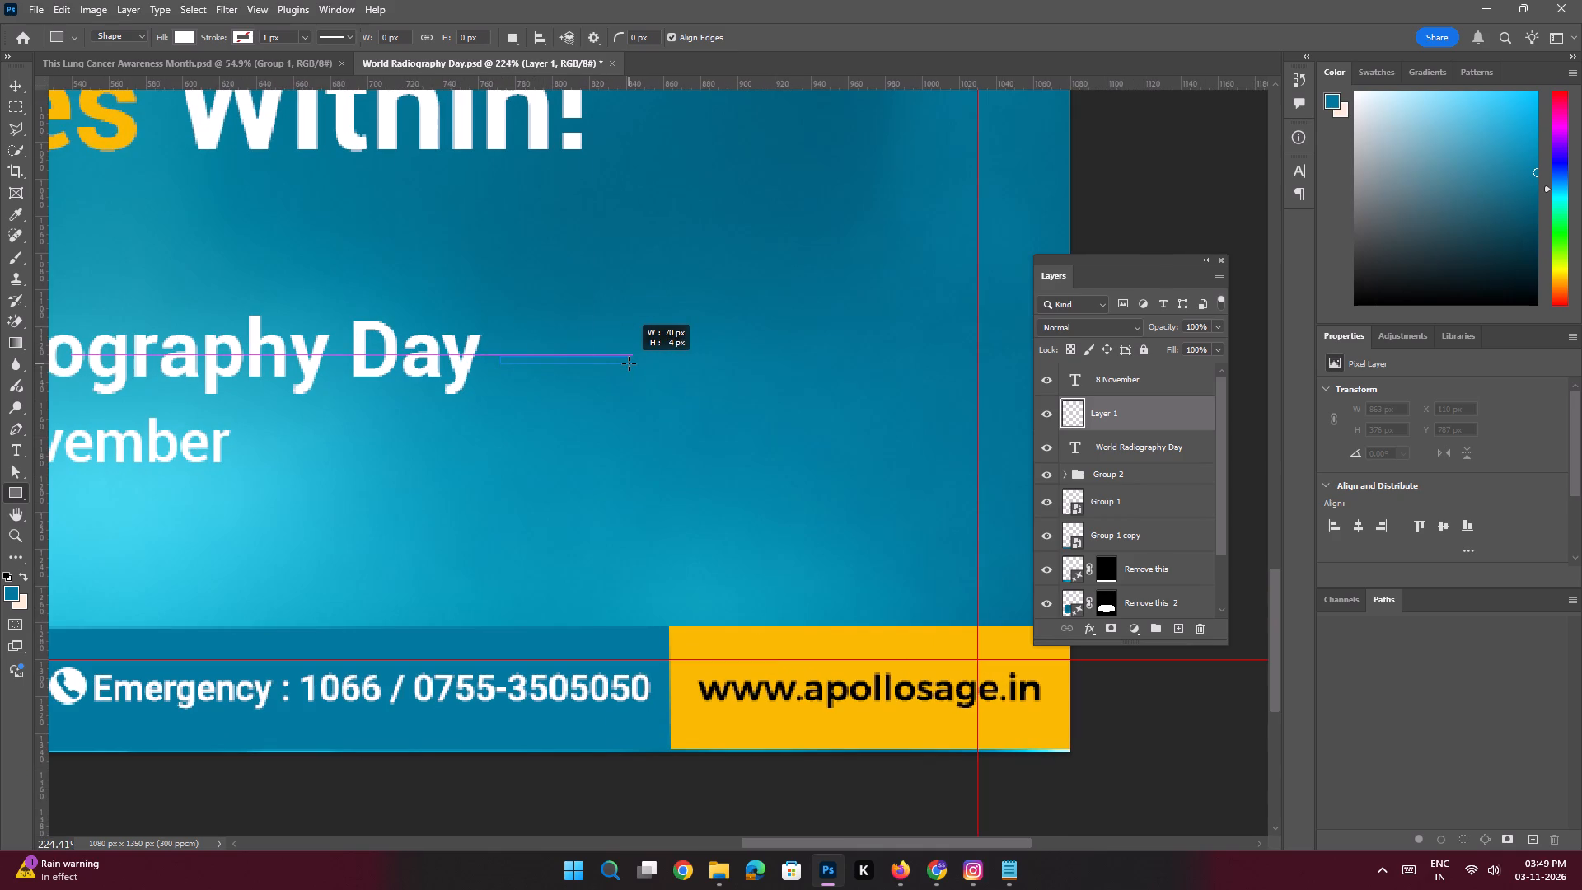
drag(629, 363, 637, 363)
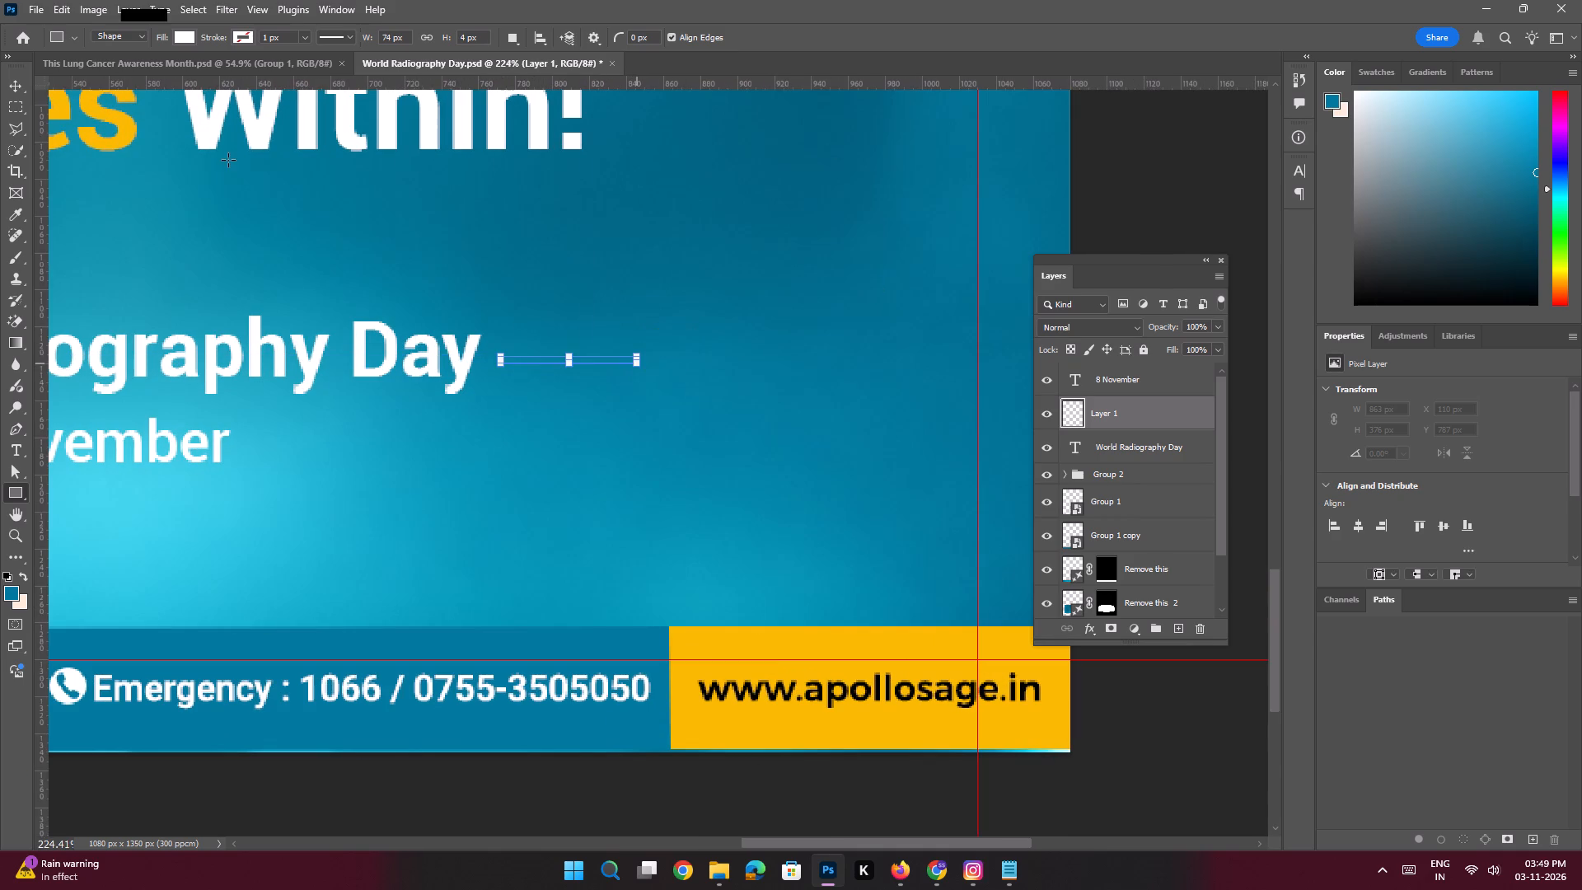
Fill the thin rectangle with the recently used yellow.
click(185, 37)
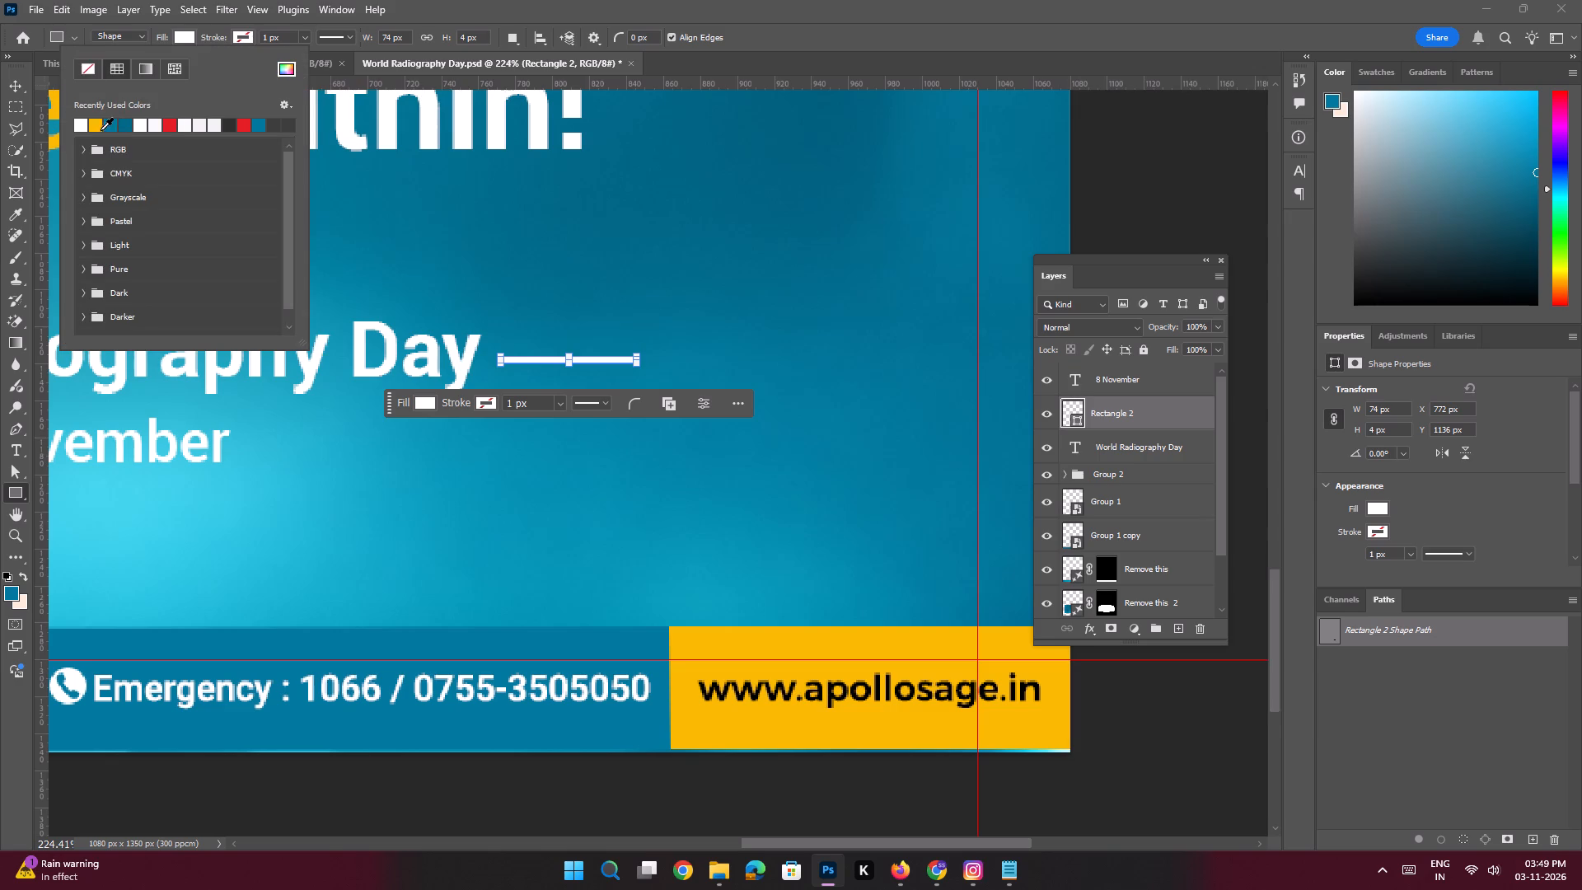
click(98, 129)
click(188, 38)
Taper the yellow bar to a point by moving both corner points of its outer end 2 px inward with Direct Selection.
click(17, 86)
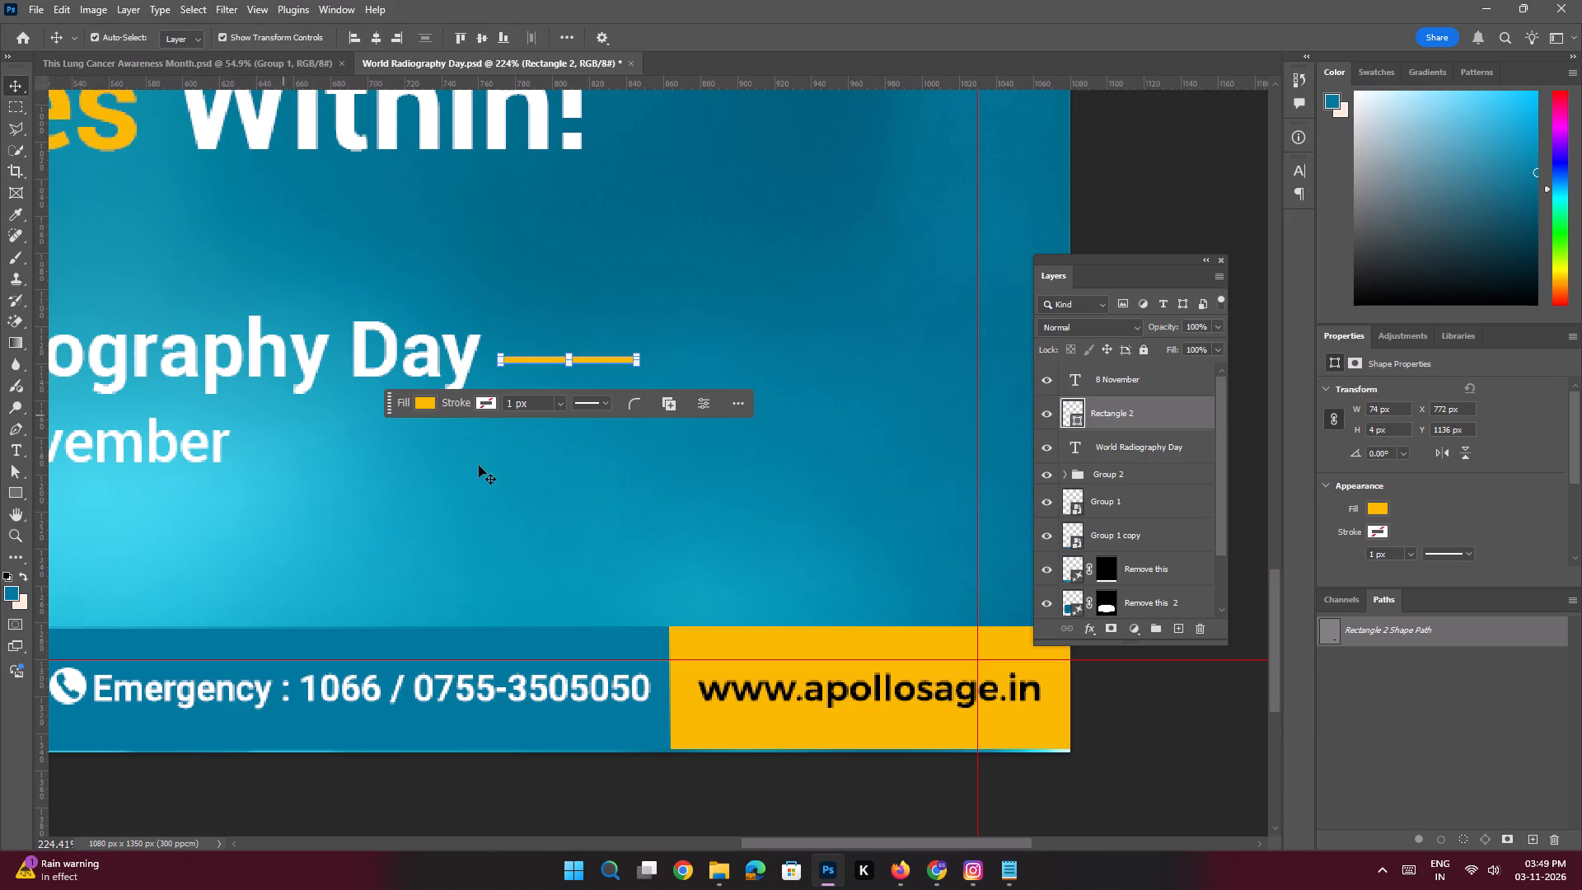
key(space)
ctrl+drag(592, 341, 668, 420)
drag(689, 377, 619, 363)
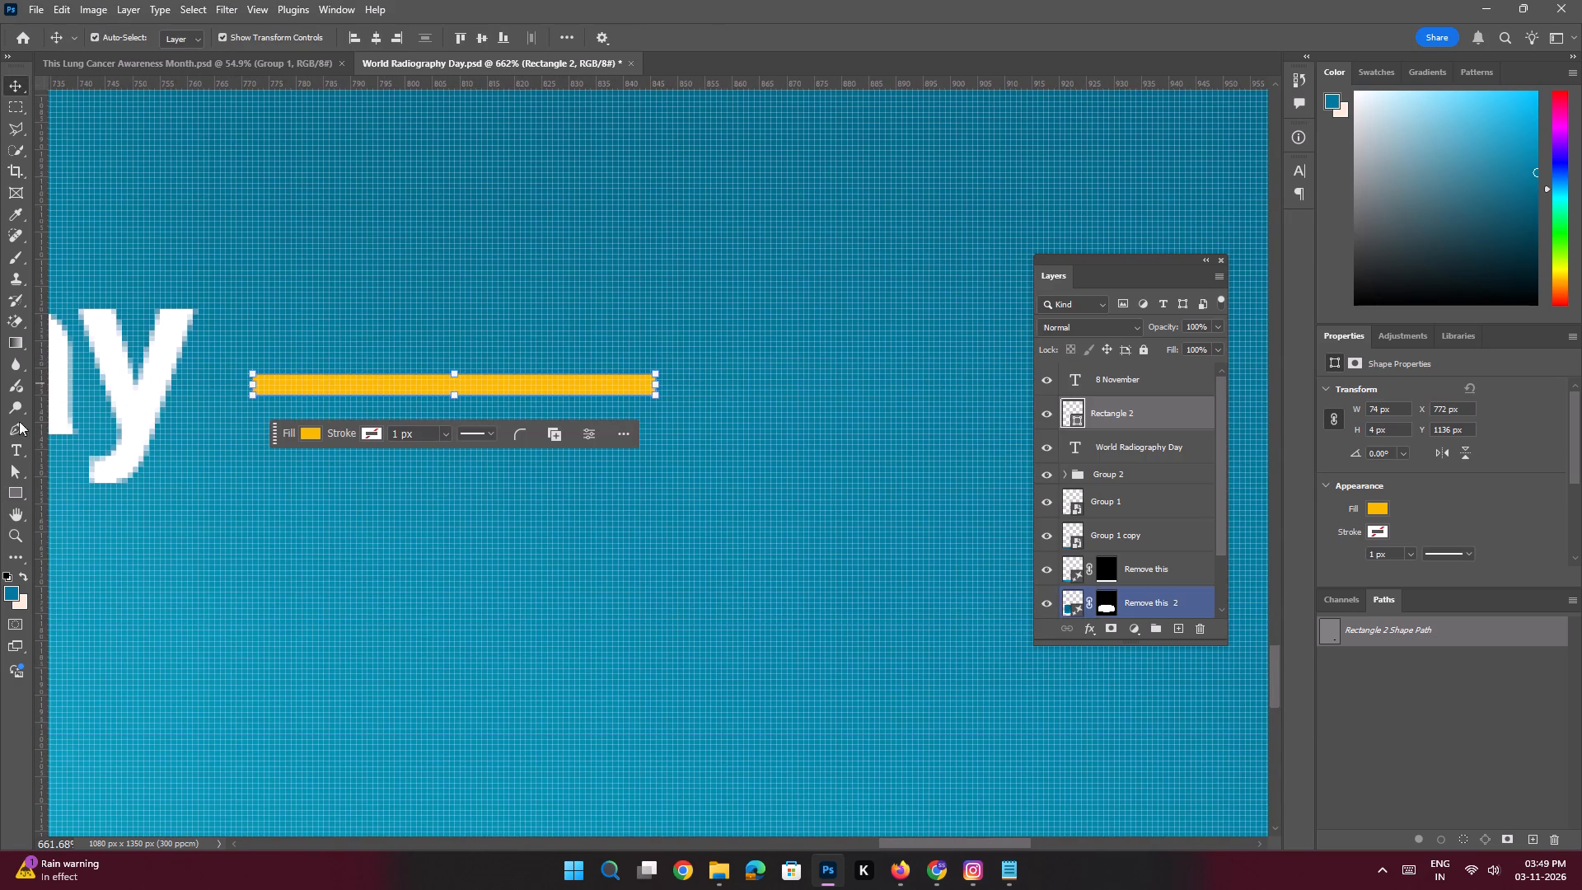
right_click(16, 471)
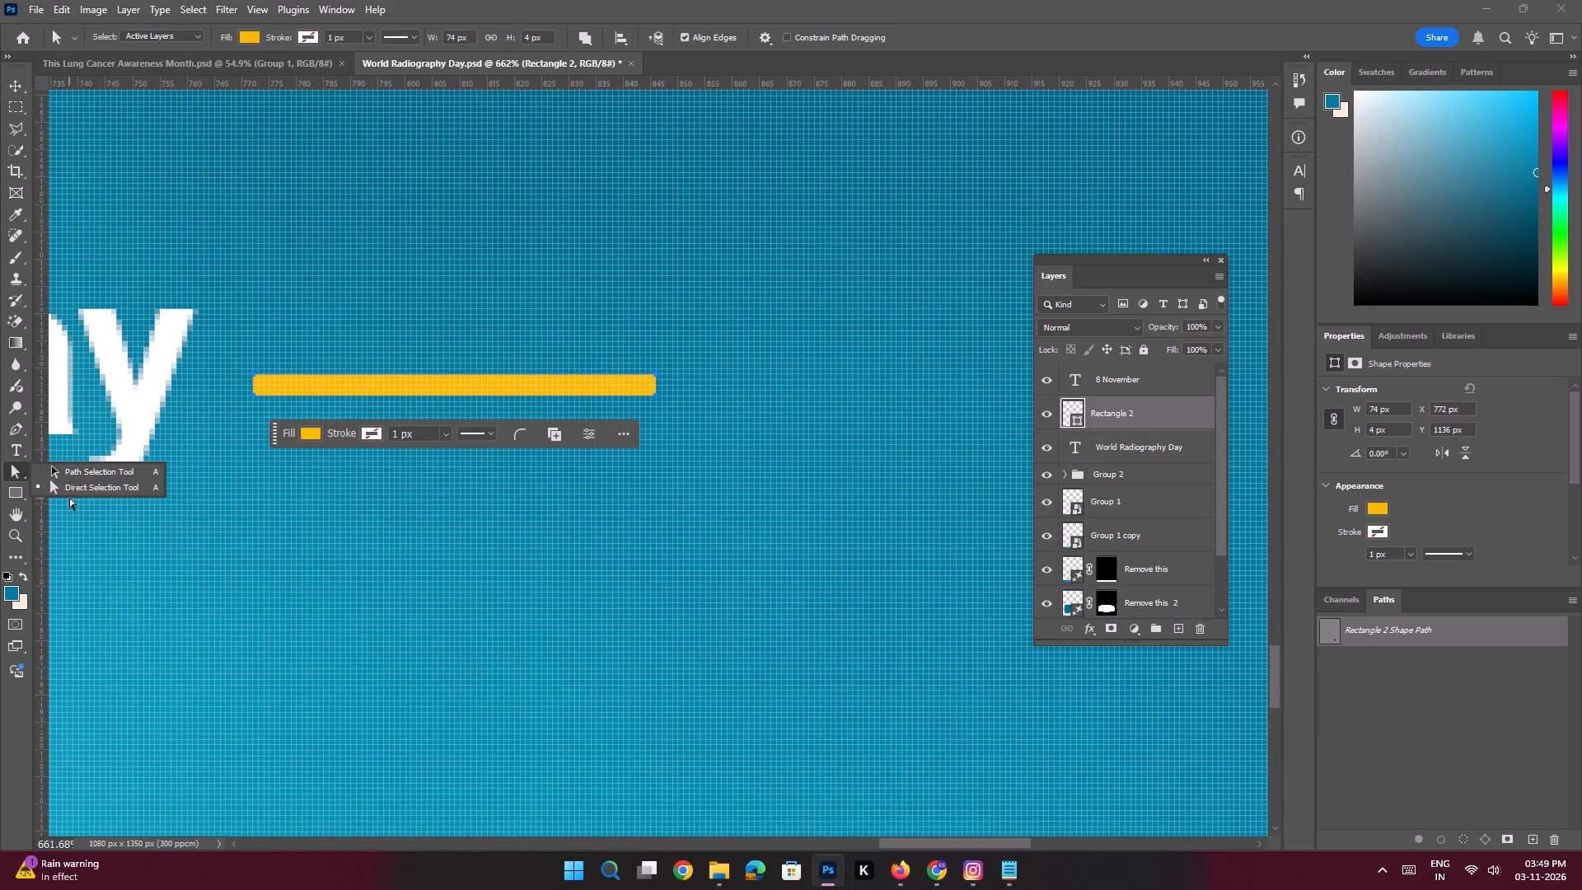
click(71, 487)
key(space)
ctrl+drag(648, 390, 662, 406)
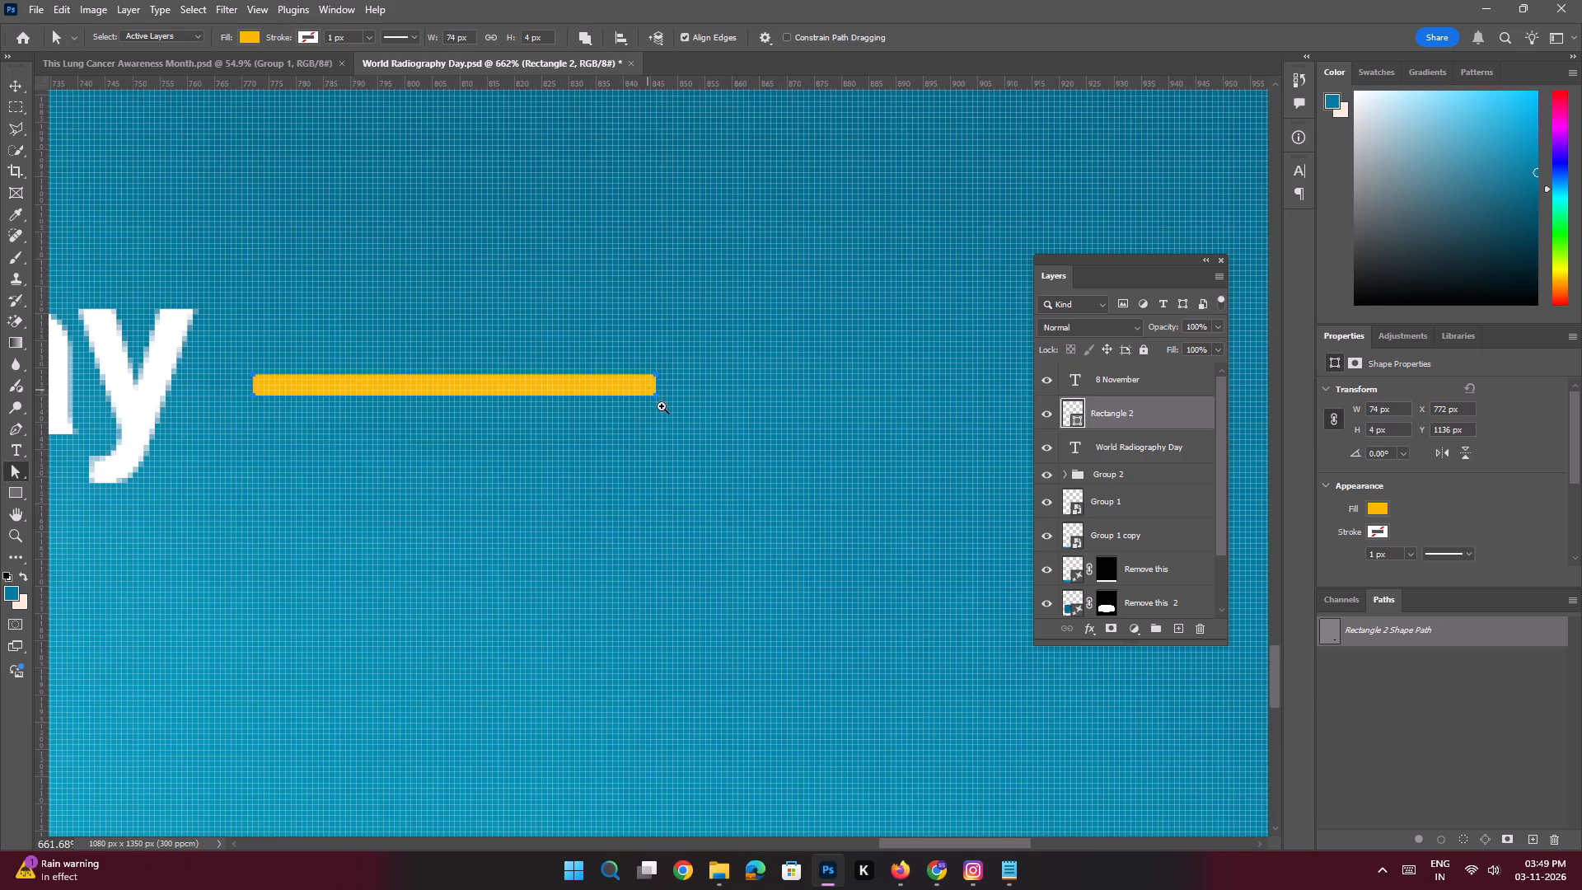
ctrl+drag(662, 406, 718, 475)
click(672, 406)
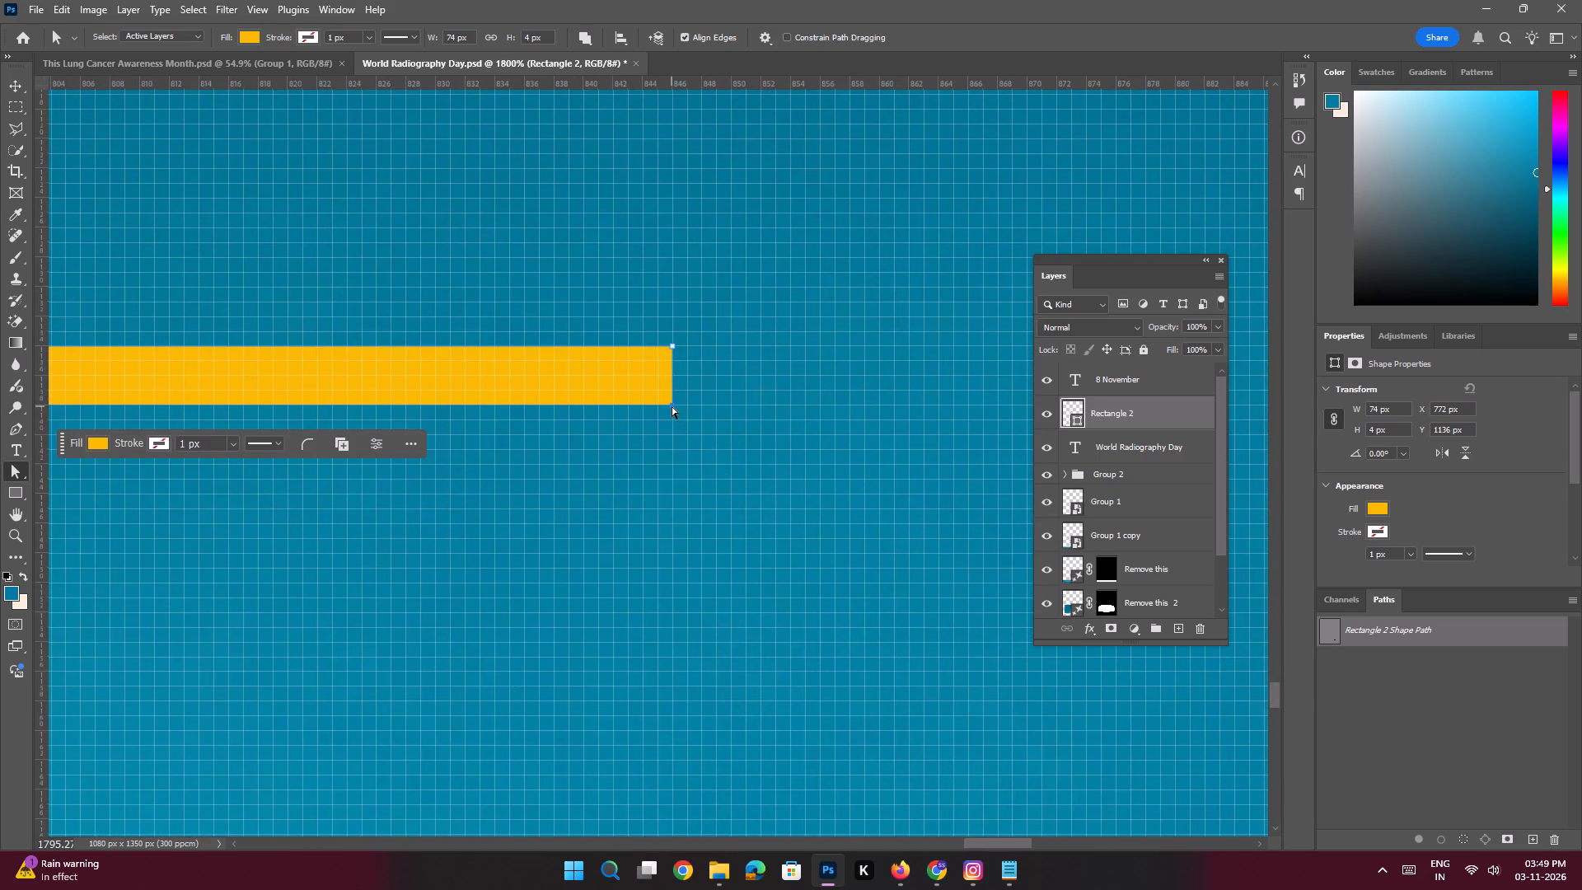
key(Up)
key(Up)
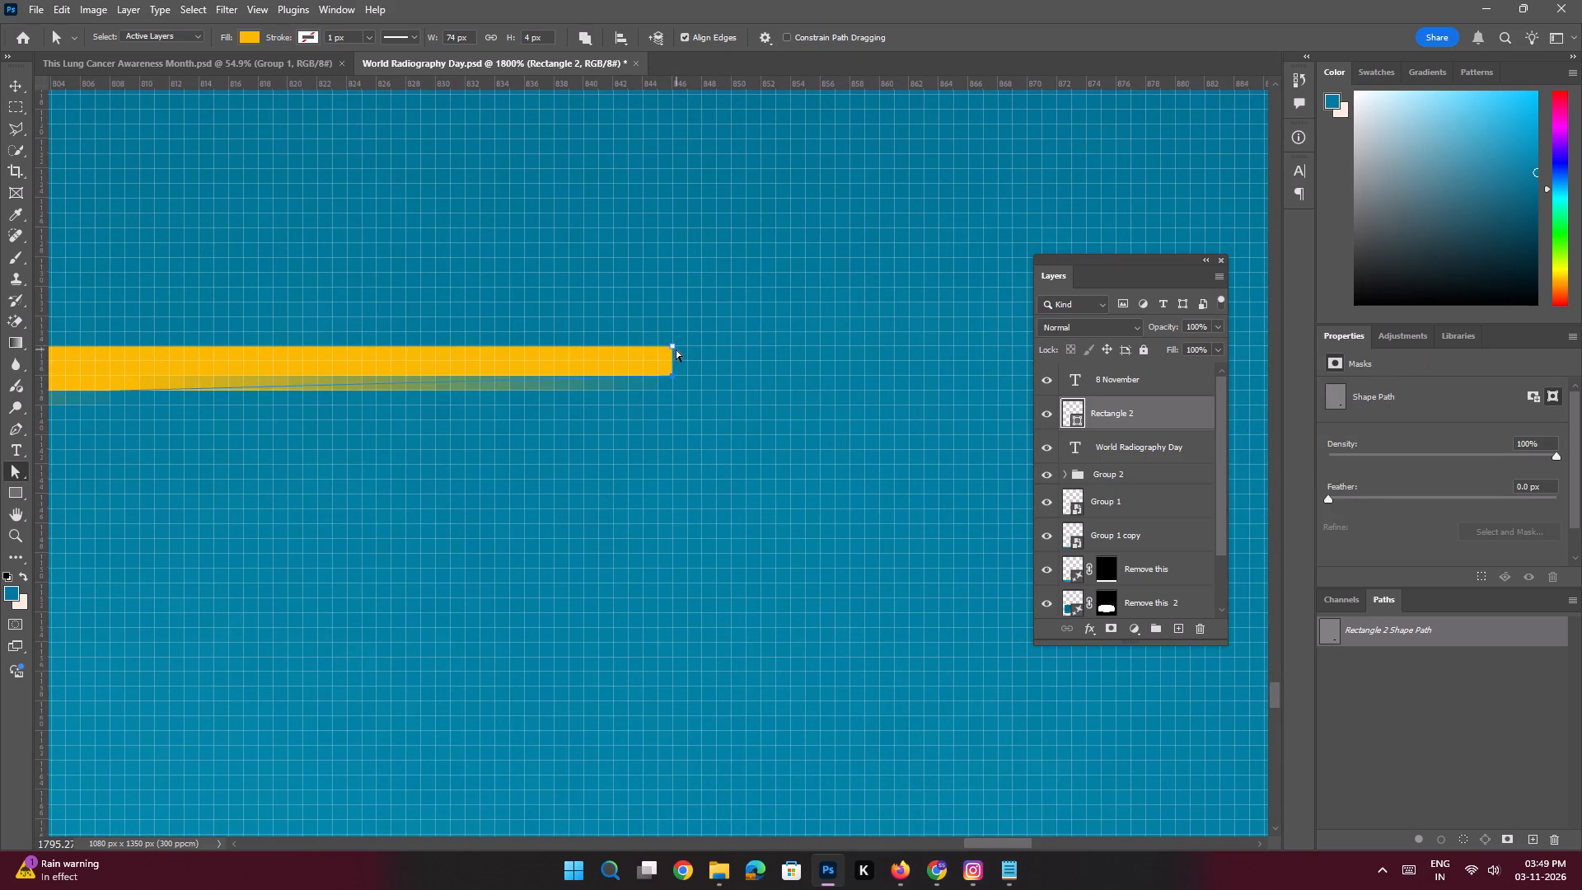
click(673, 347)
key(Down)
key(Down)
key(space)
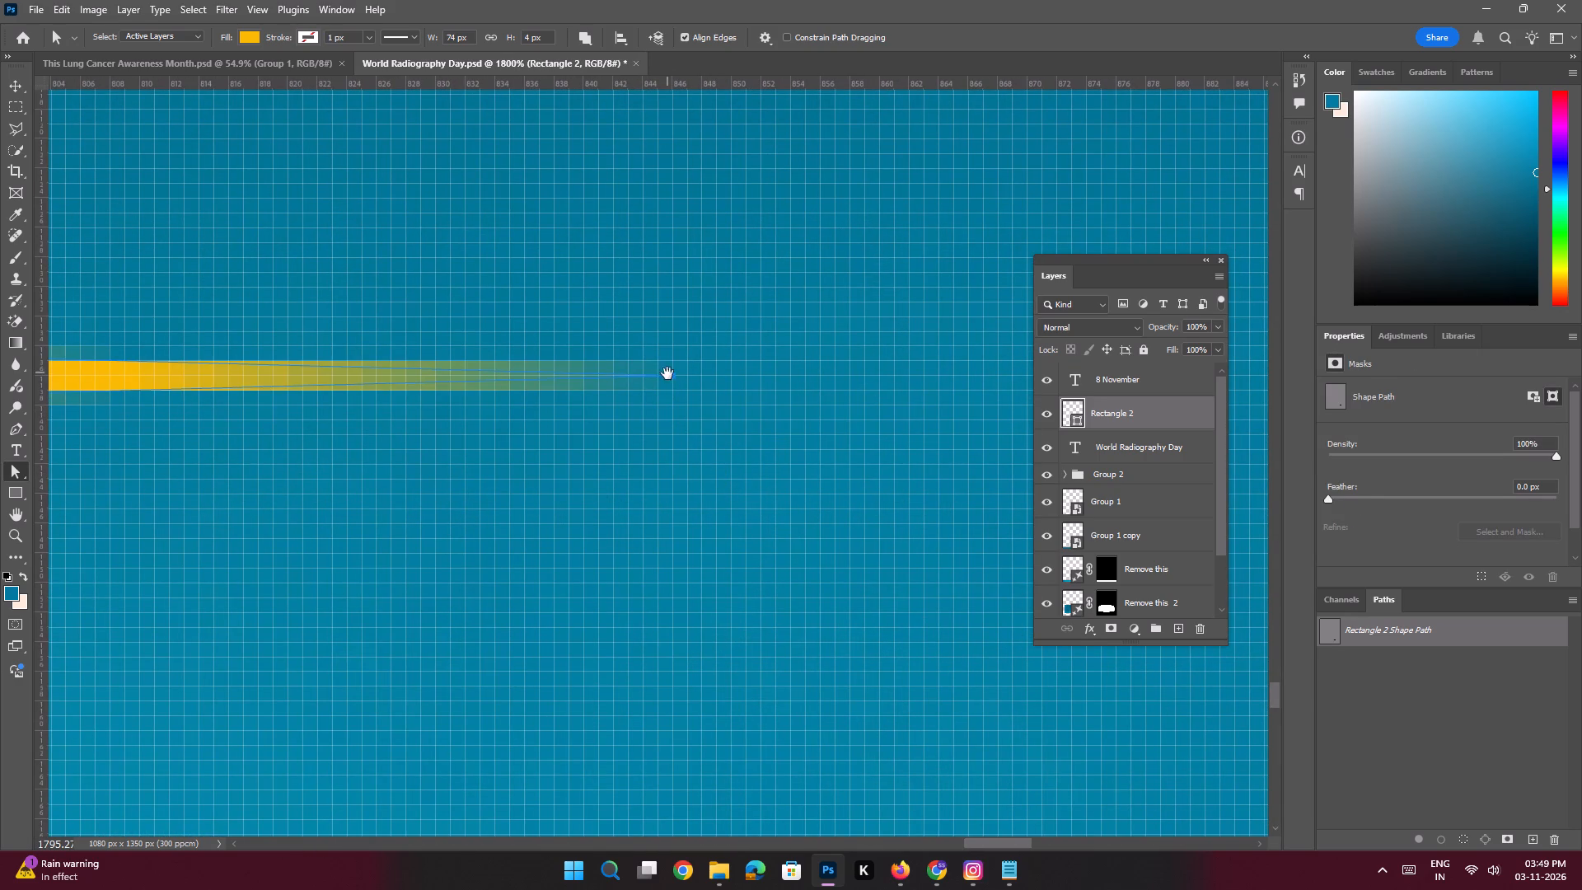
ctrl+drag(667, 373, 478, 342)
click(19, 85)
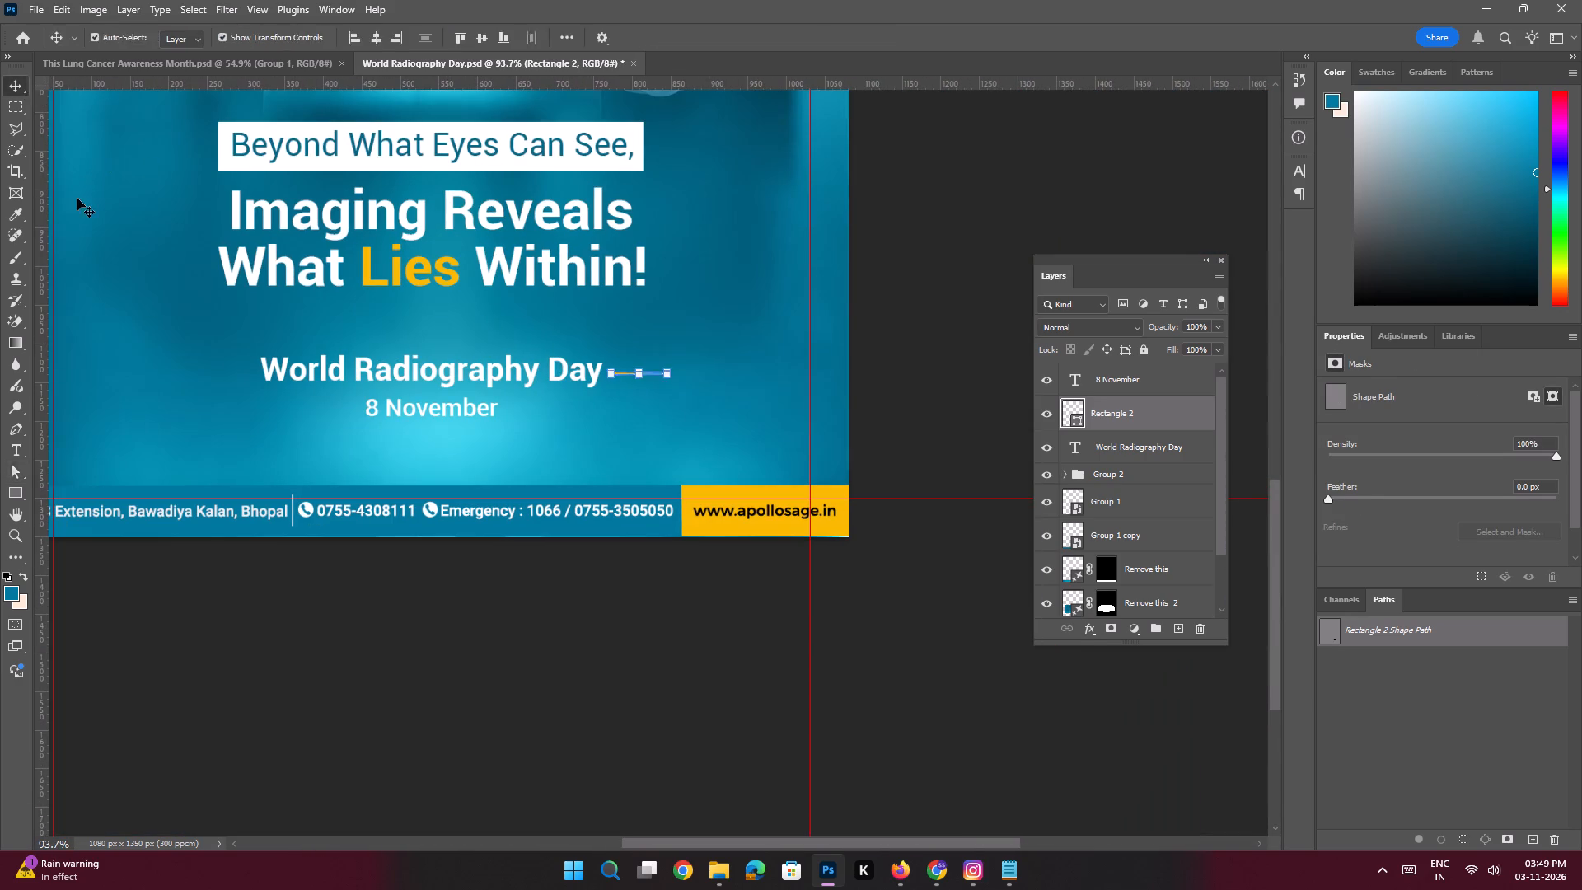
click(236, 611)
Duplicate the tapered yellow line and move the copy level to just before the word World.
key(space)
ctrl+drag(587, 352, 675, 471)
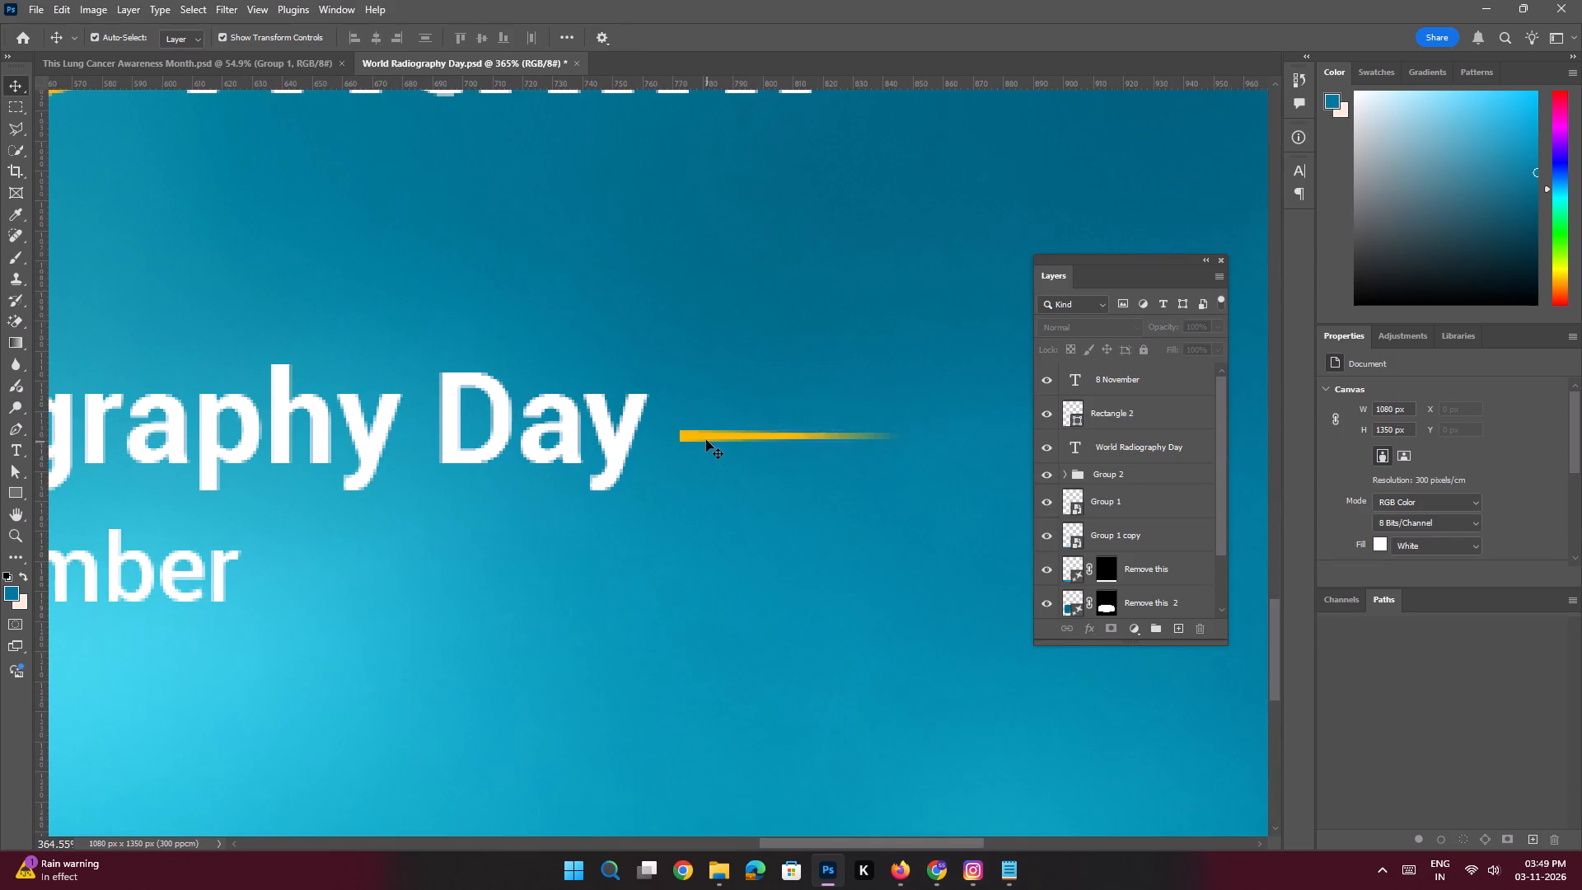
click(705, 439)
key(space)
ctrl+drag(715, 423, 660, 417)
drag(690, 429, 827, 447)
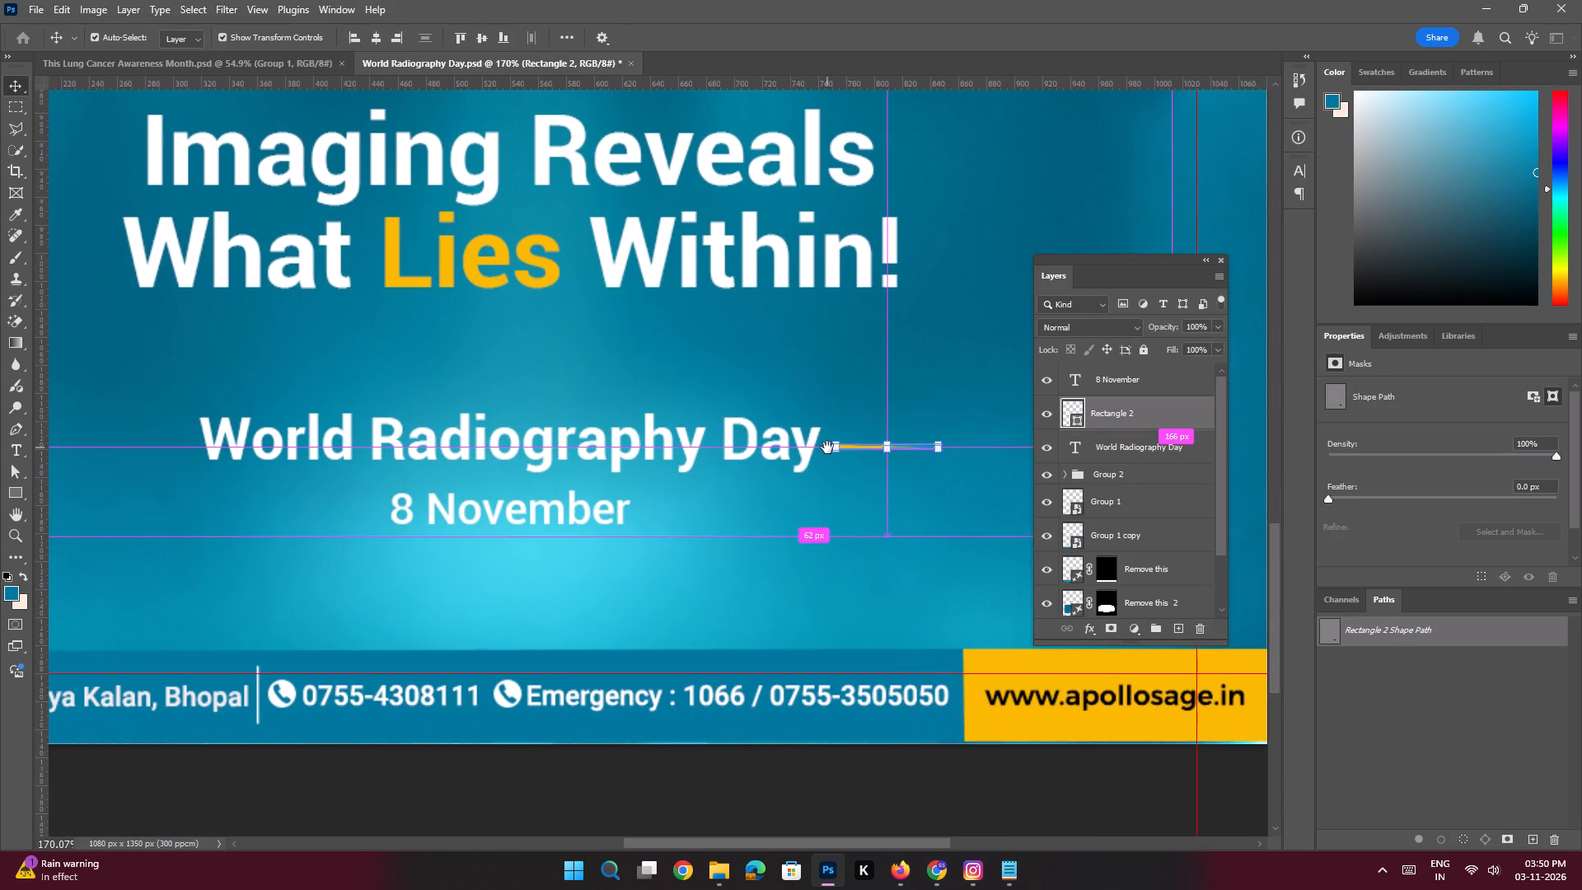
key(ctrl+j)
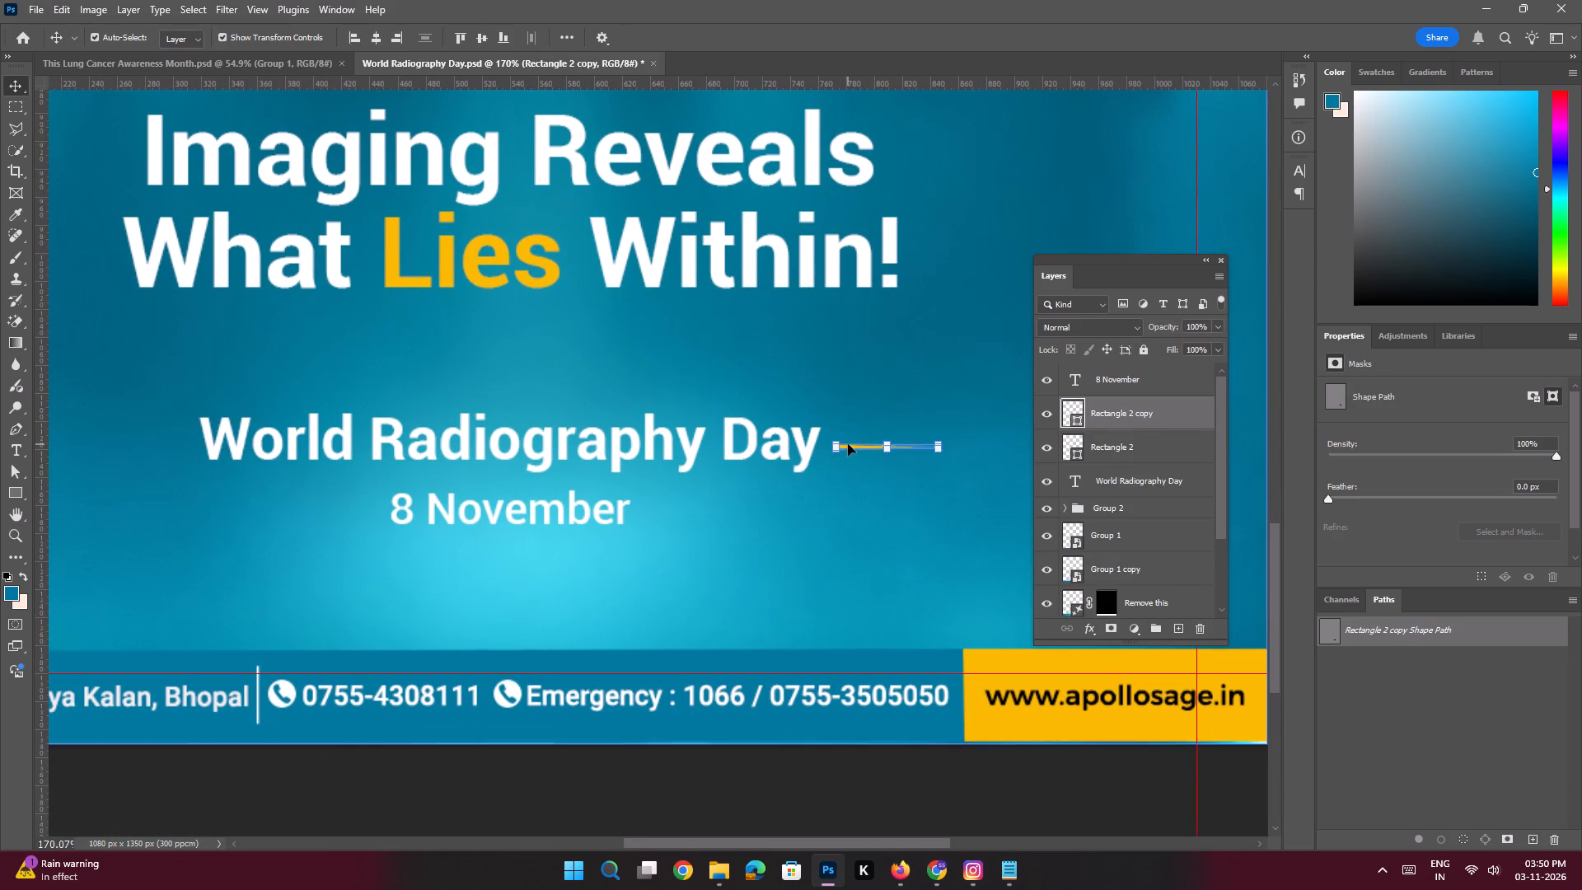
shift+drag(847, 448, 391, 450)
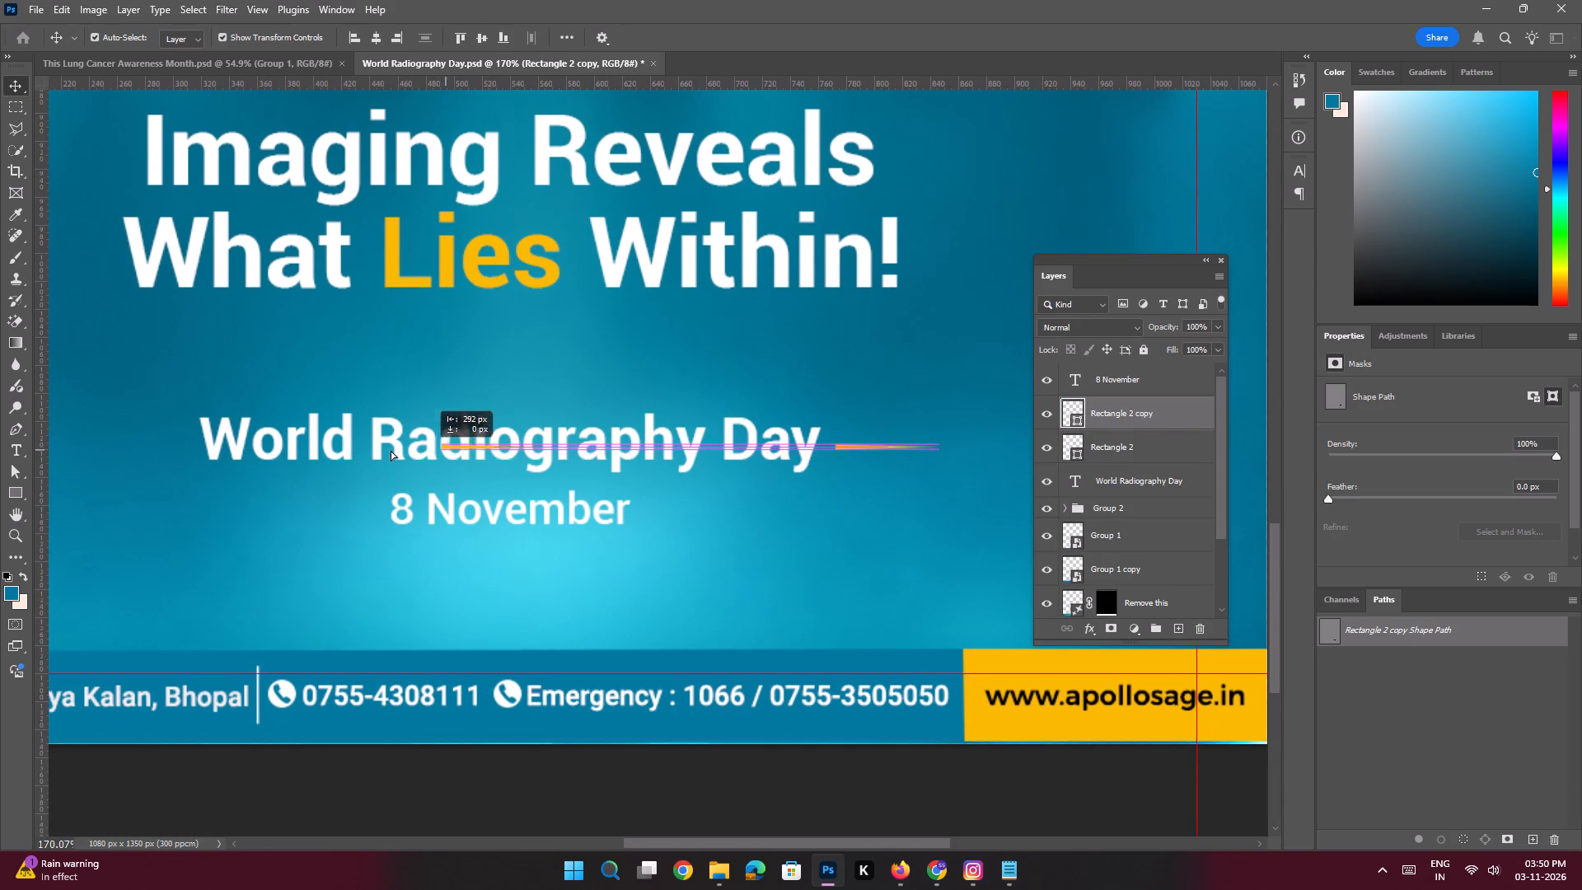
shift+drag(391, 450, 108, 458)
key(space)
key(space)
key(space)
key(space)
key(space)
key(space)
key(space)
drag(145, 448, 599, 465)
ctrl+drag(585, 452, 589, 457)
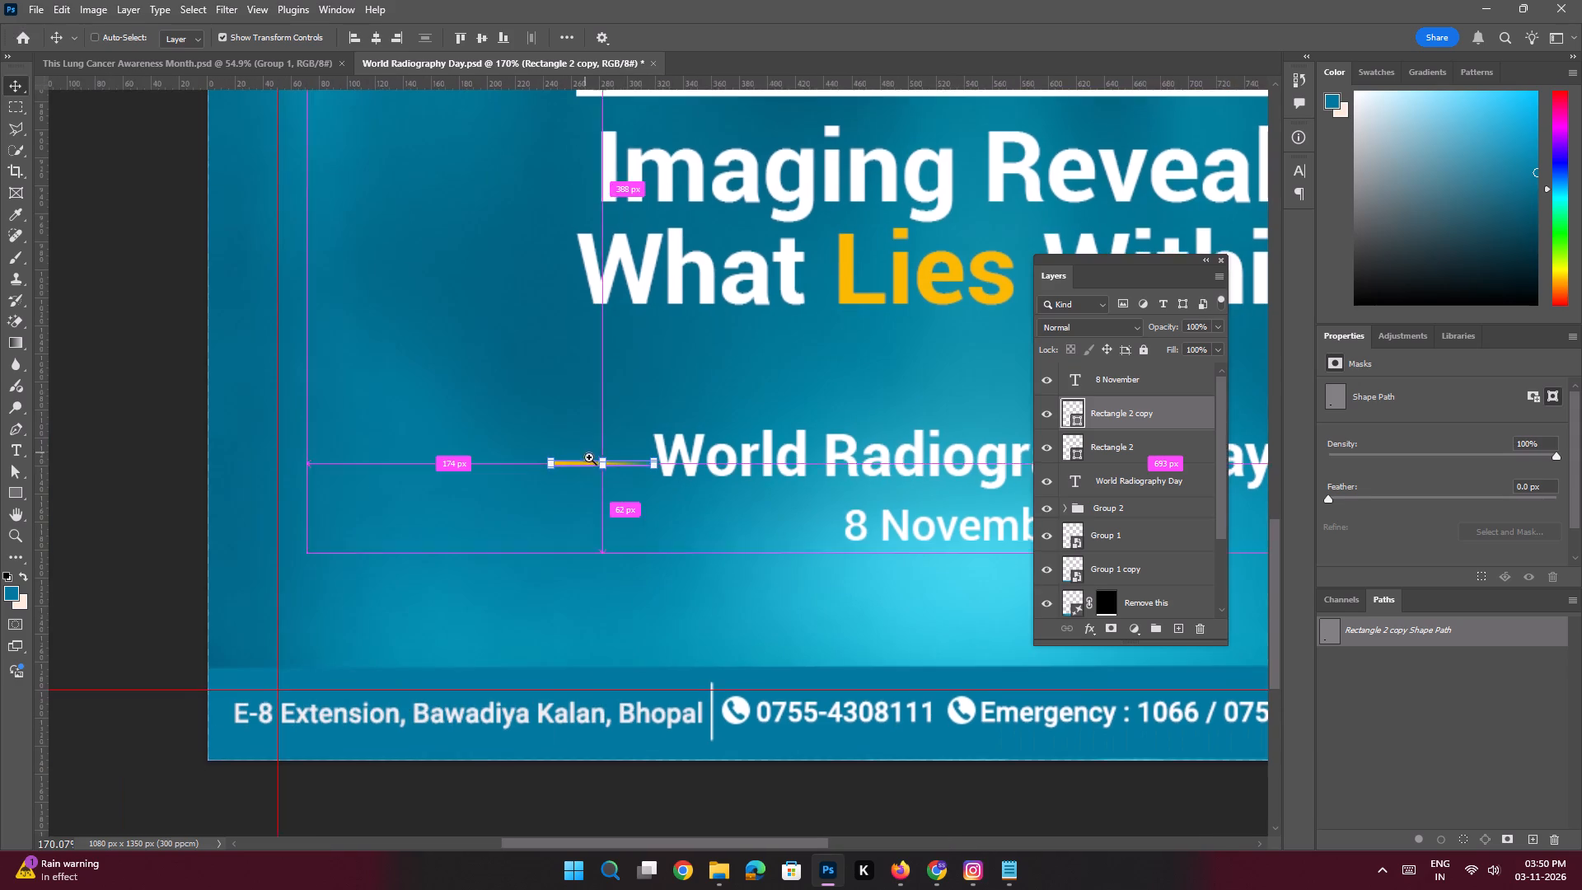
Flip the copied line horizontally and shift it slightly away from the word World.
ctrl+drag(589, 457, 645, 533)
key(ctrl+t)
ctrl+right_click(588, 475)
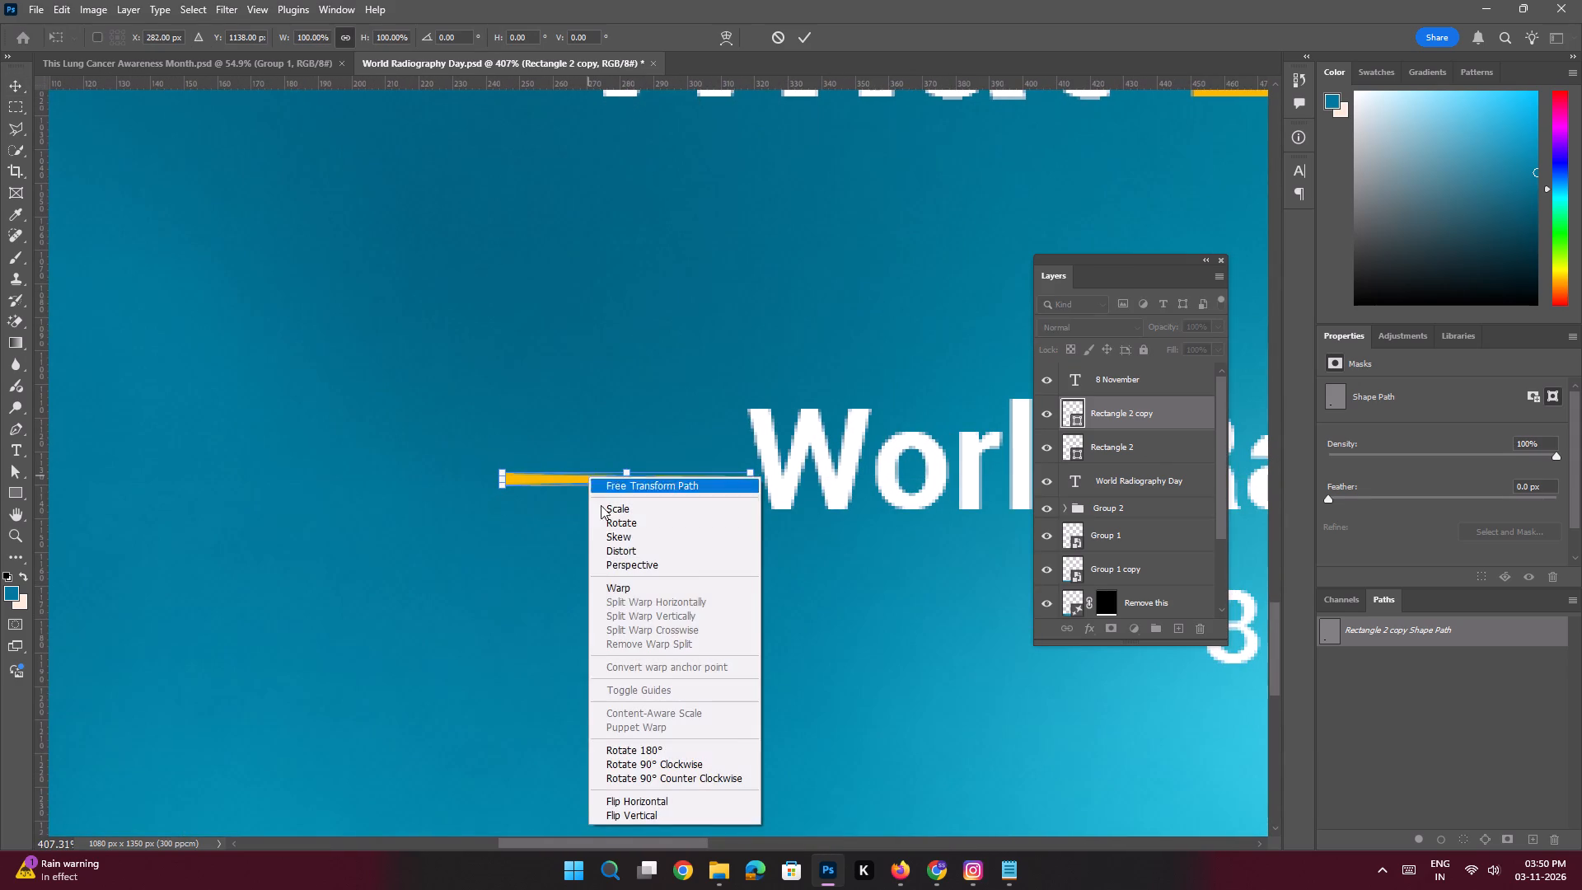
click(657, 806)
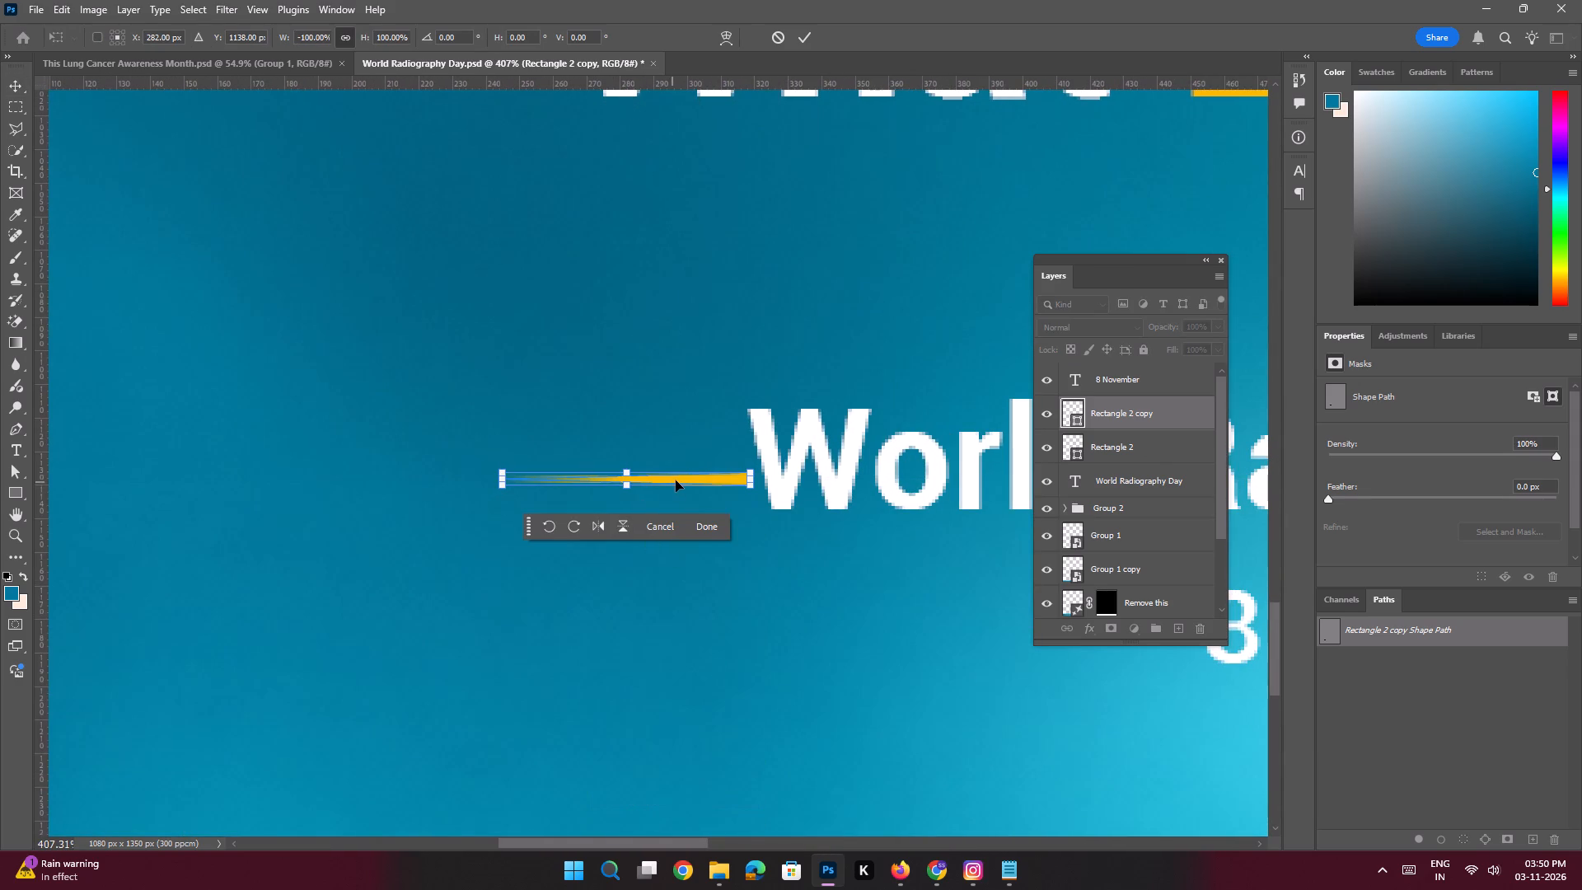
shift+drag(676, 480, 634, 480)
key(space)
ctrl+drag(720, 442, 611, 424)
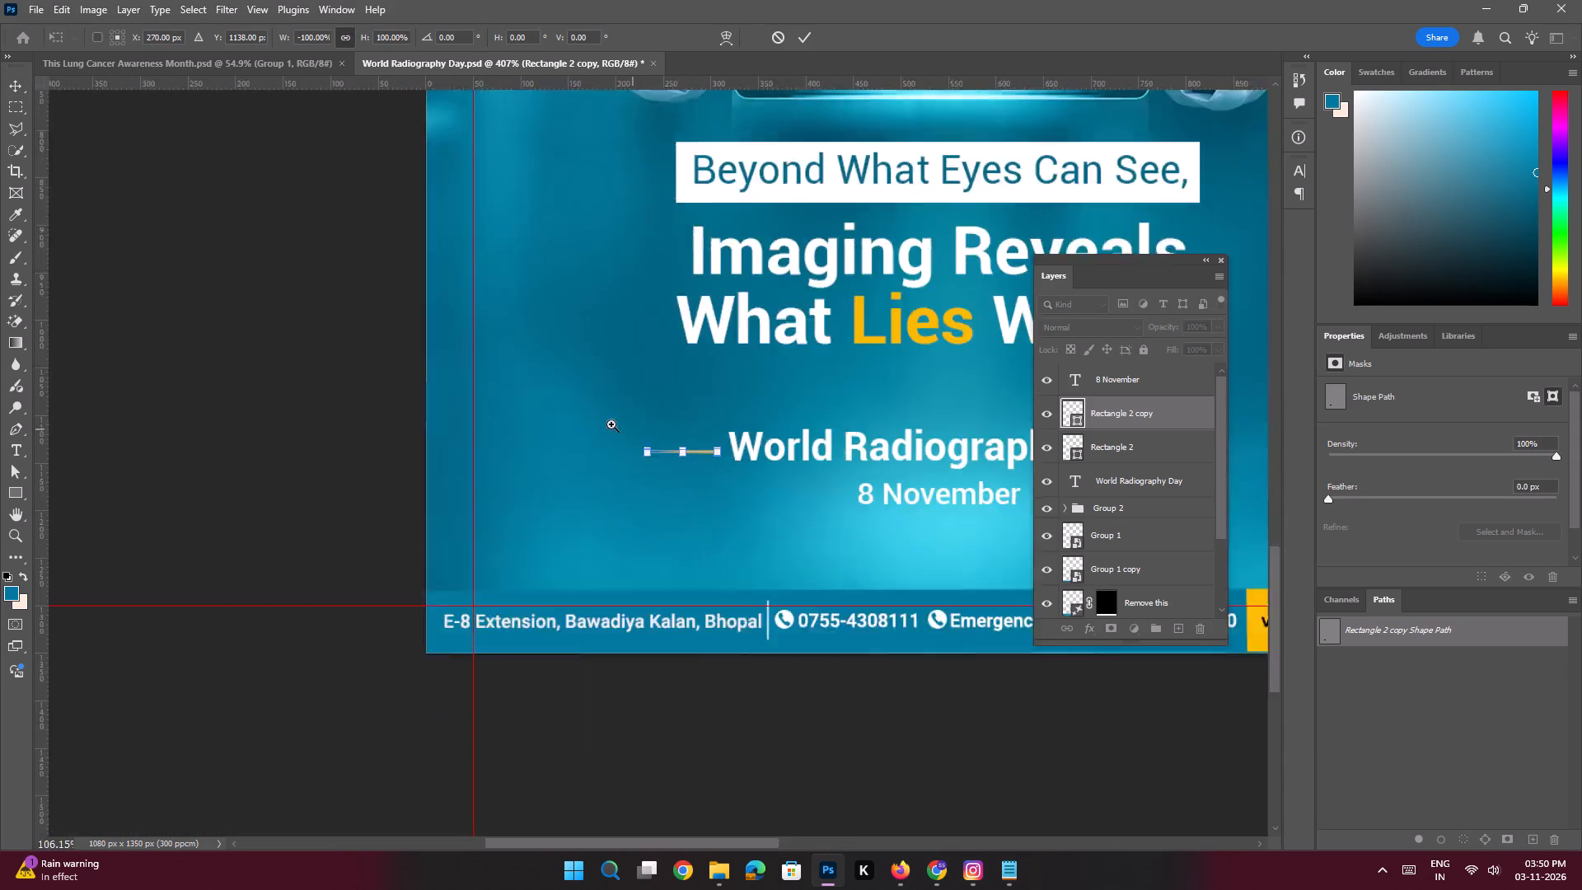
ctrl+drag(611, 424, 587, 421)
click(456, 420)
key(space)
click(442, 407)
Nudge the flipped line slightly closer to the word World to even out the gap.
key(space)
key(space)
key(space)
key(space)
key(space)
key(space)
key(space)
key(space)
key(space)
key(space)
key(space)
key(space)
key(space)
key(space)
key(space)
drag(672, 421, 477, 452)
ctrl+drag(492, 483, 578, 569)
ctrl+drag(561, 480, 635, 567)
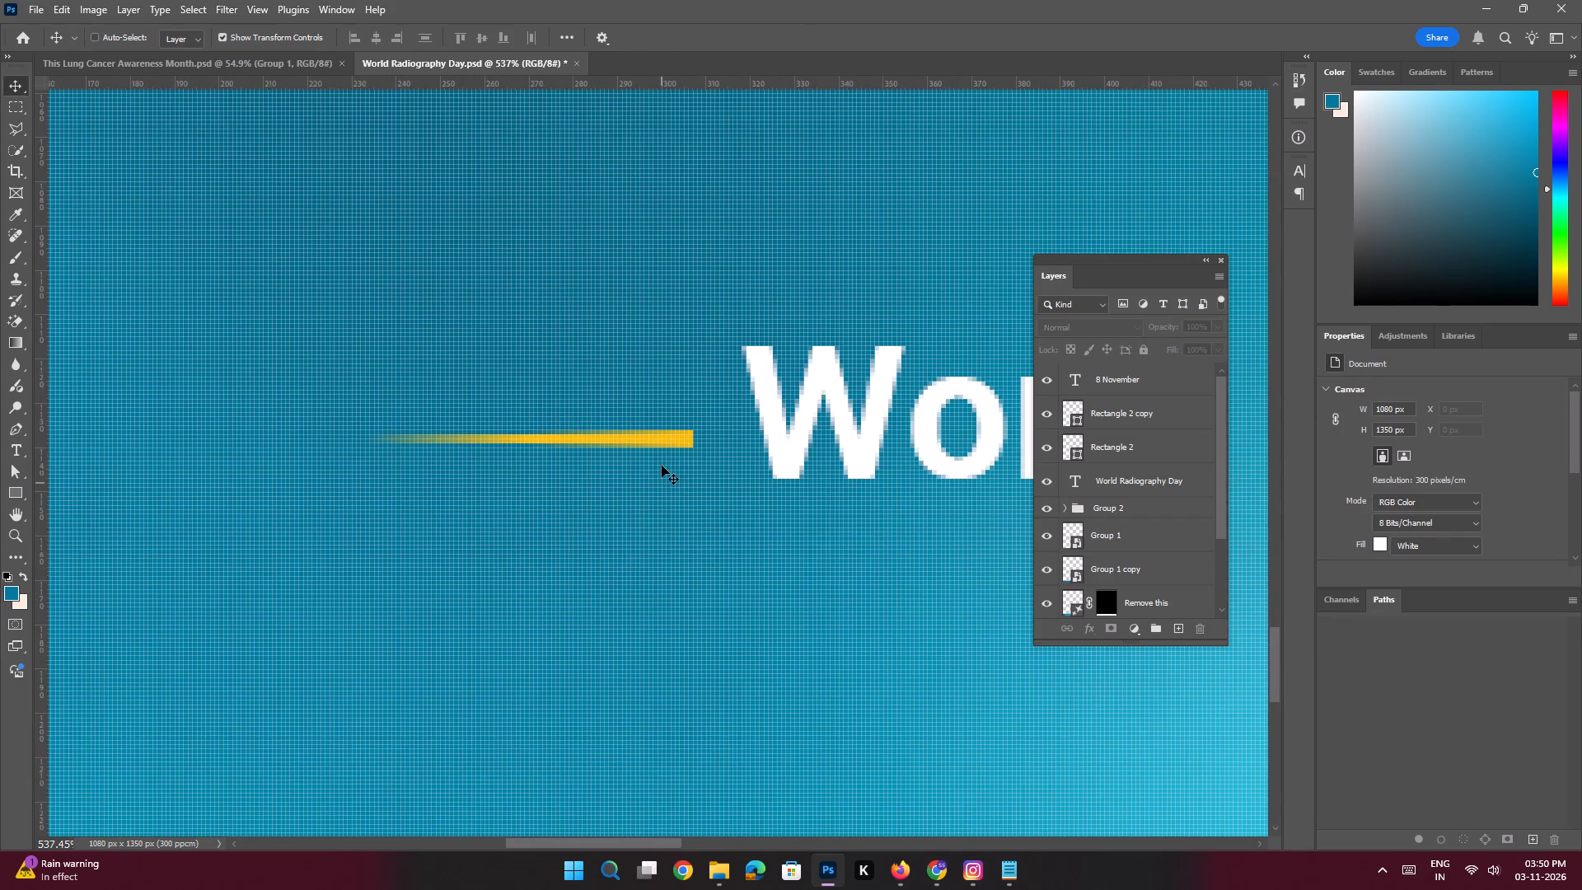
click(648, 437)
shift+drag(669, 442, 678, 442)
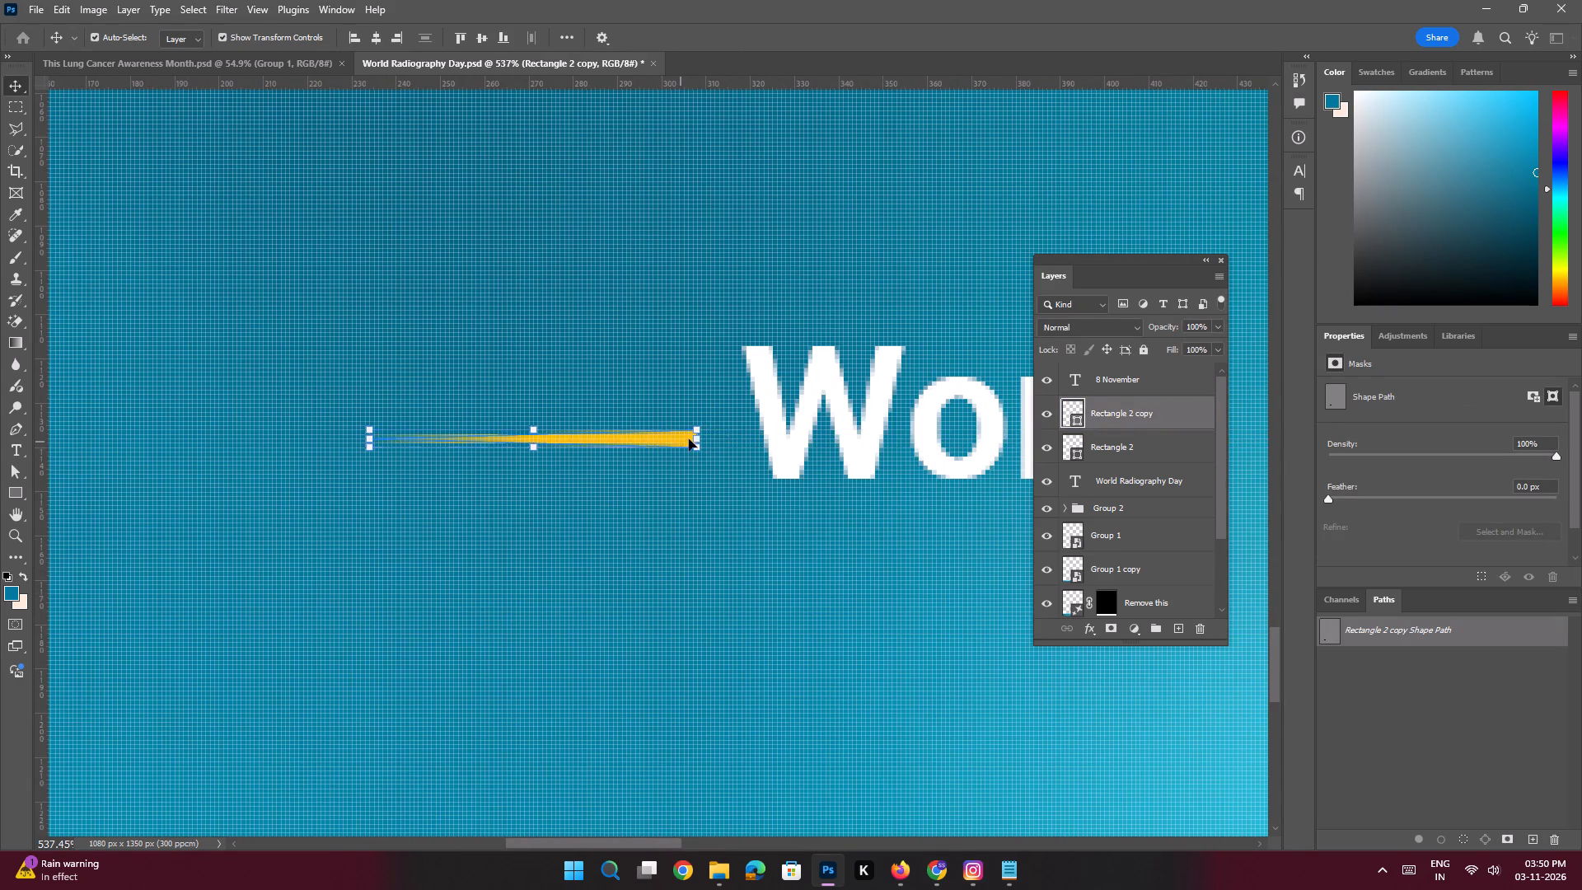
key(ctrl+space)
key(ctrl+space)
key(ctrl+space)
key(ctrl+space)
key(ctrl+space)
key(ctrl+space)
key(ctrl+space)
ctrl+drag(709, 427, 572, 402)
click(402, 403)
Group the World Radiography Day title, its two yellow side lines and the 8 November date together.
key(space)
key(space)
key(space)
key(space)
key(space)
key(space)
key(space)
key(space)
key(space)
key(space)
key(space)
key(space)
drag(767, 409, 410, 467)
ctrl+drag(442, 490, 497, 558)
click(470, 482)
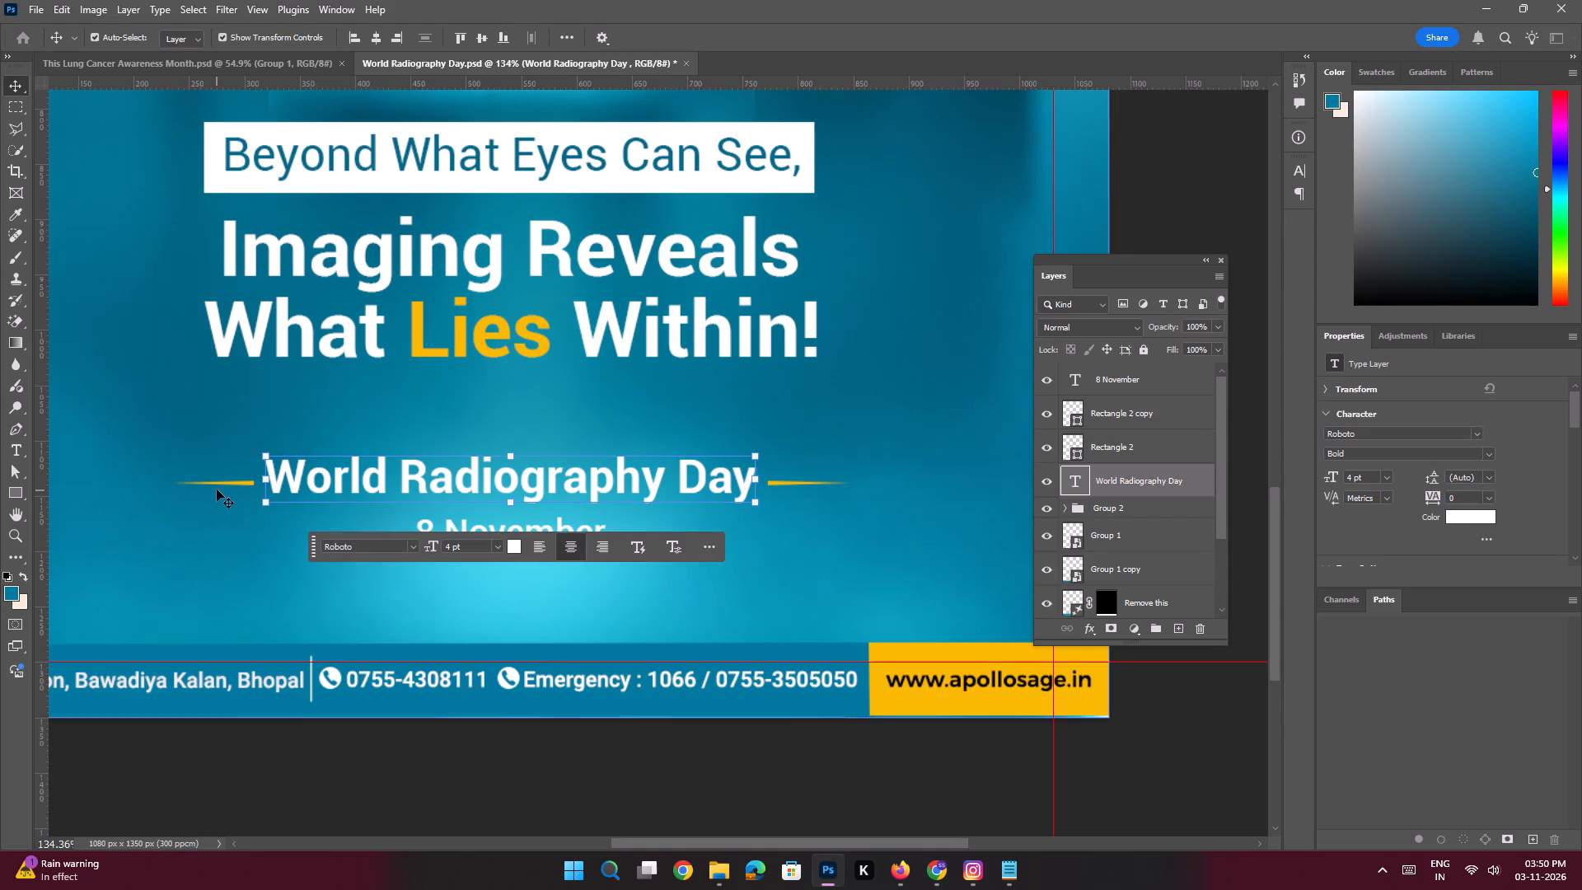
shift+click(216, 483)
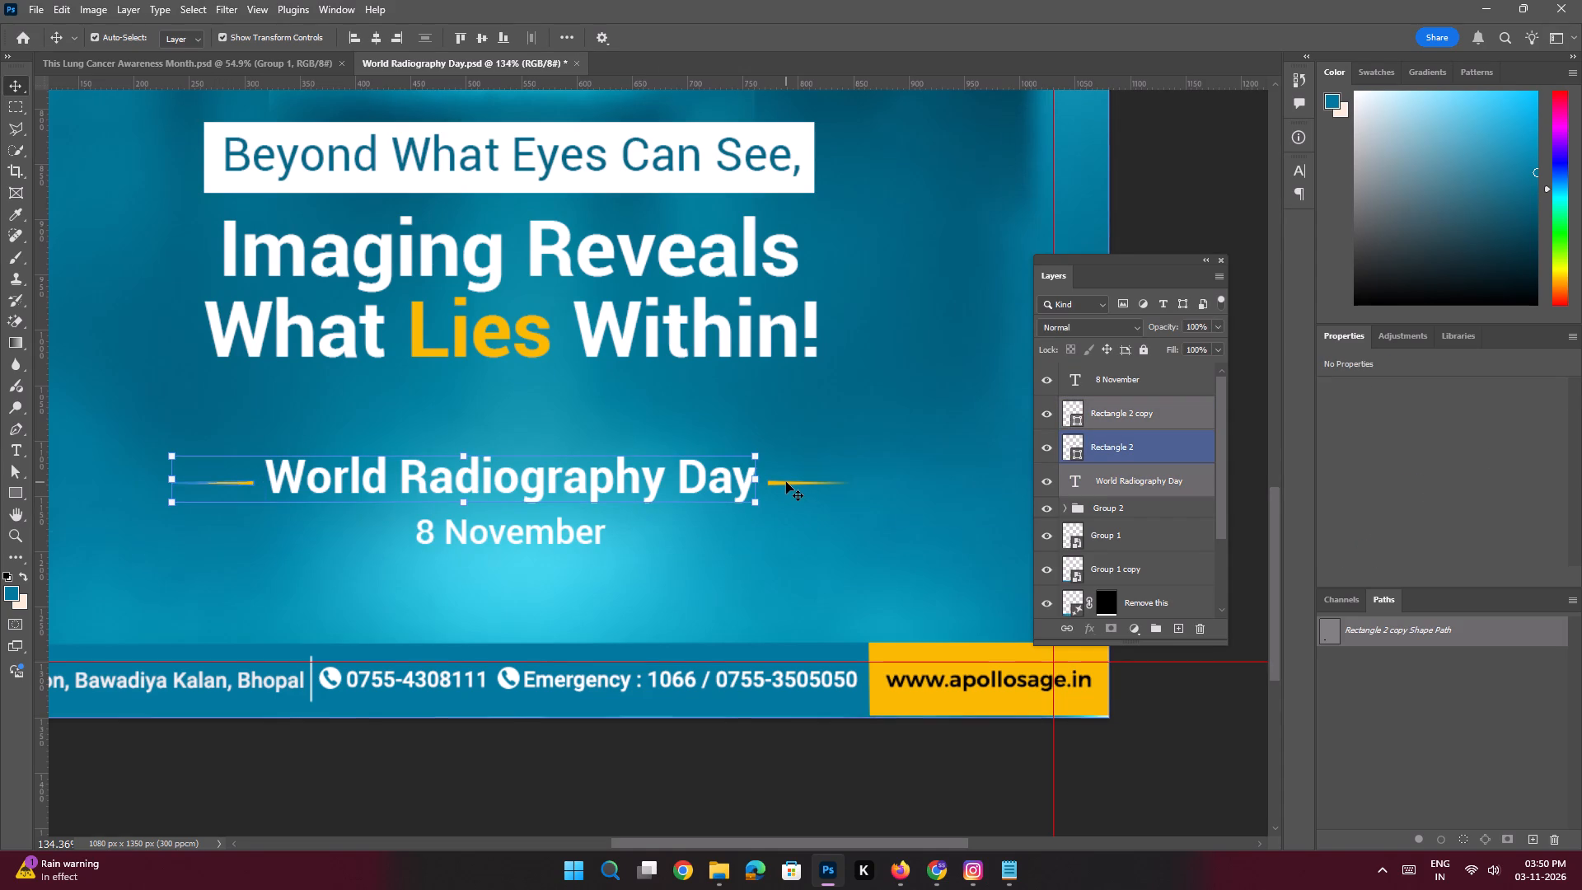
shift+click(786, 482)
shift+click(809, 540)
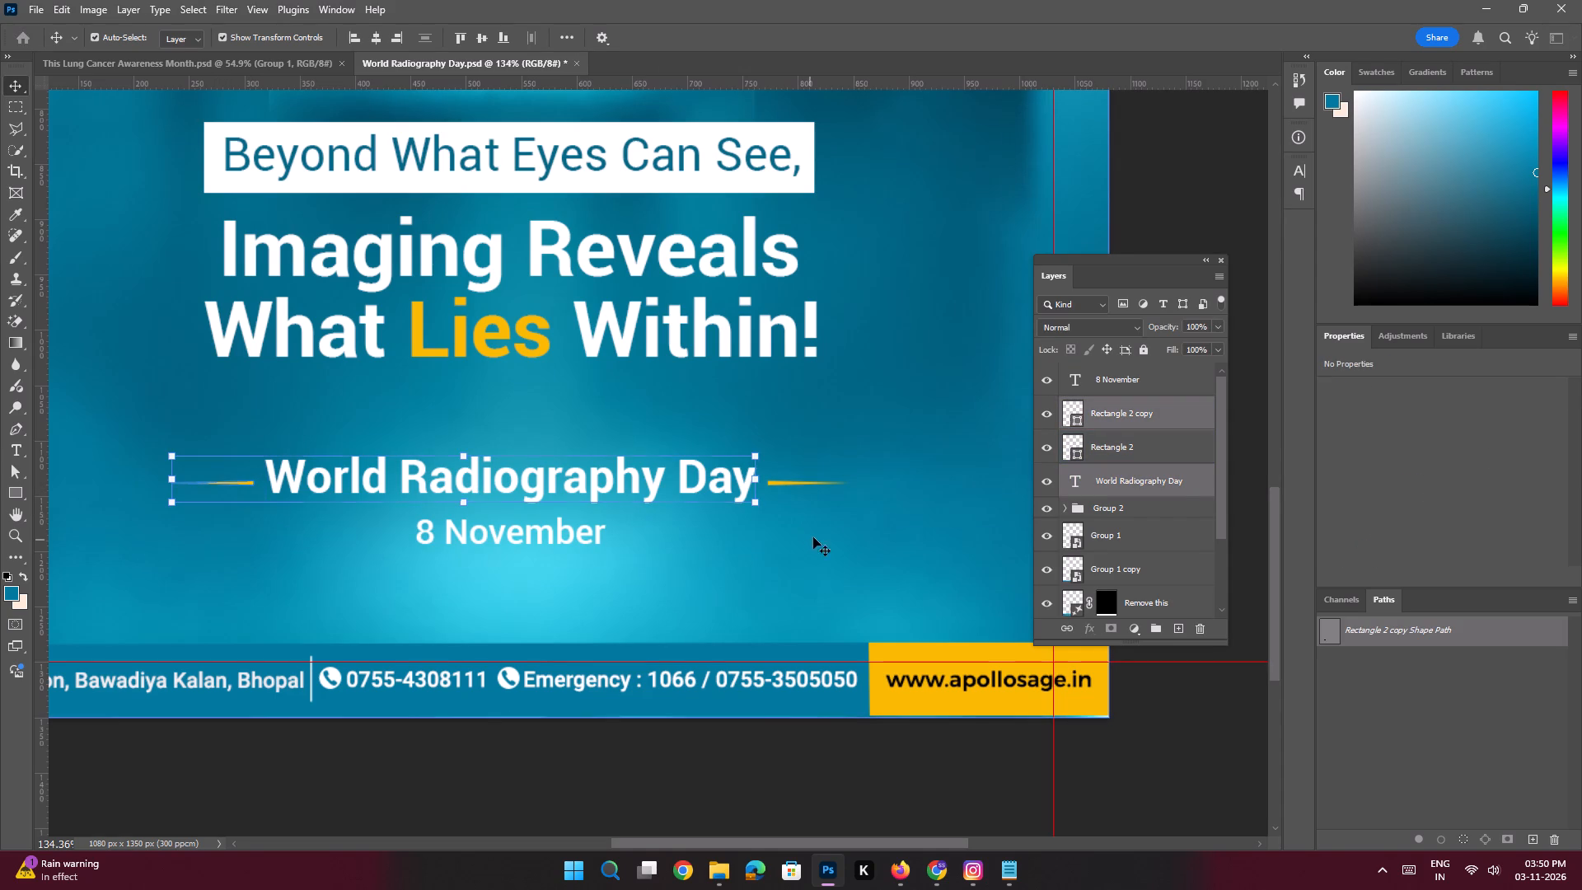
shift+click(781, 485)
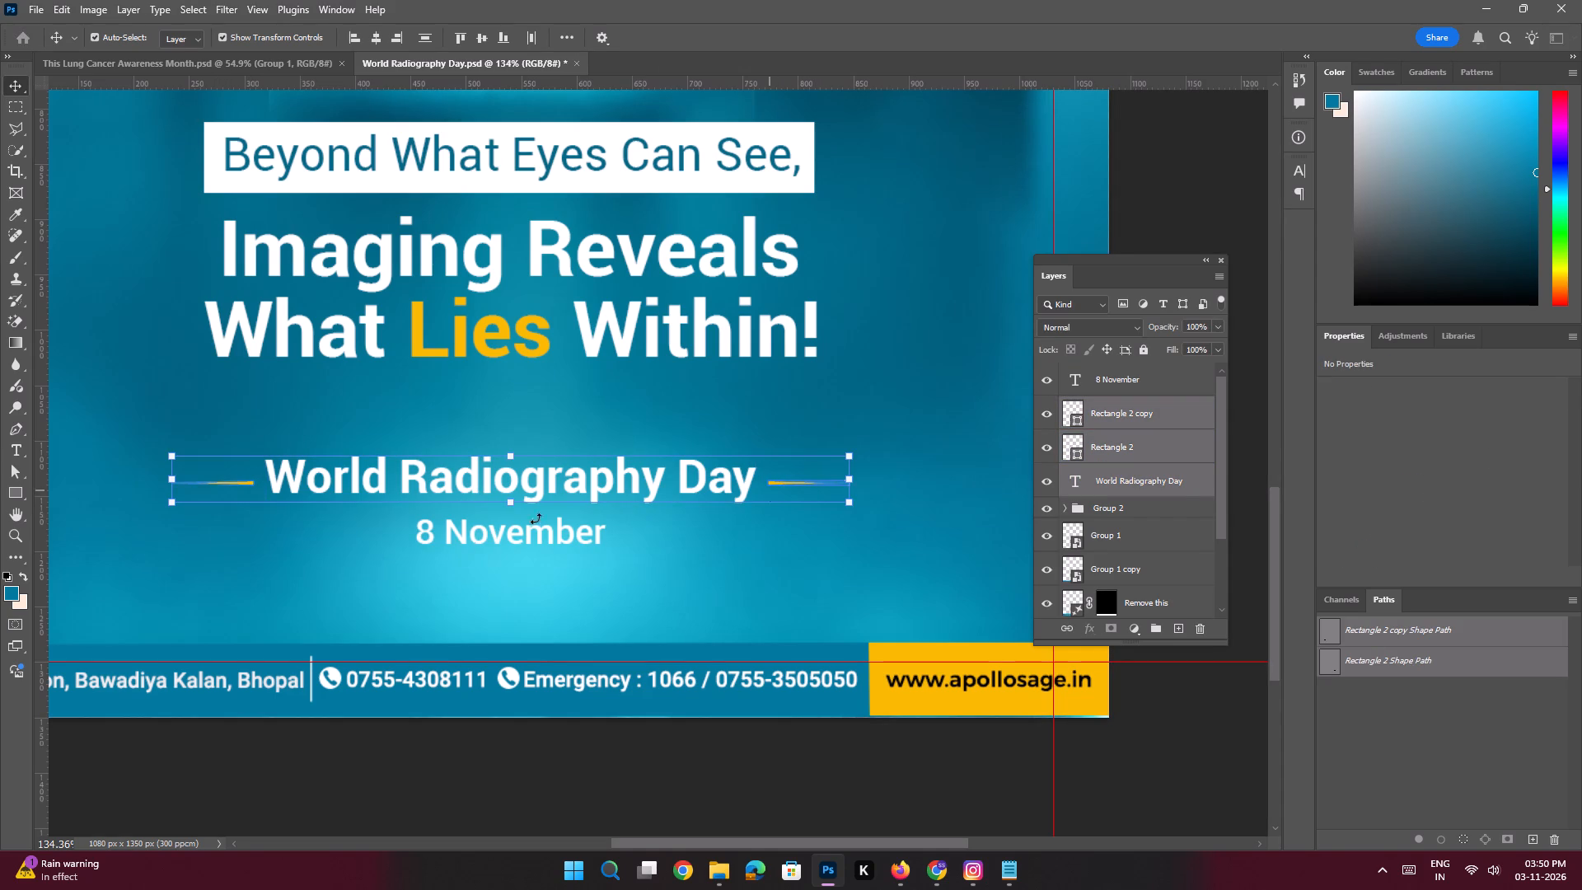
shift+click(447, 534)
key(ctrl+g)
Add a drop shadow to the event name group in the teal #006380 sampled from the background, with a size of 114 px.
key(ctrl+space)
key(ctrl+space)
key(ctrl+space)
key(ctrl+space)
key(ctrl+space)
key(ctrl+space)
key(ctrl+space)
ctrl+drag(595, 526, 565, 518)
click(1086, 627)
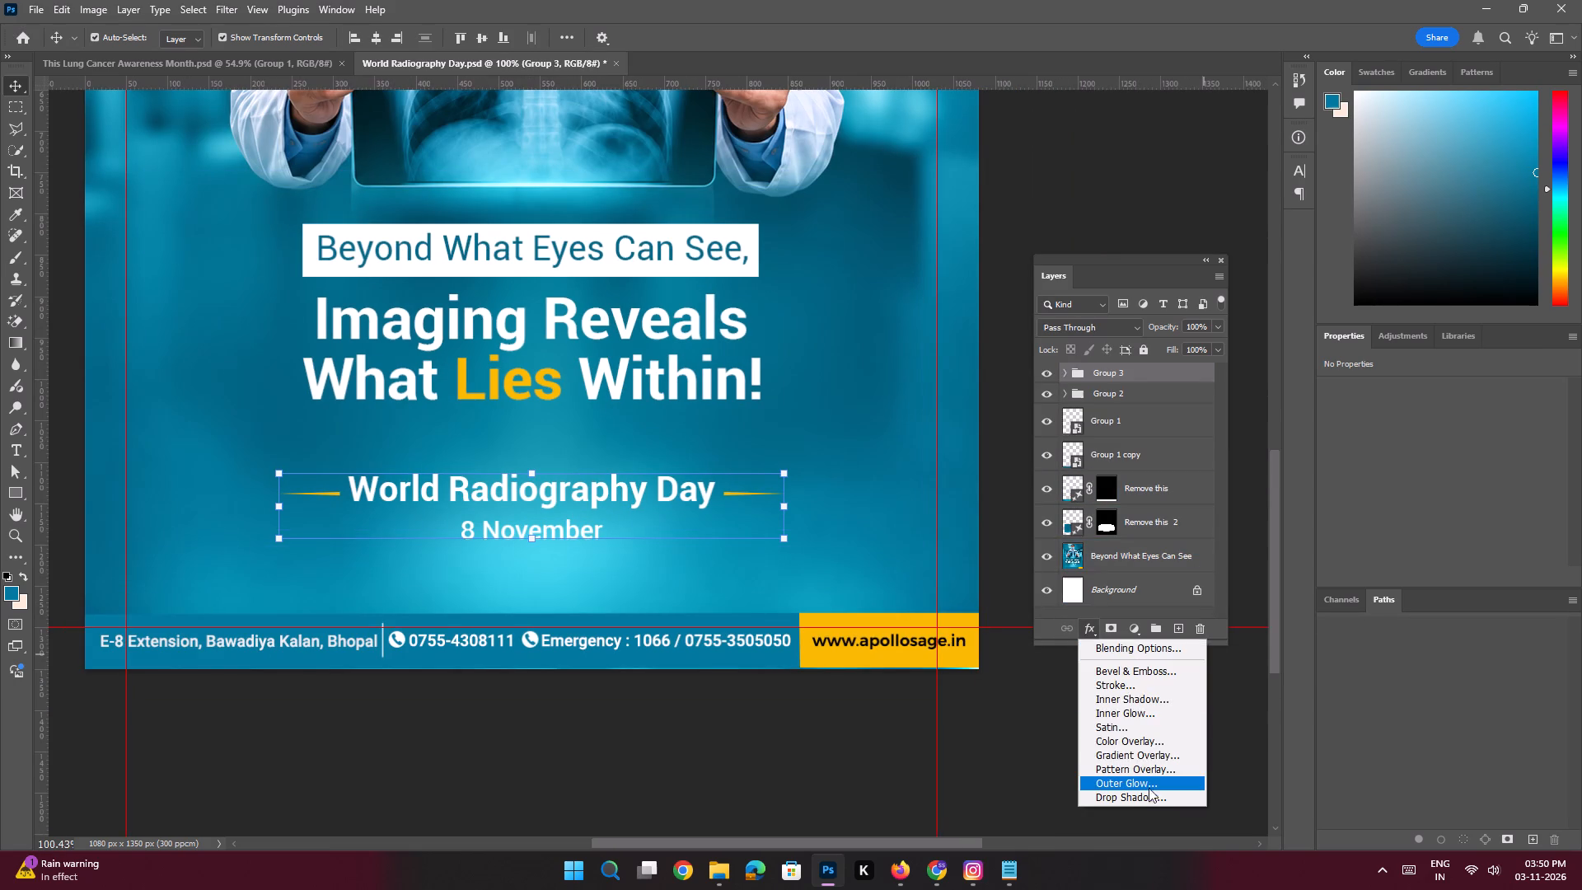
click(1144, 800)
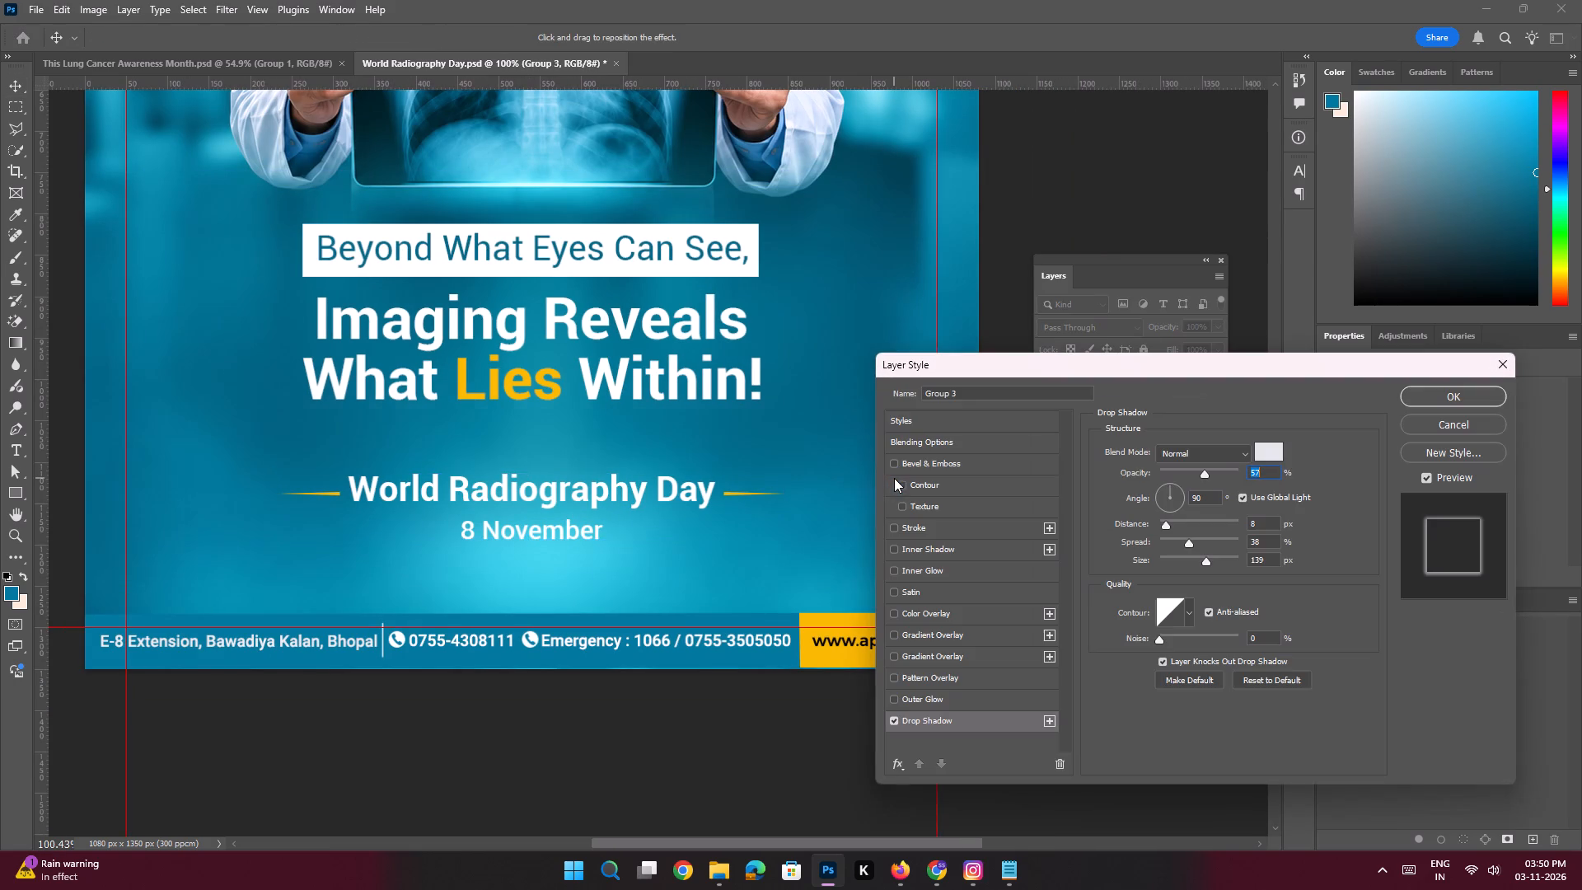
click(1266, 452)
click(837, 324)
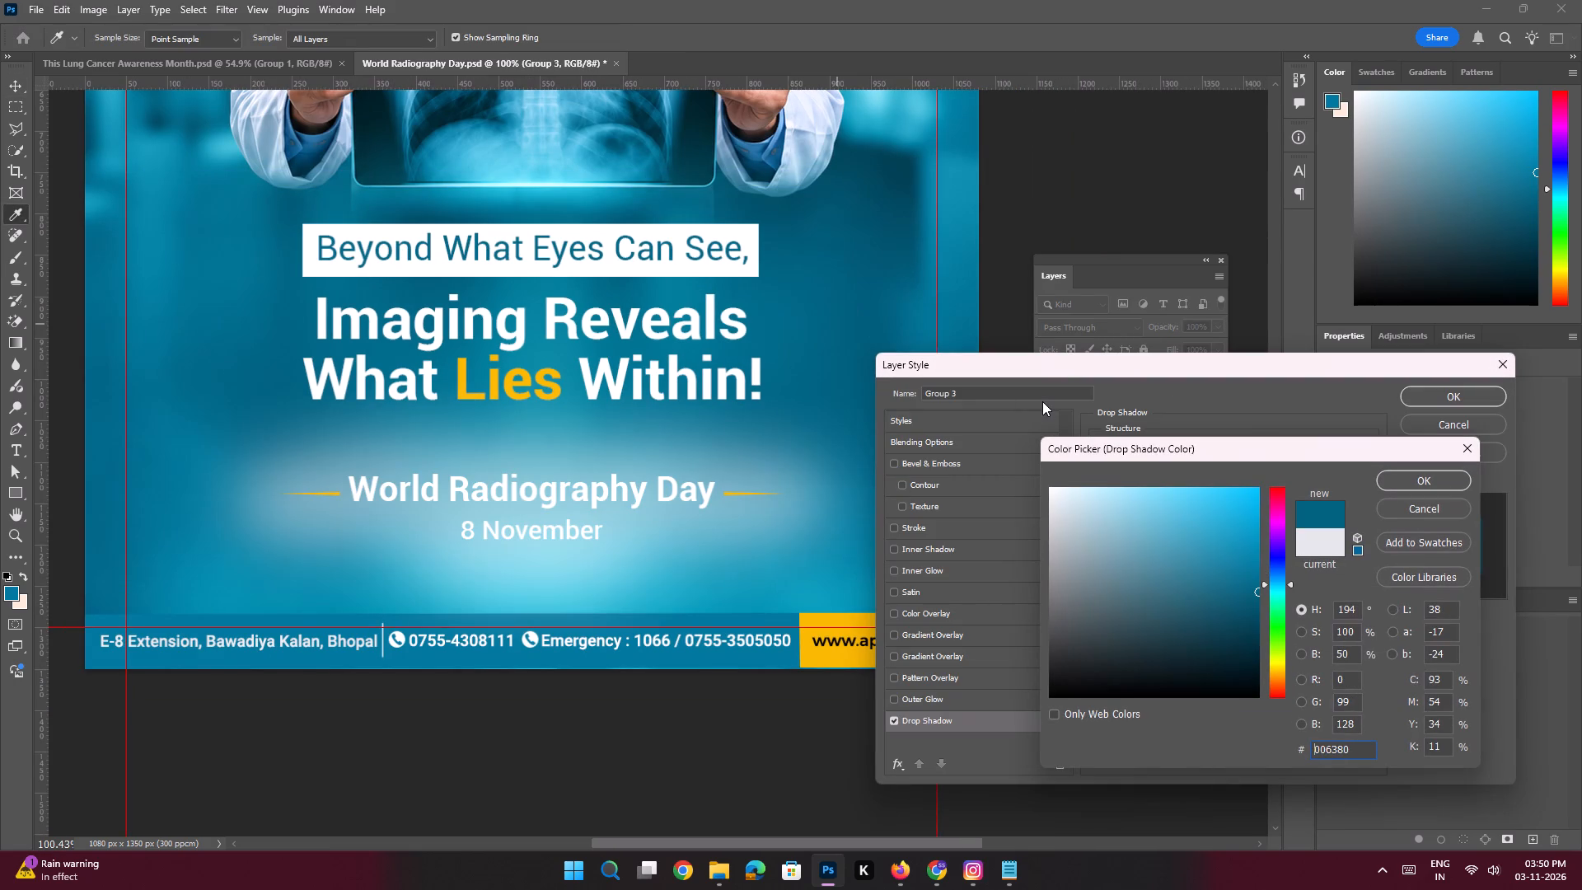
click(1397, 485)
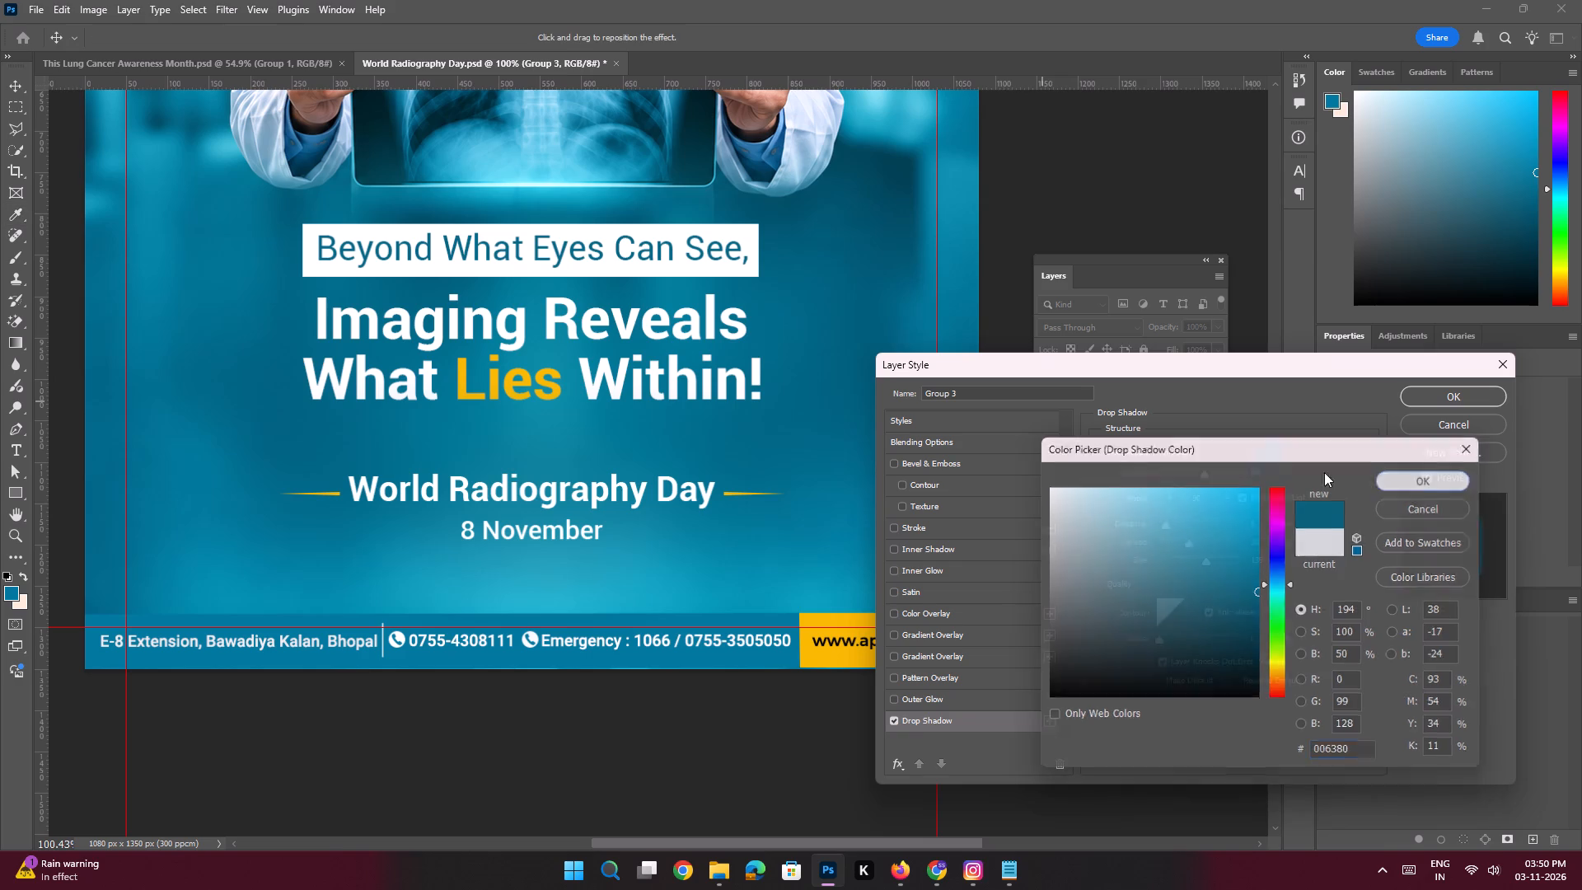
drag(1208, 563, 1167, 568)
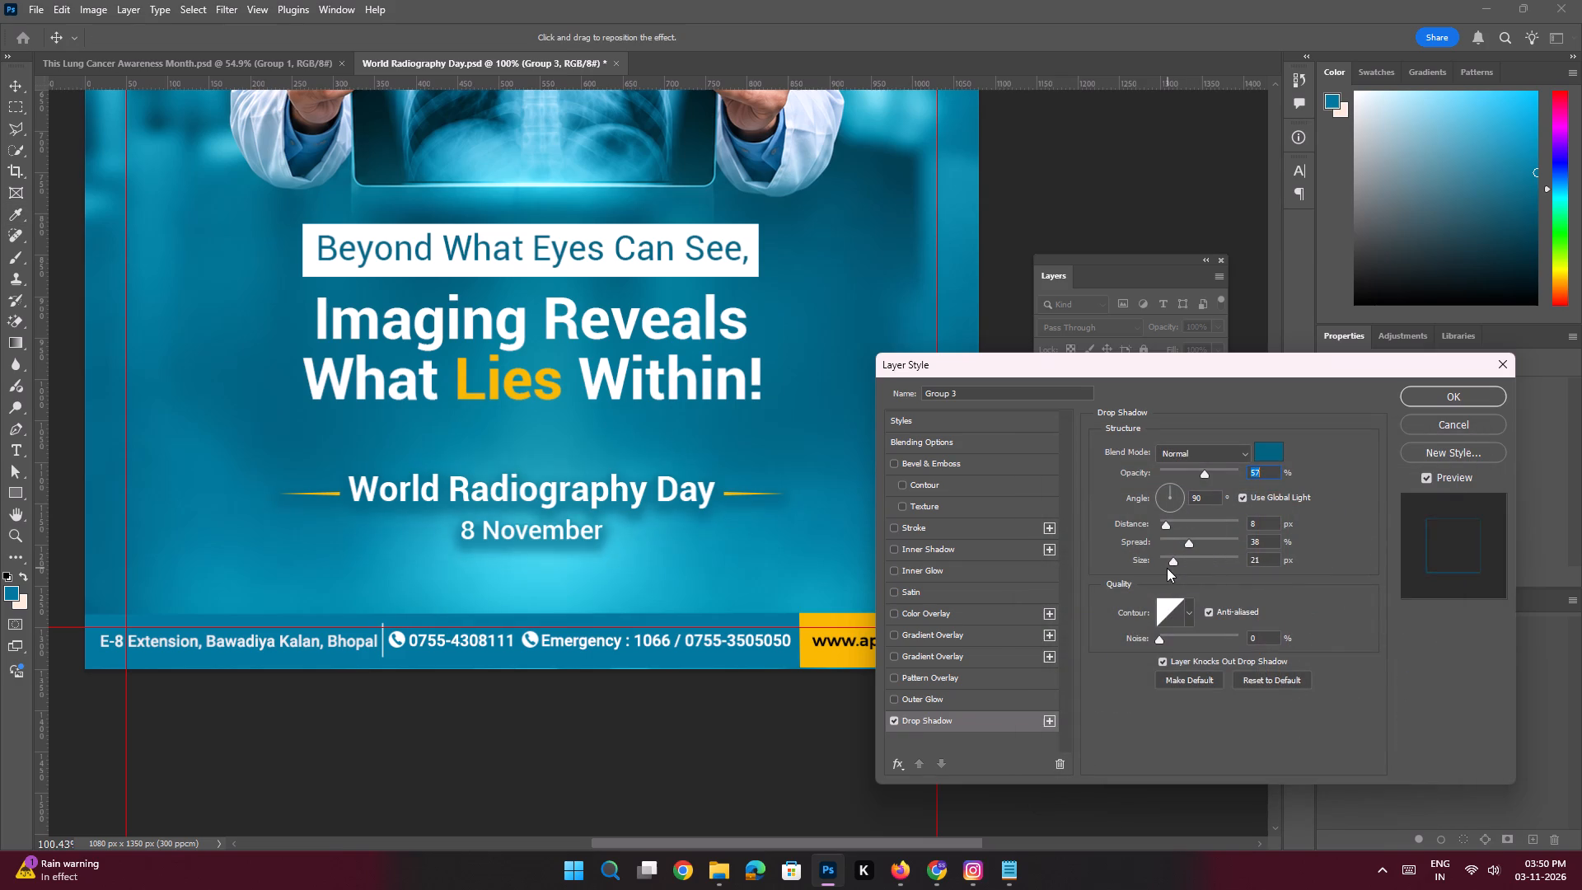
drag(1167, 568, 1200, 568)
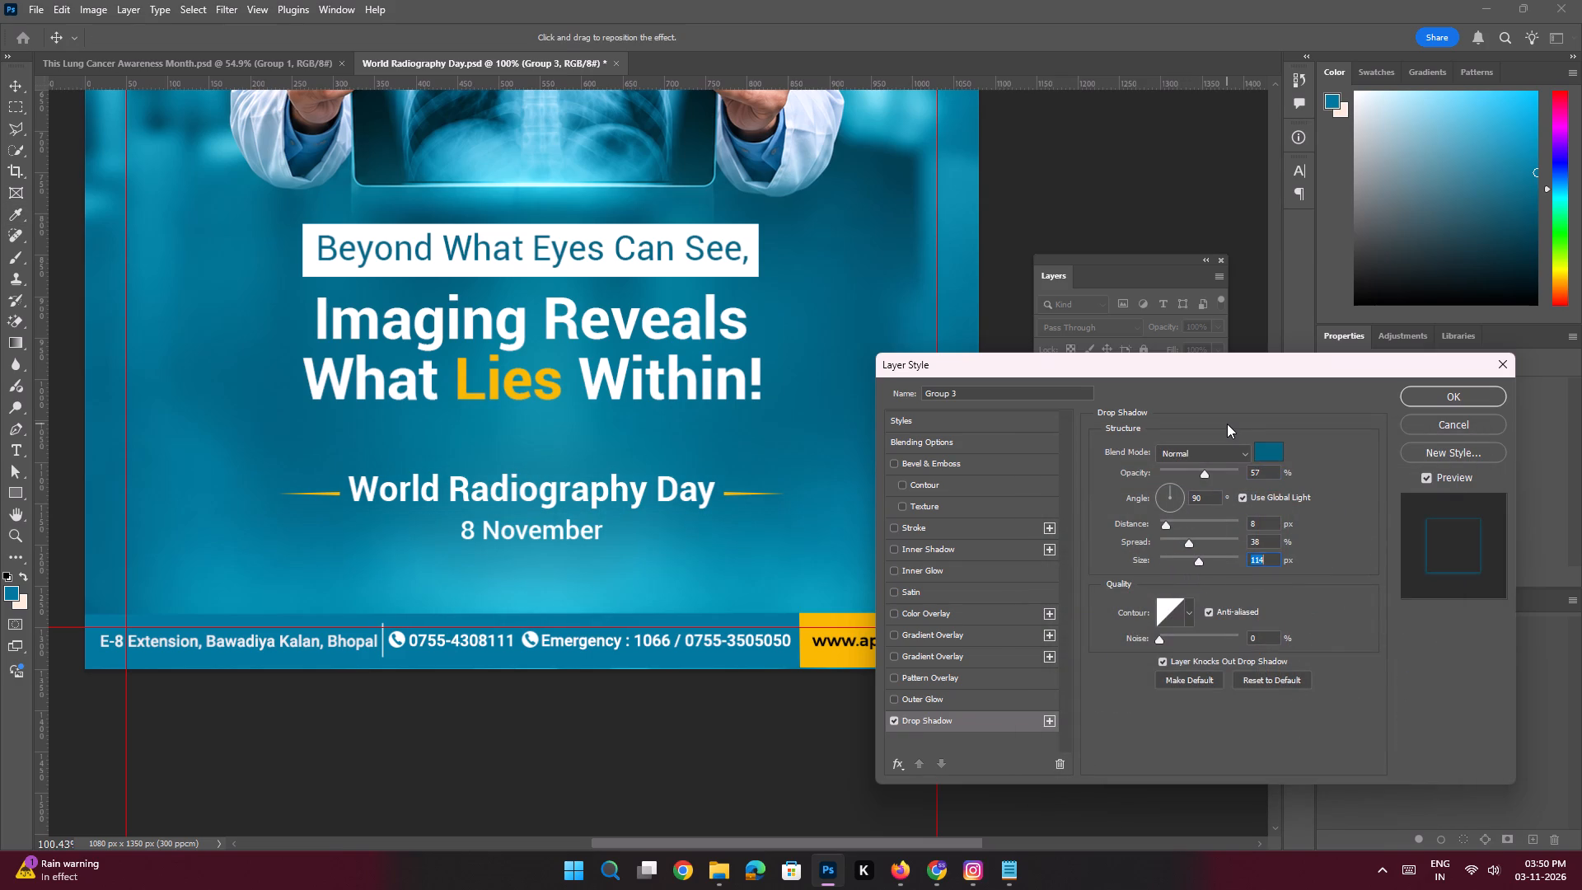
key(Return)
key(Return)
Switch automatic selection to whole groups and move the event name and date group straight down, closer to the footer.
key(space)
ctrl+drag(701, 362, 629, 360)
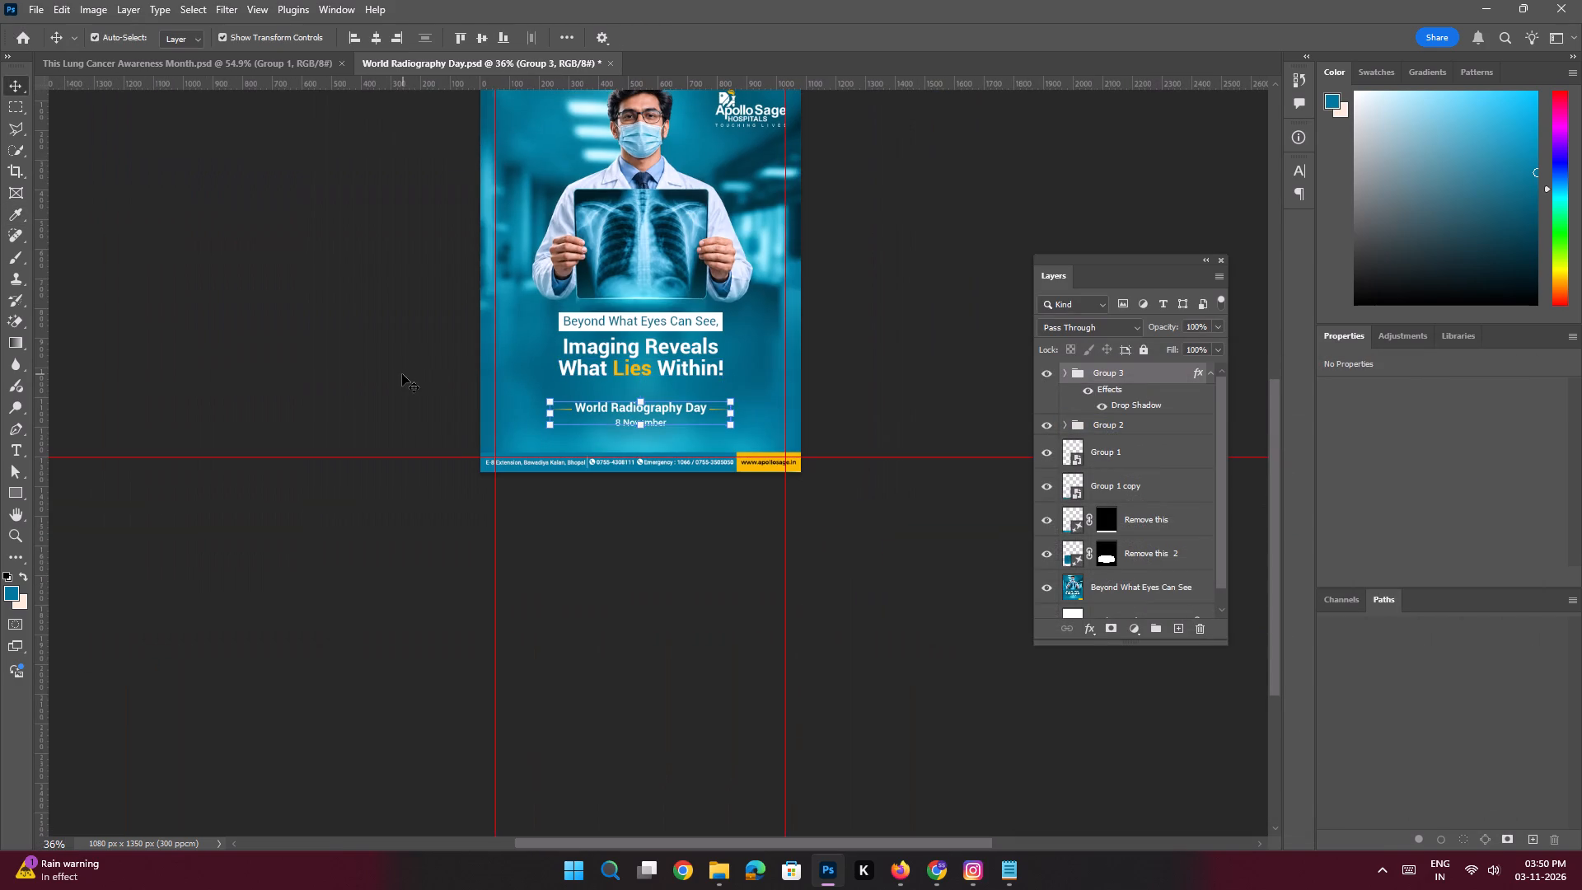
click(402, 374)
key(space)
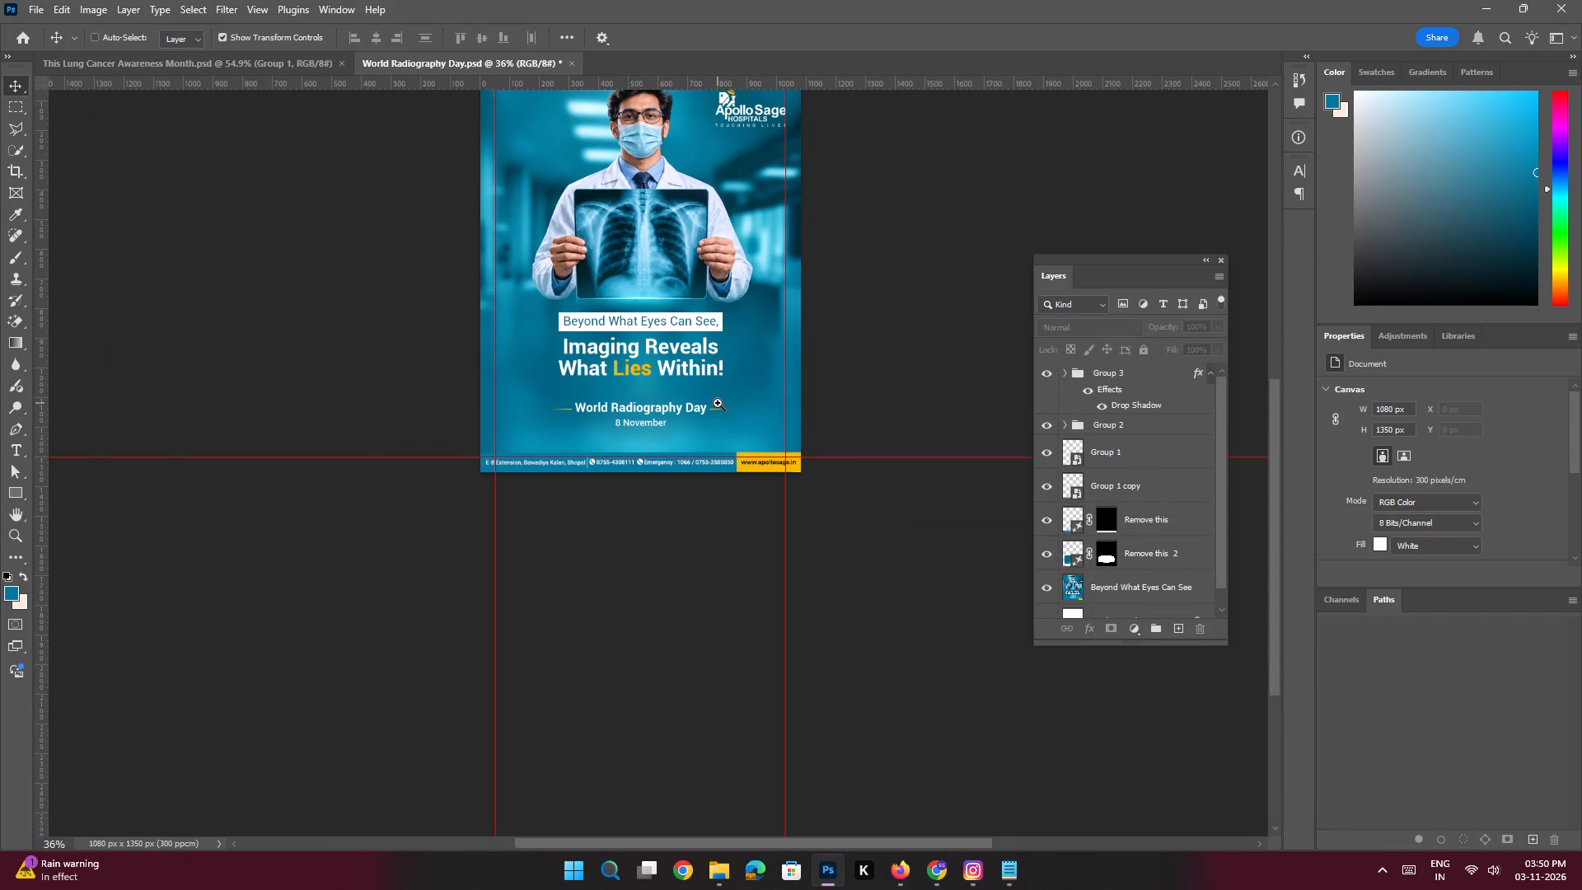
ctrl+drag(718, 403, 787, 560)
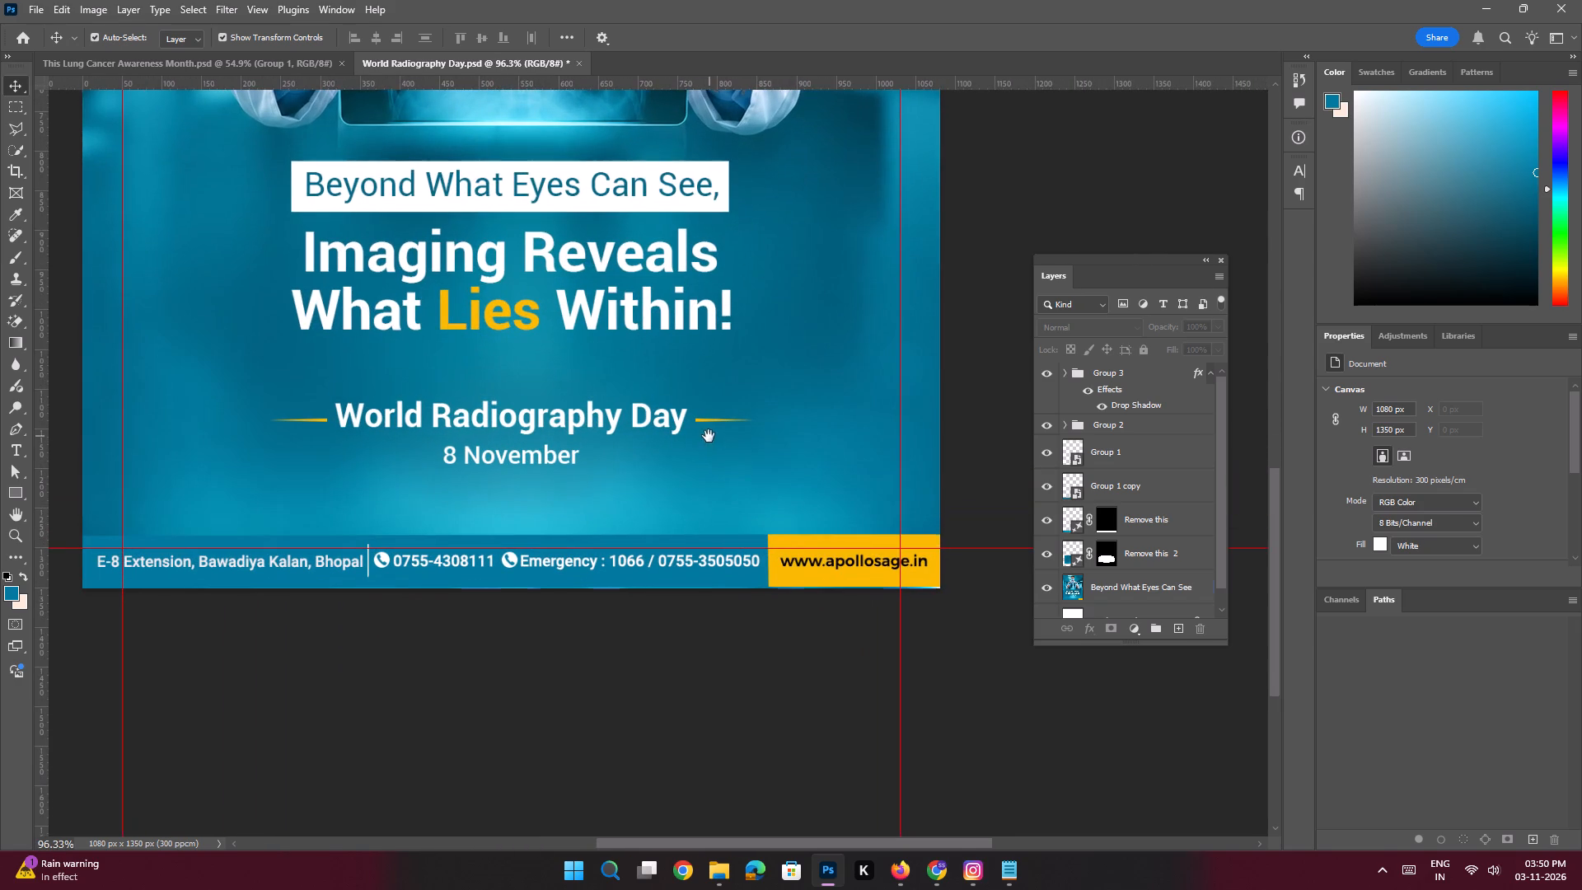
click(176, 36)
click(183, 55)
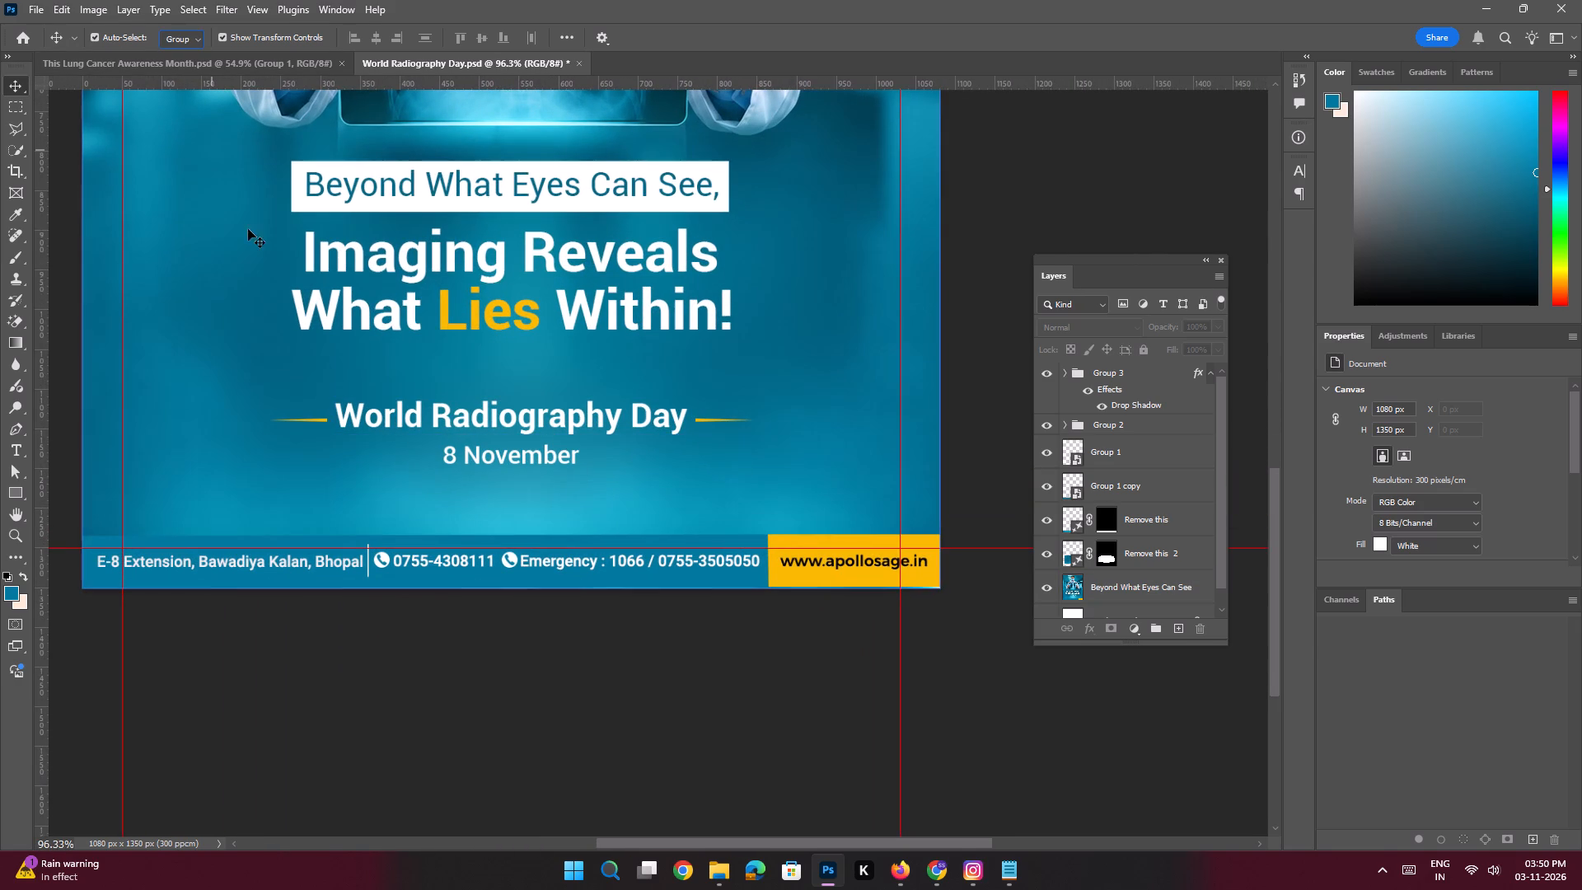
click(544, 418)
shift+drag(546, 421, 546, 448)
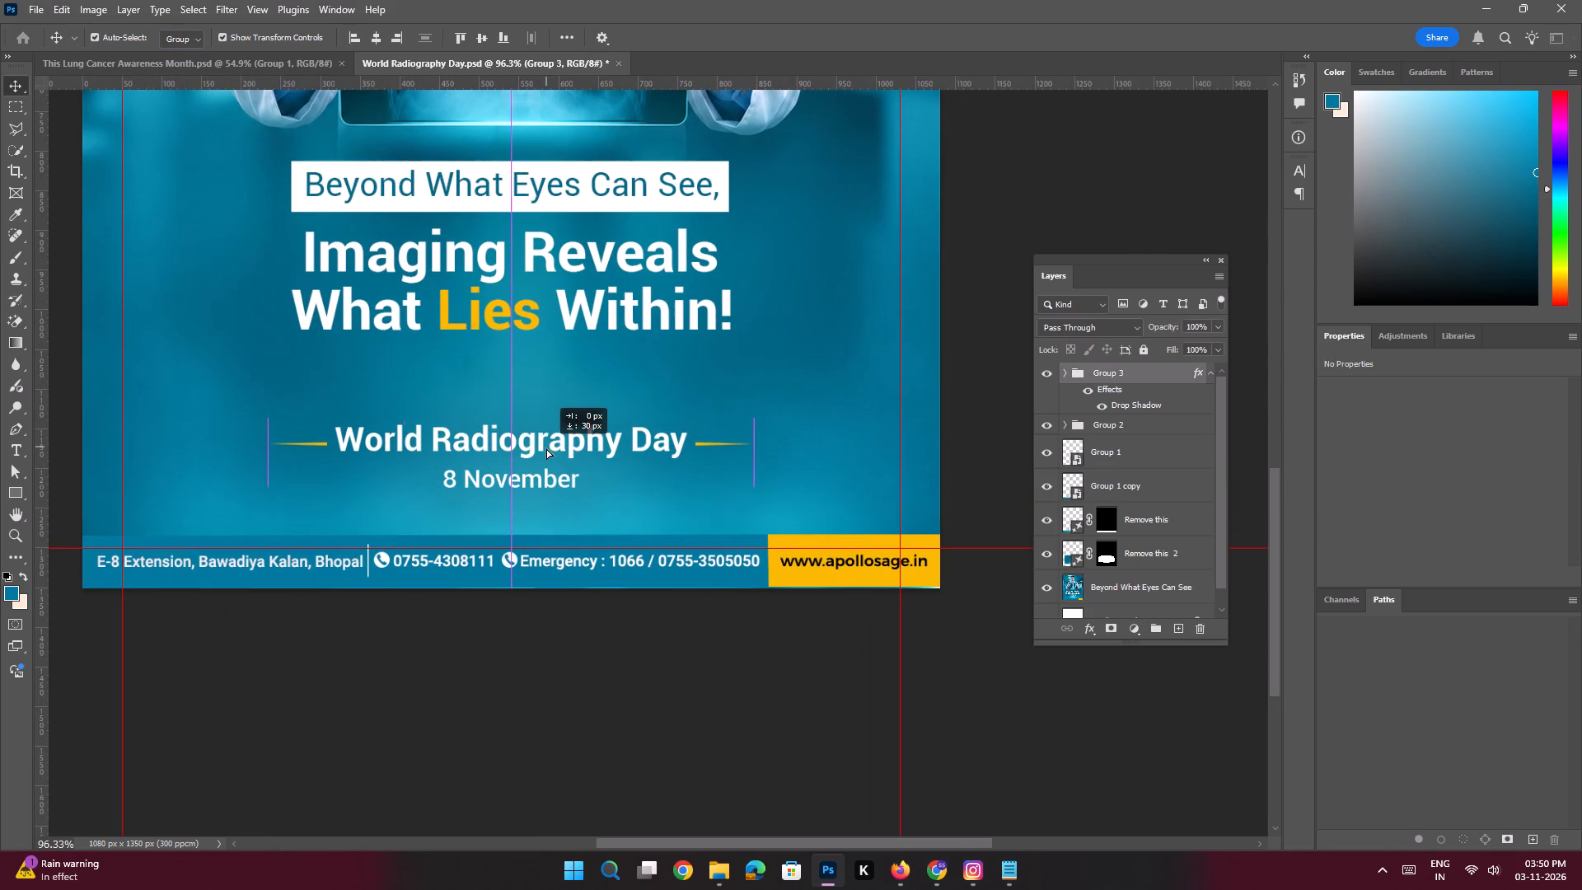
shift+drag(546, 448, 546, 435)
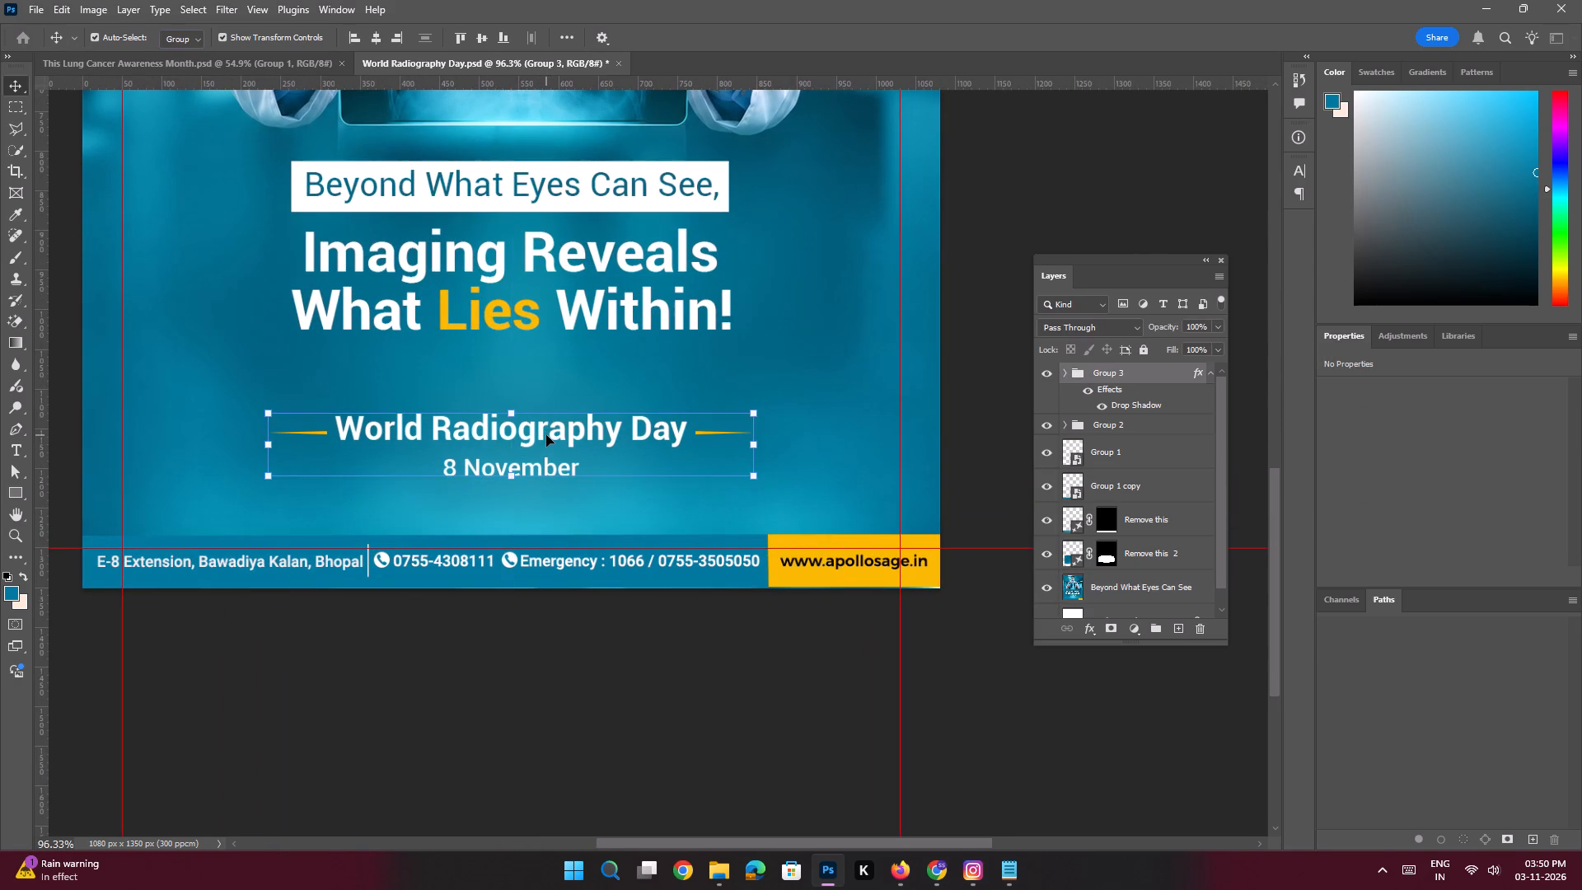
shift+drag(546, 435, 546, 450)
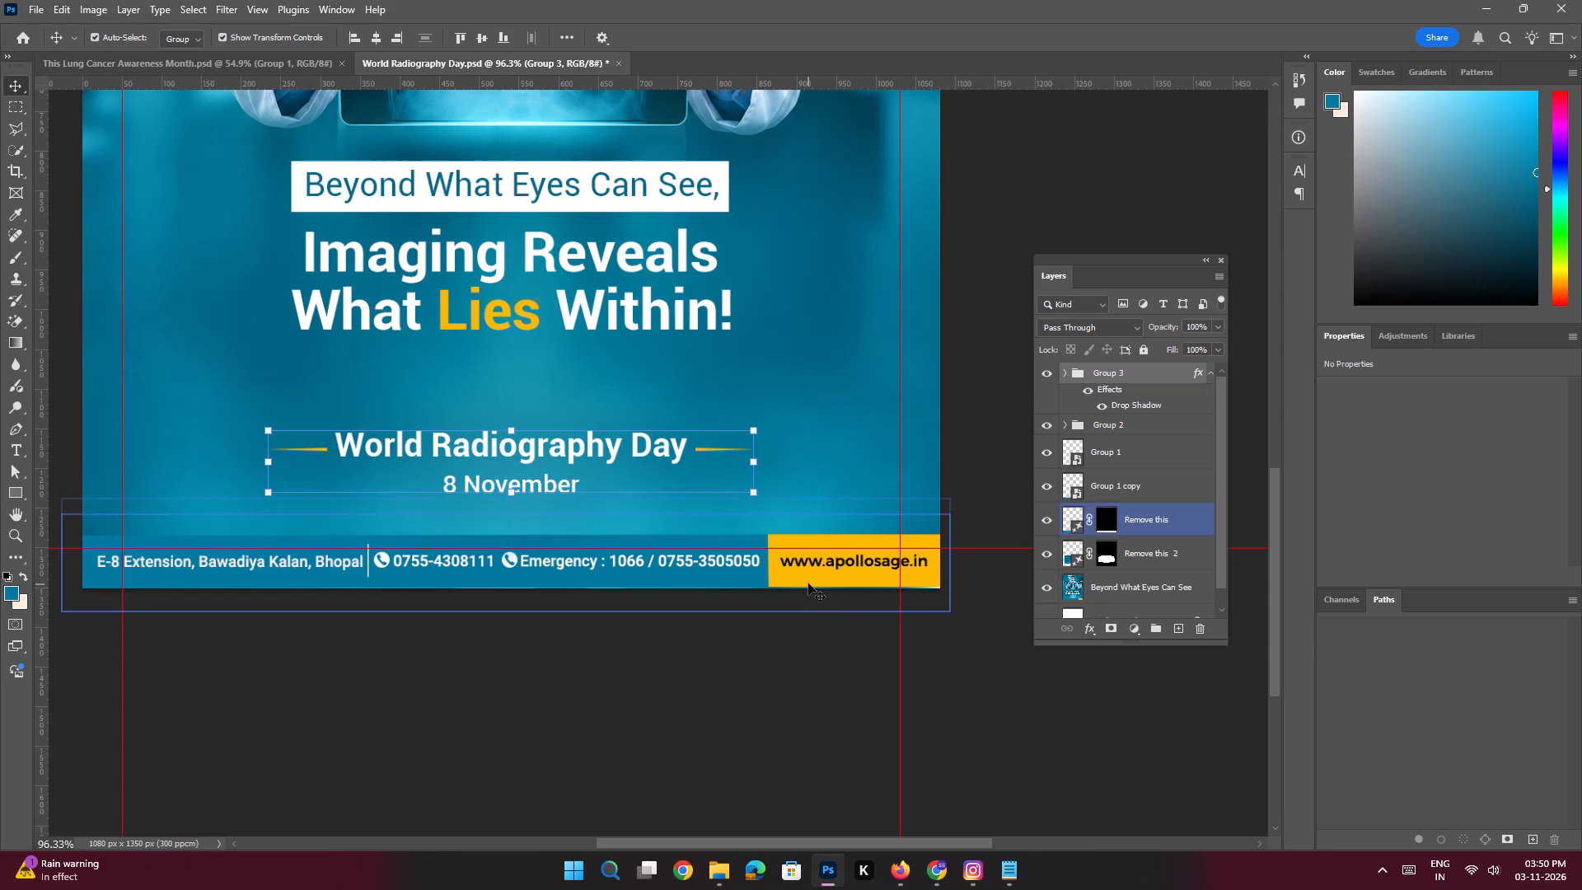
Bring the footer strip to the top of the layer stack and nudge it down 2 px to Y 1284 px.
click(807, 581)
drag(1134, 481, 1125, 344)
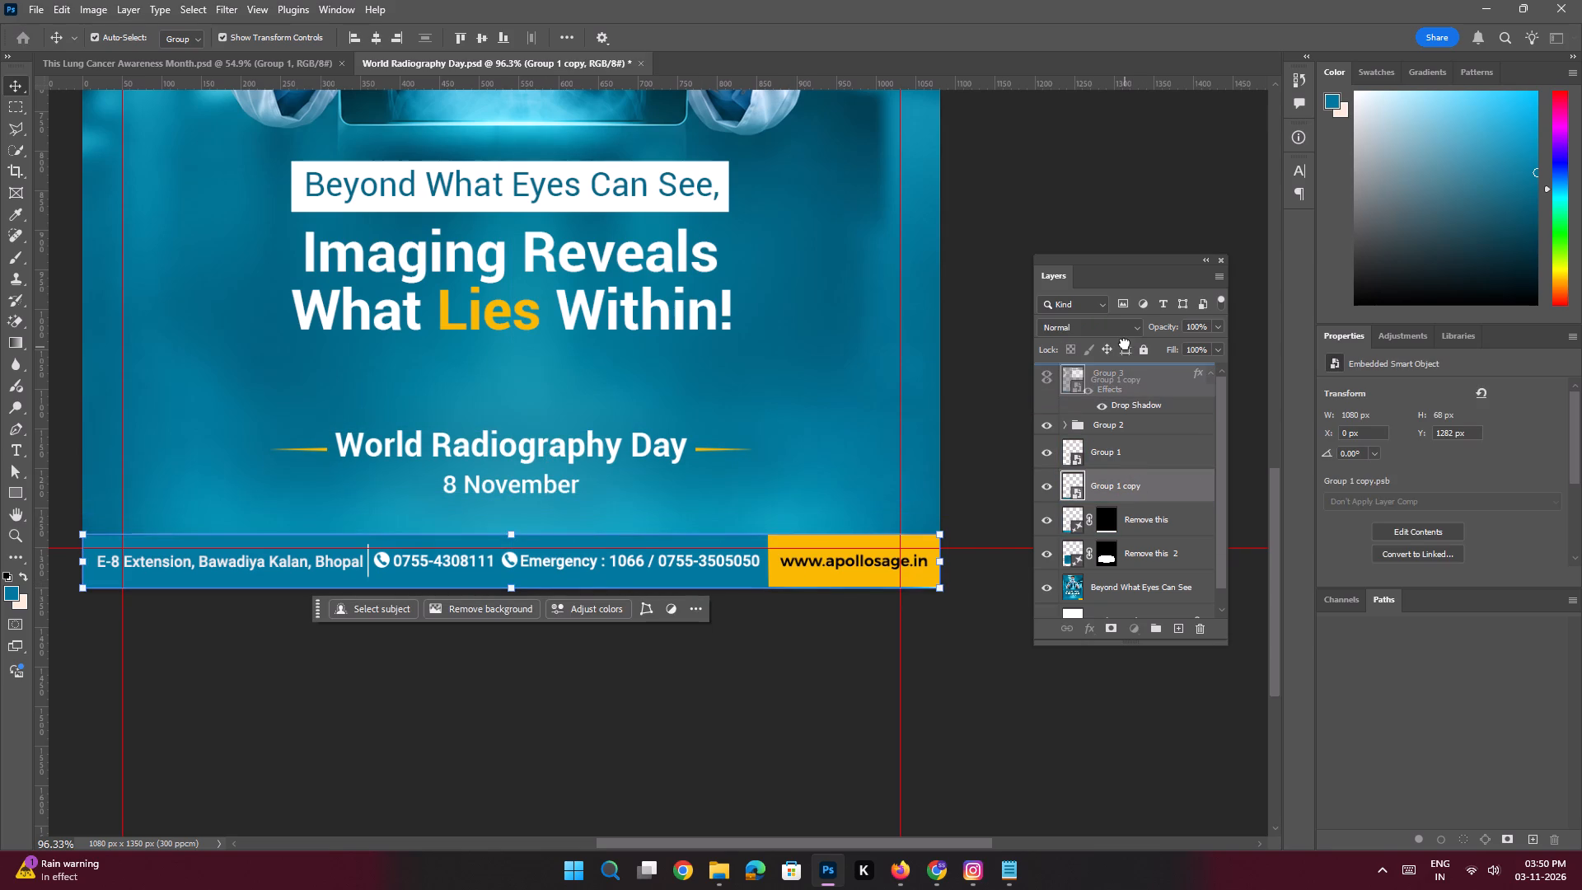
drag(1125, 344, 1124, 335)
click(1011, 252)
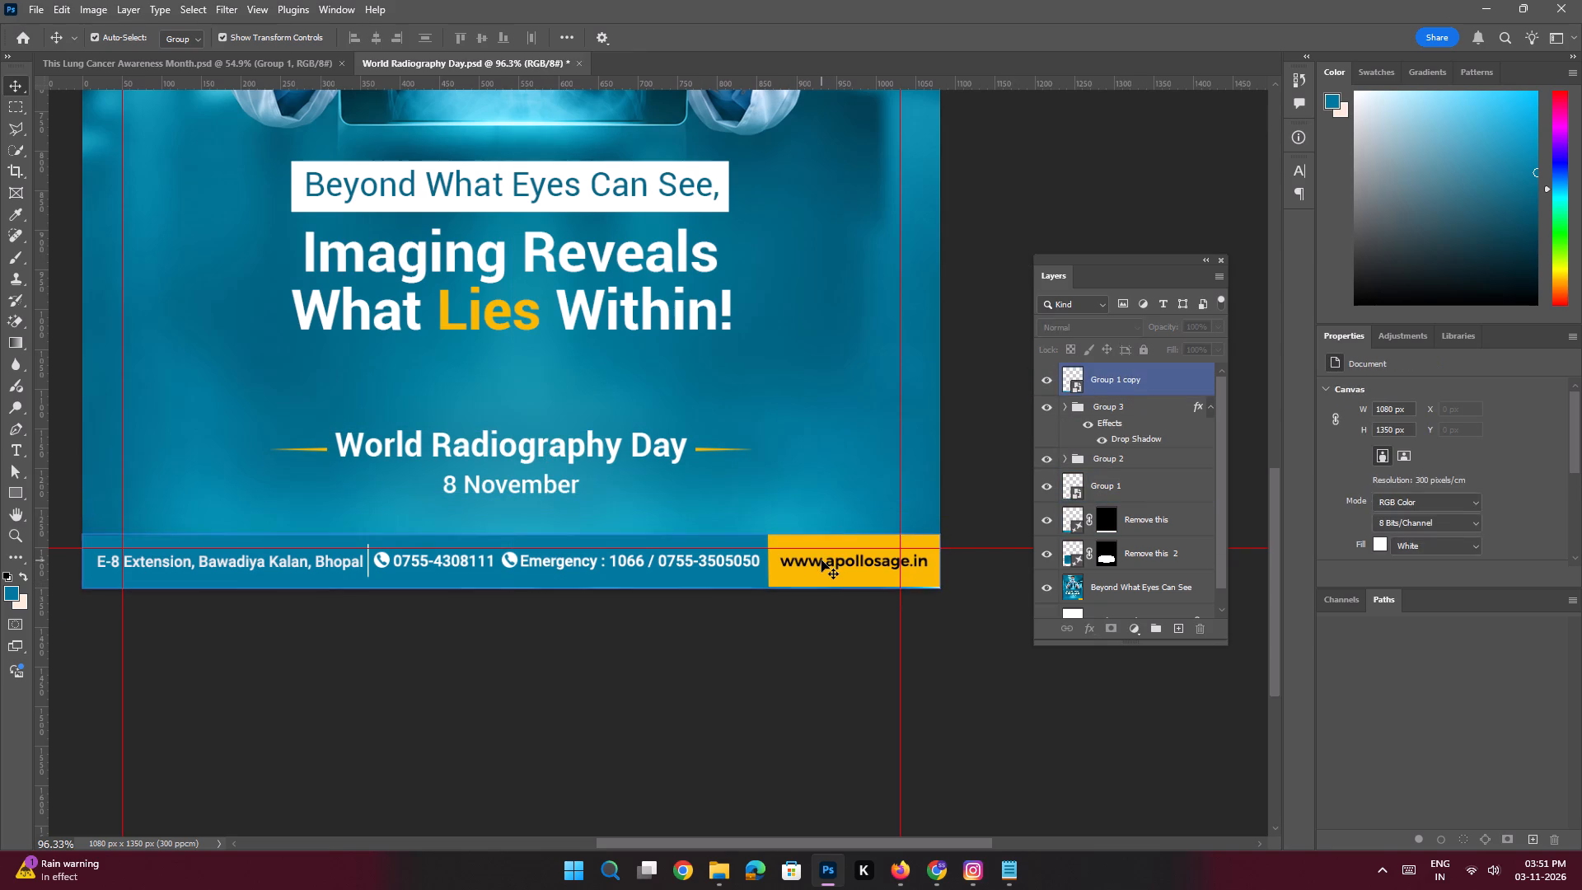
click(821, 561)
key(Down)
key(Down)
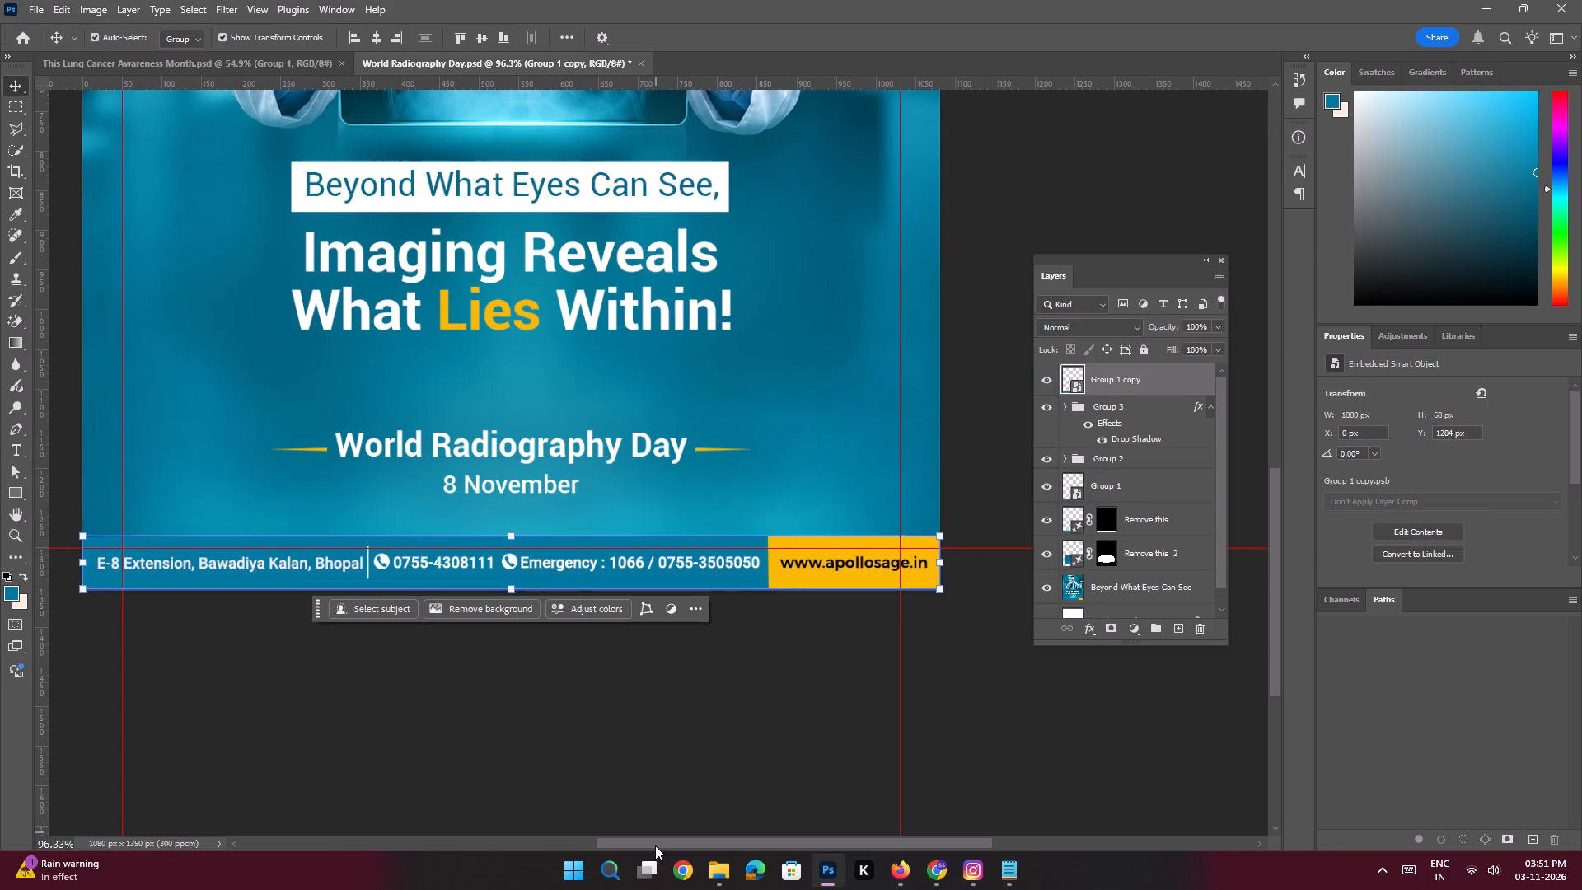
Move the headline group straight down a little, closer to the event name.
key(space)
key(space)
key(space)
key(space)
key(space)
key(space)
drag(607, 313, 613, 363)
click(597, 321)
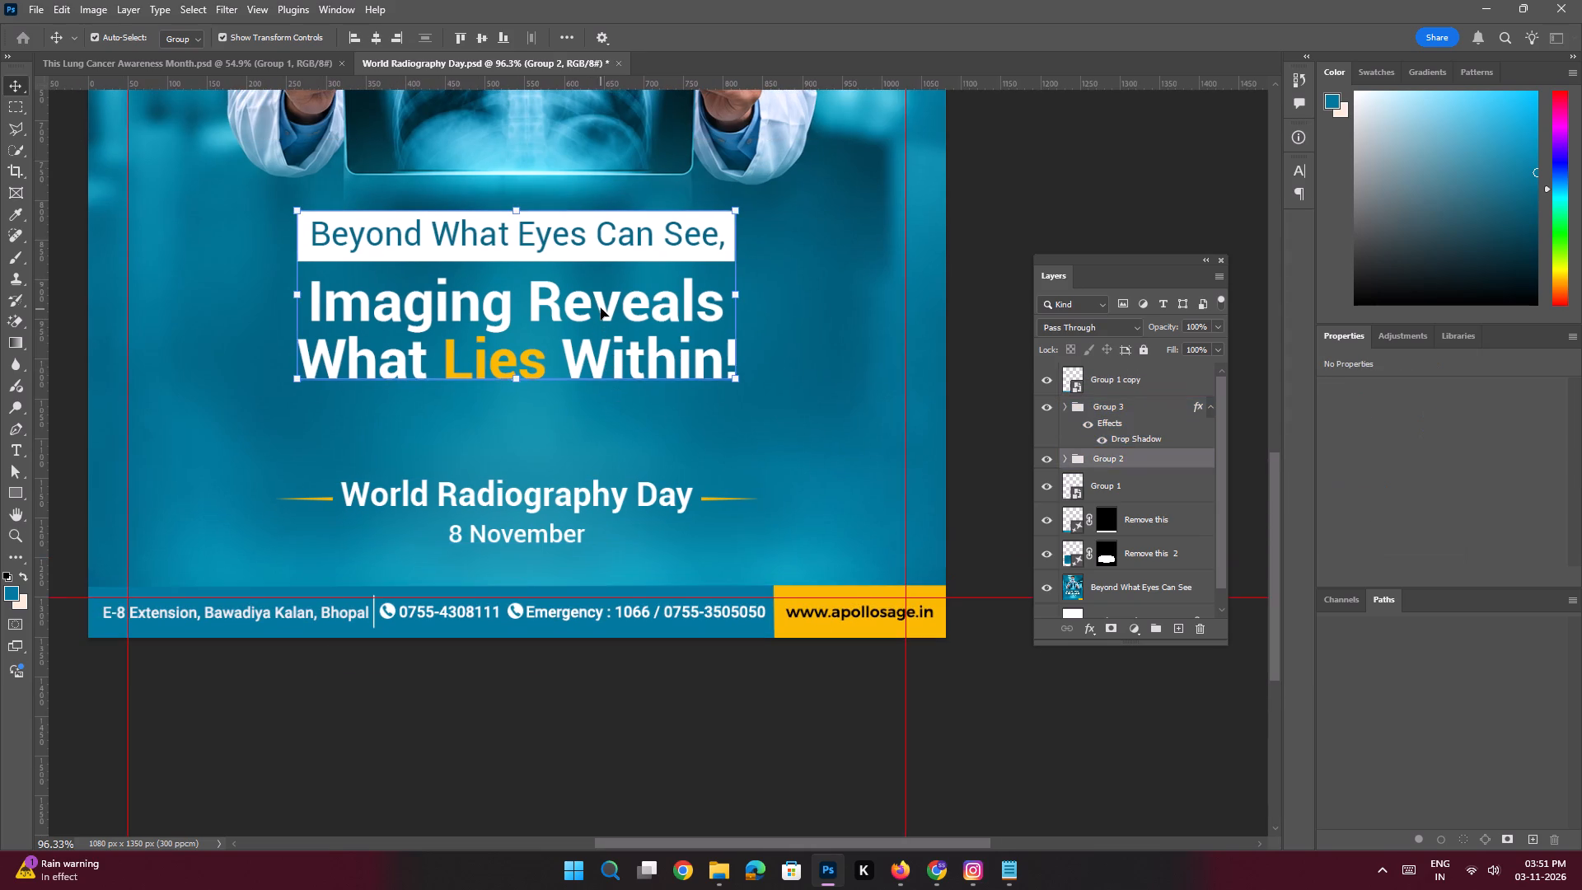
shift+drag(601, 308, 600, 330)
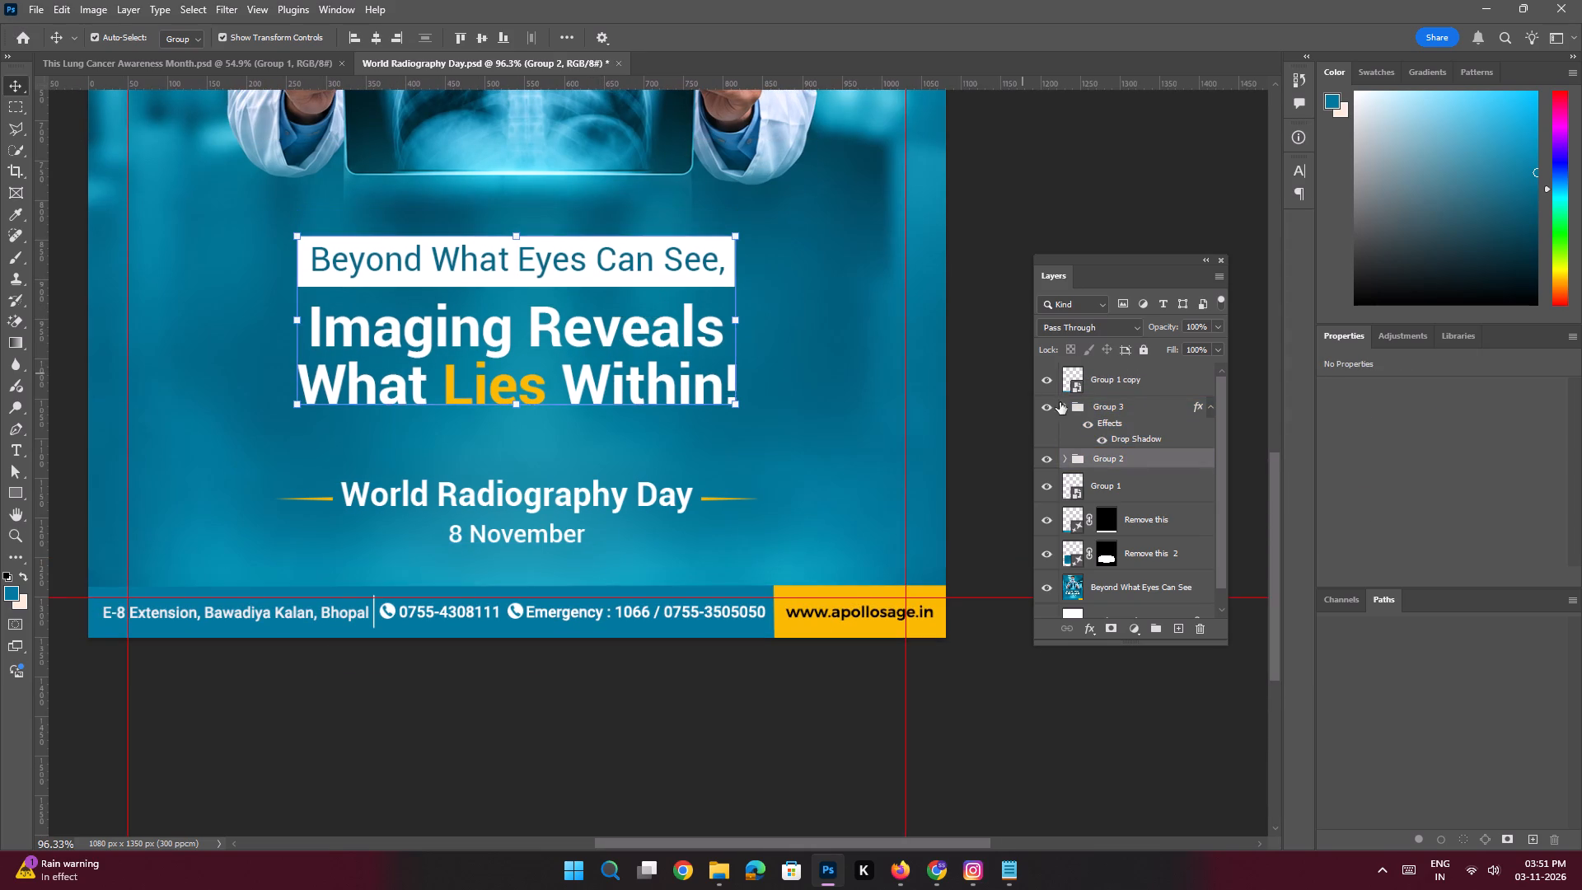
Draw a yellow rectangle about 696 x 8 px between the headline and event name and centre it horizontally on the canvas.
click(1182, 628)
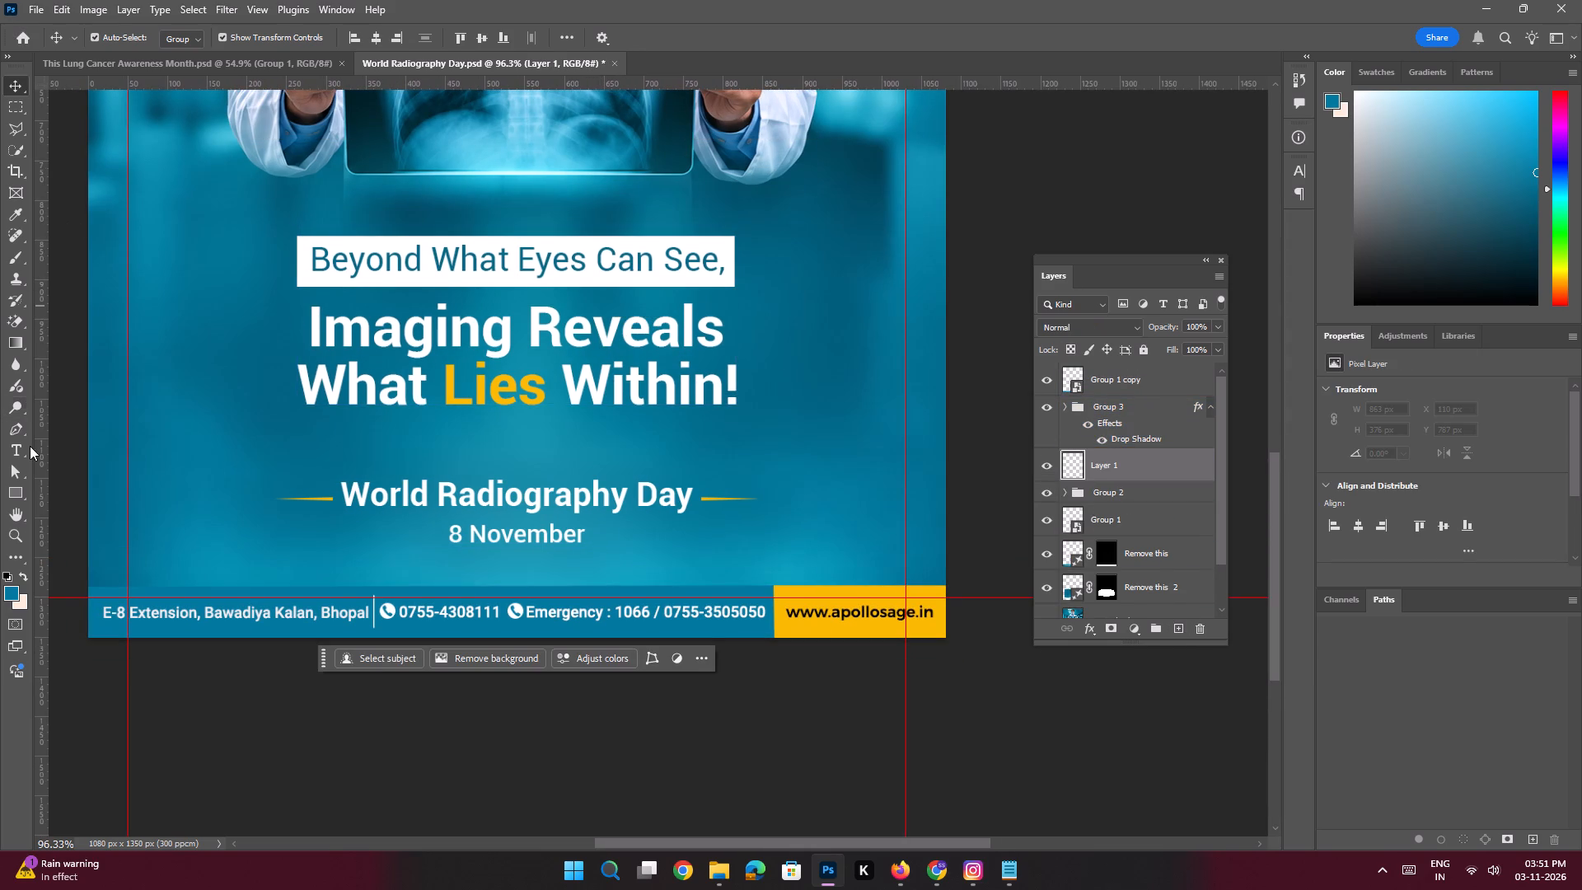
click(20, 491)
drag(244, 449, 706, 457)
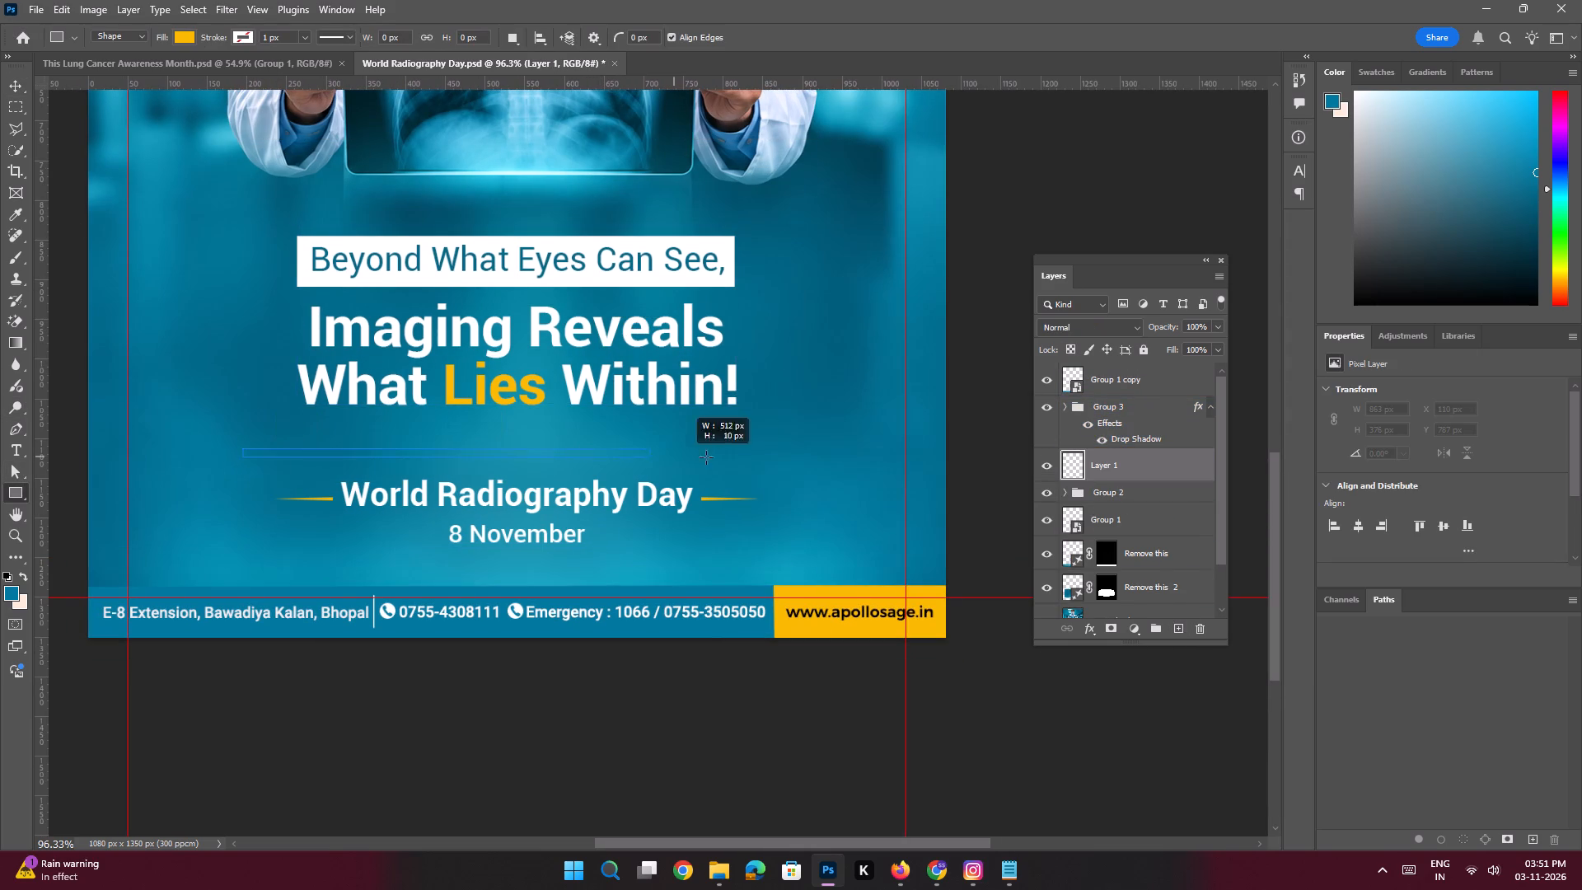
drag(706, 457, 795, 444)
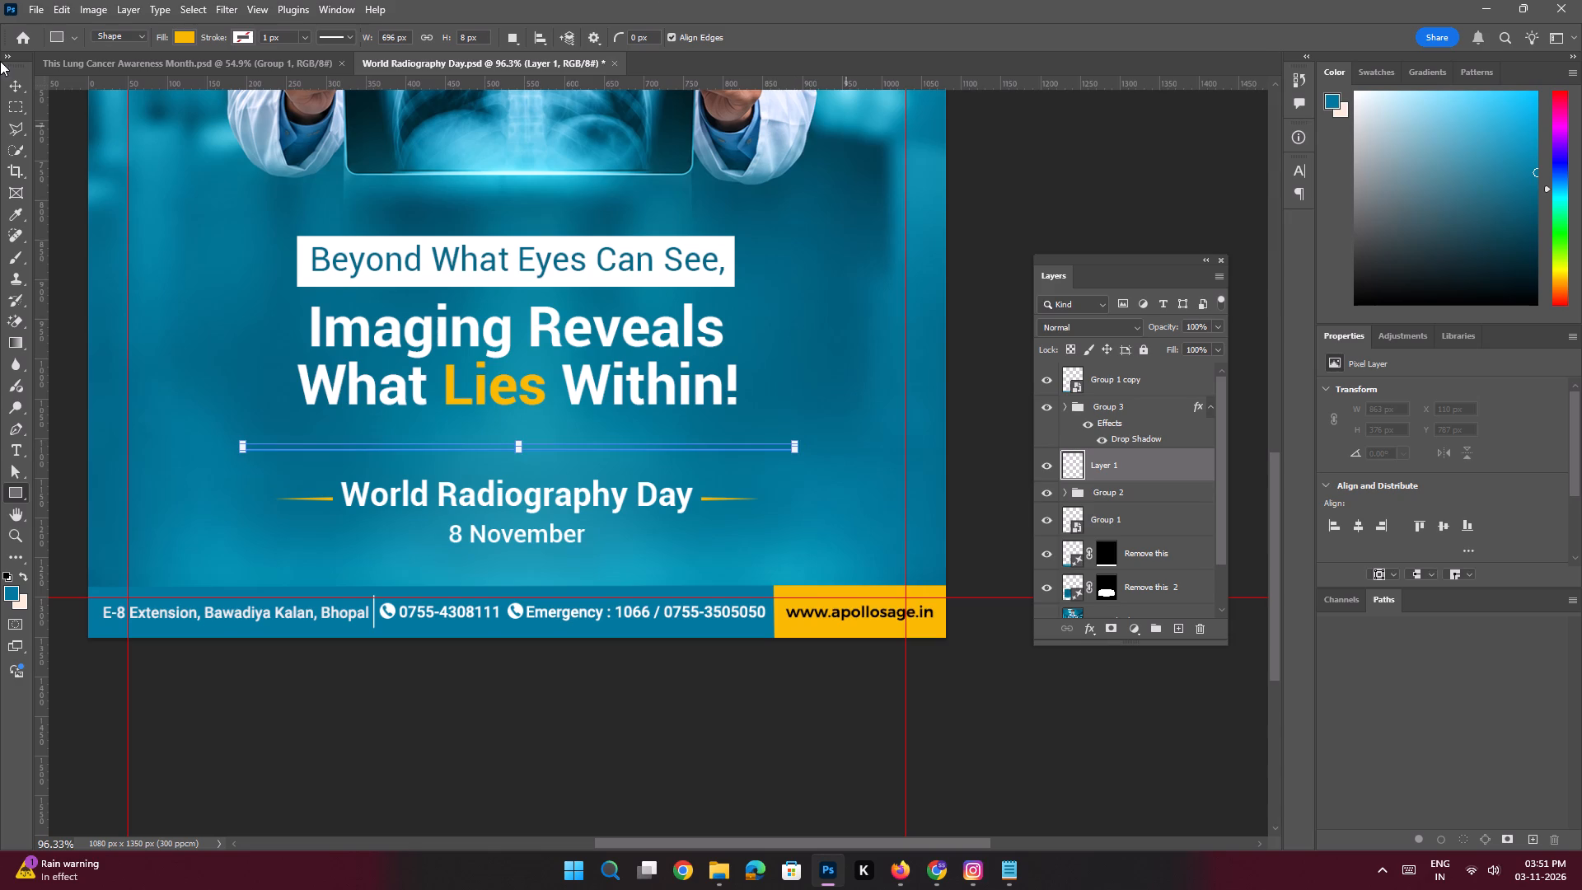
double_click(14, 91)
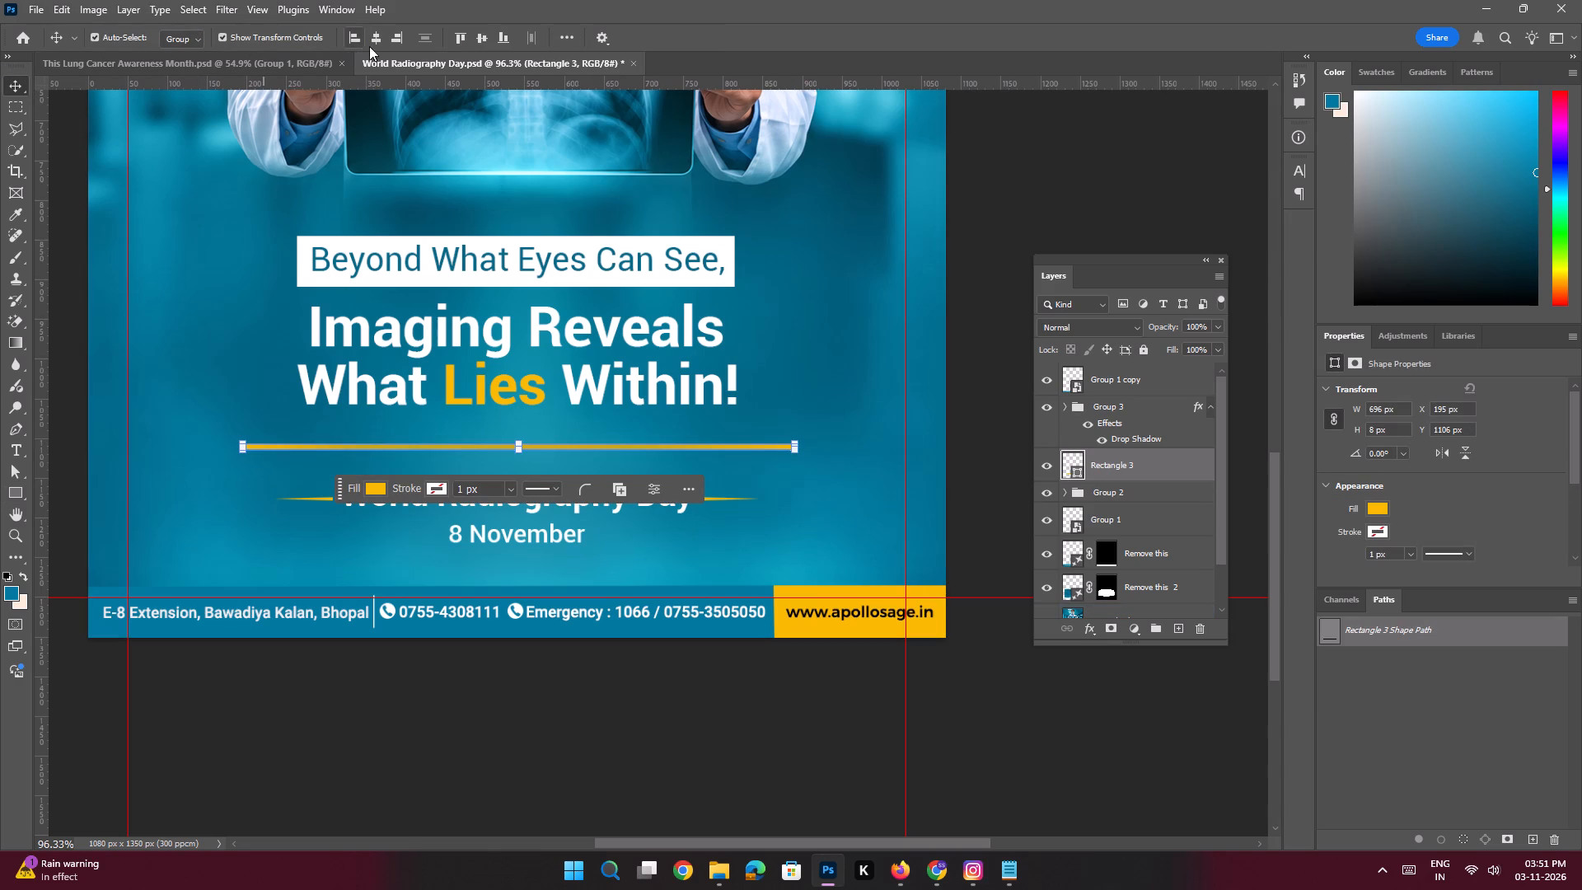
click(376, 43)
Move the yellow divider line up to Y 1091 px, closer beneath the headline.
key(space)
ctrl+drag(569, 436, 612, 505)
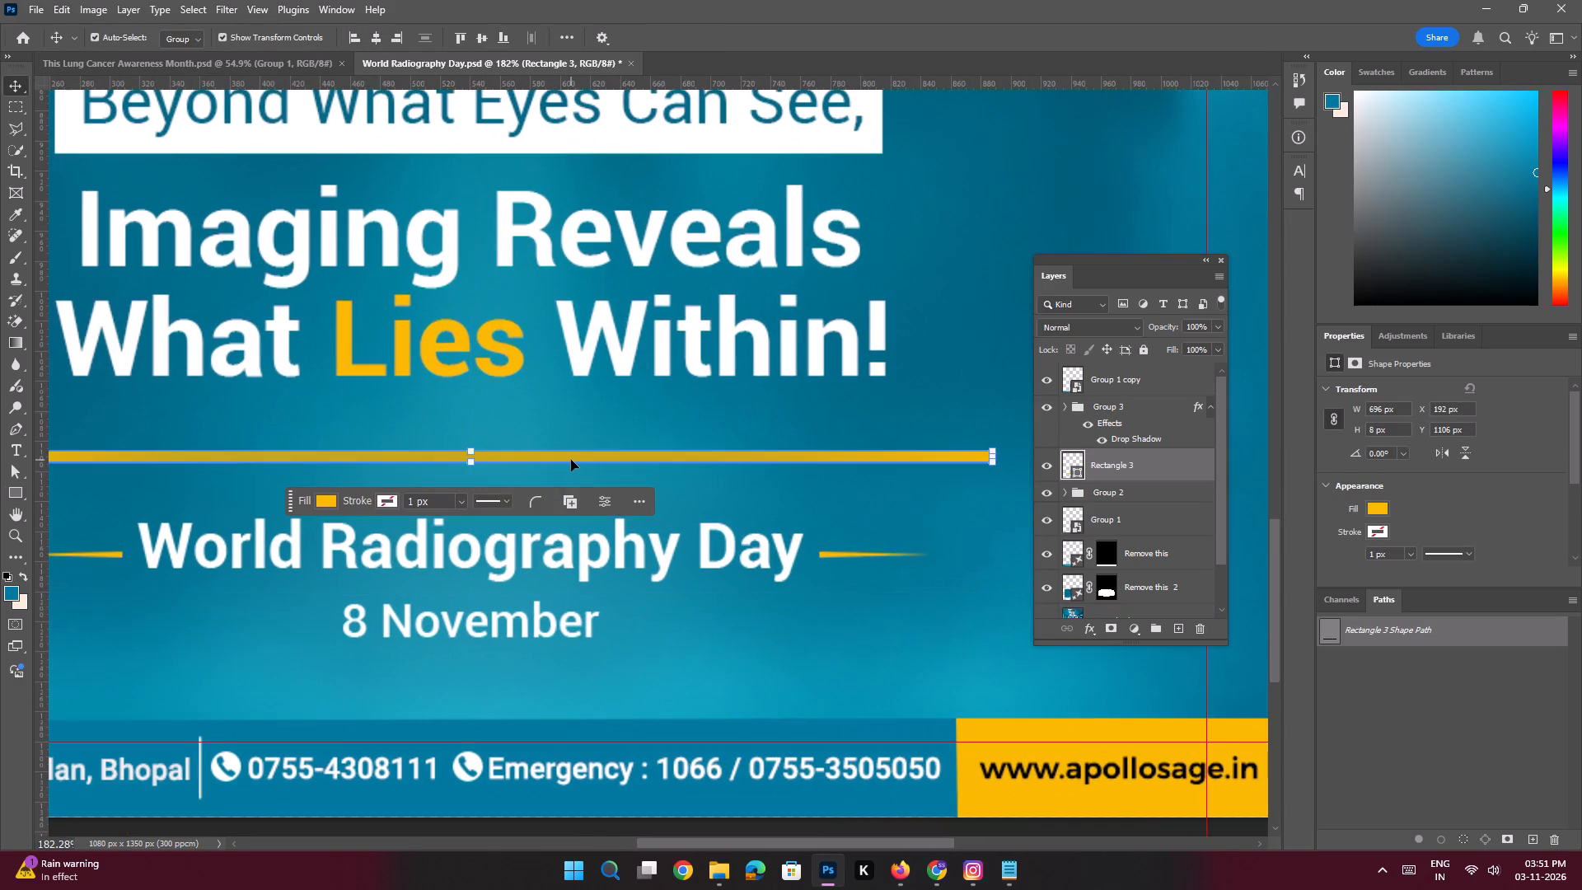
shift+drag(569, 457, 569, 433)
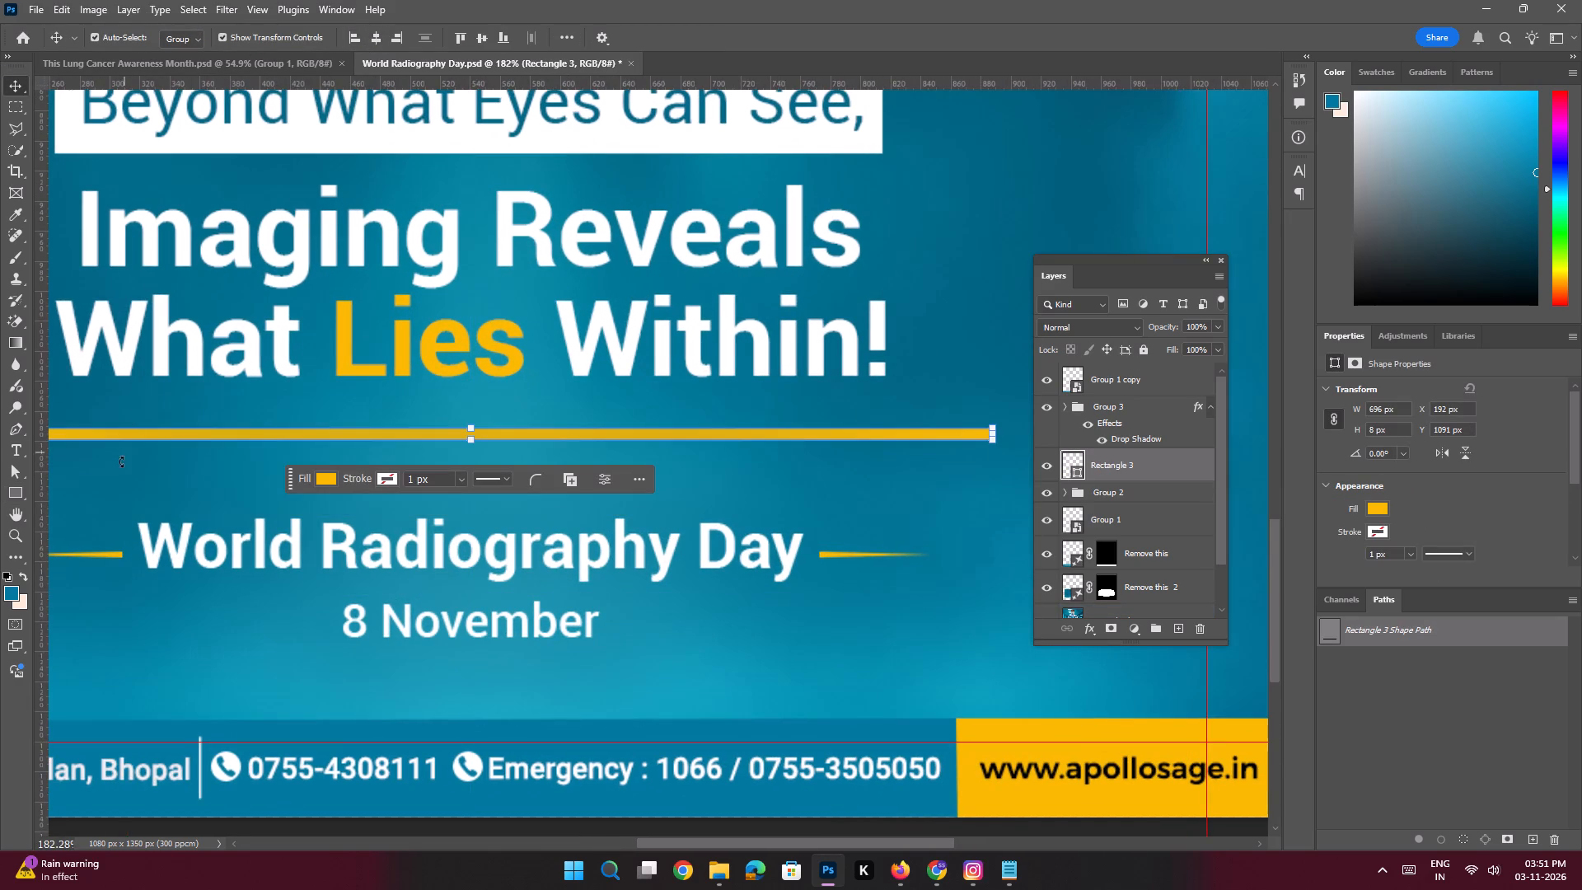
Set the divider line's fill to #fab600, sampled from the yellow flame in the Apollo Sage logo.
key(space)
ctrl+drag(529, 340, 436, 307)
drag(546, 226, 470, 335)
click(479, 329)
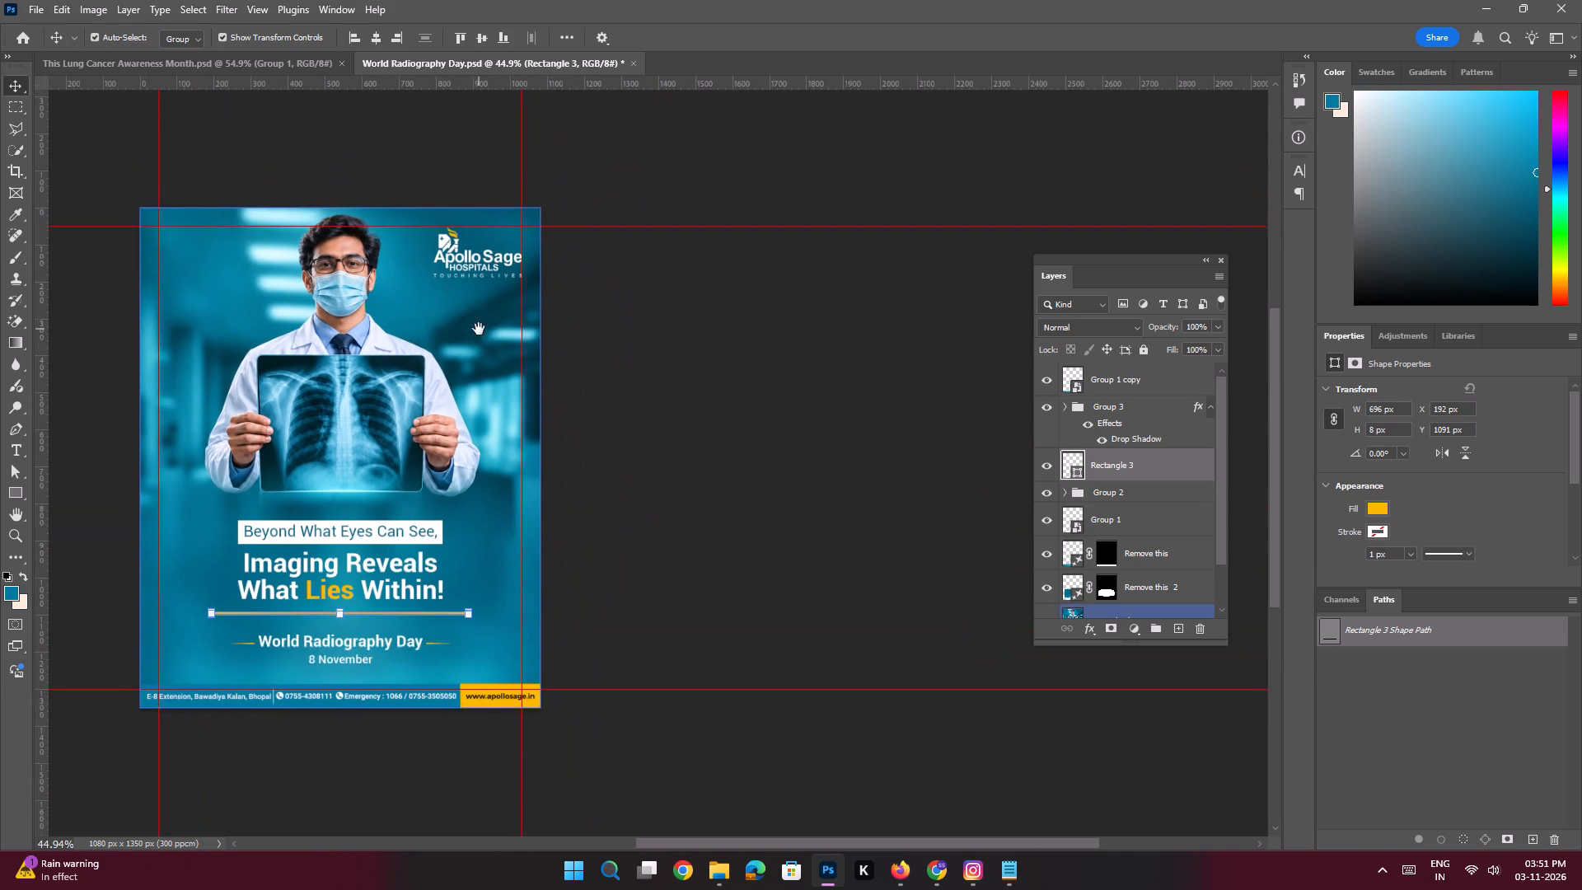
ctrl+drag(463, 249, 559, 461)
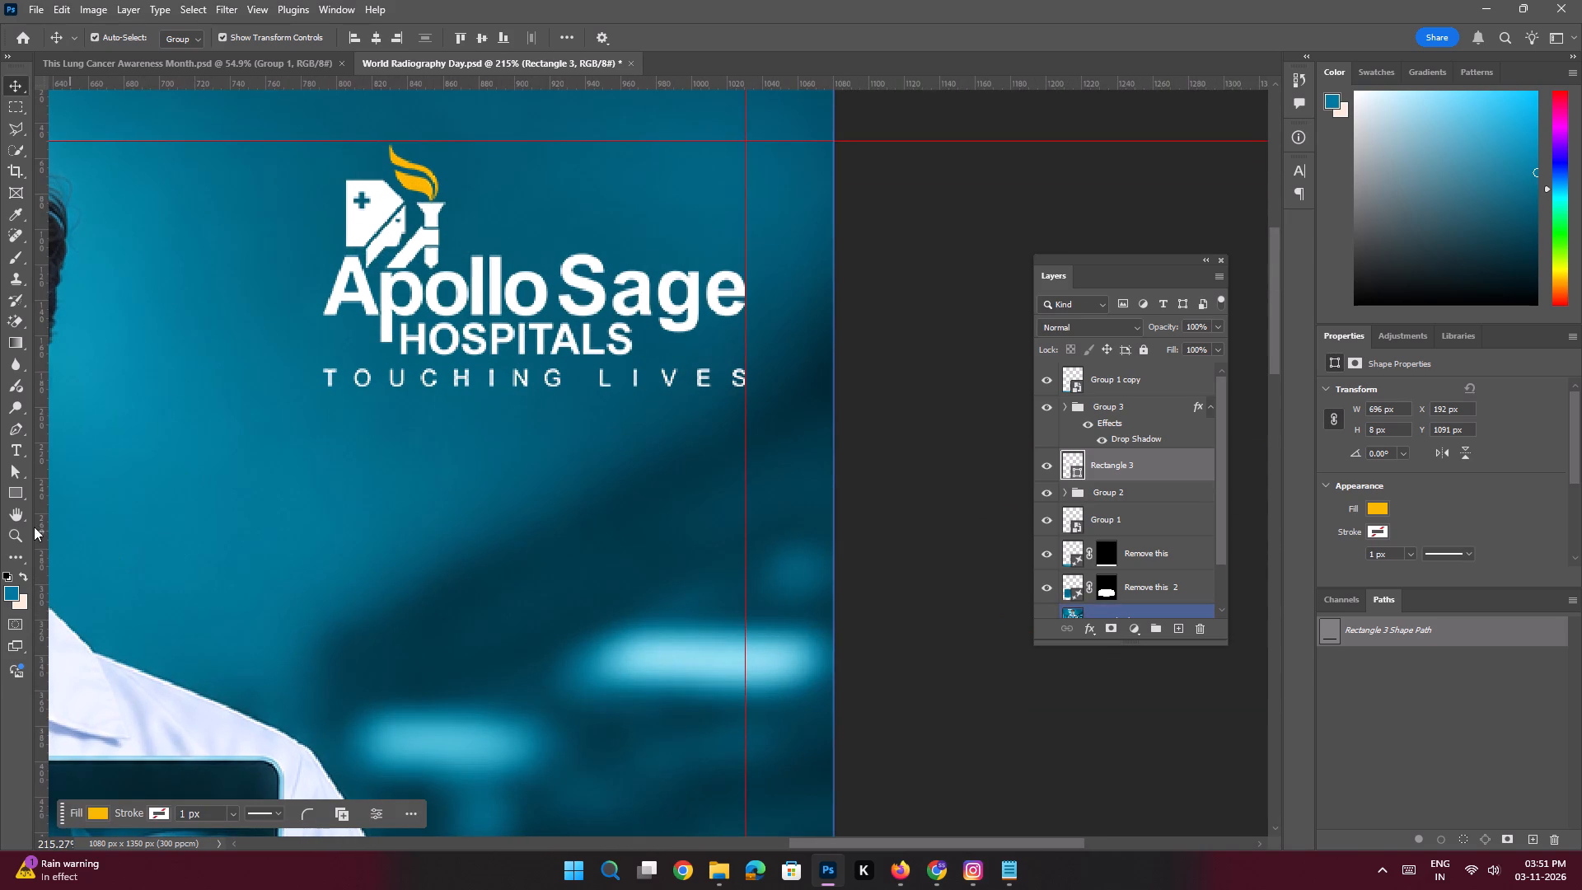
click(21, 498)
click(176, 31)
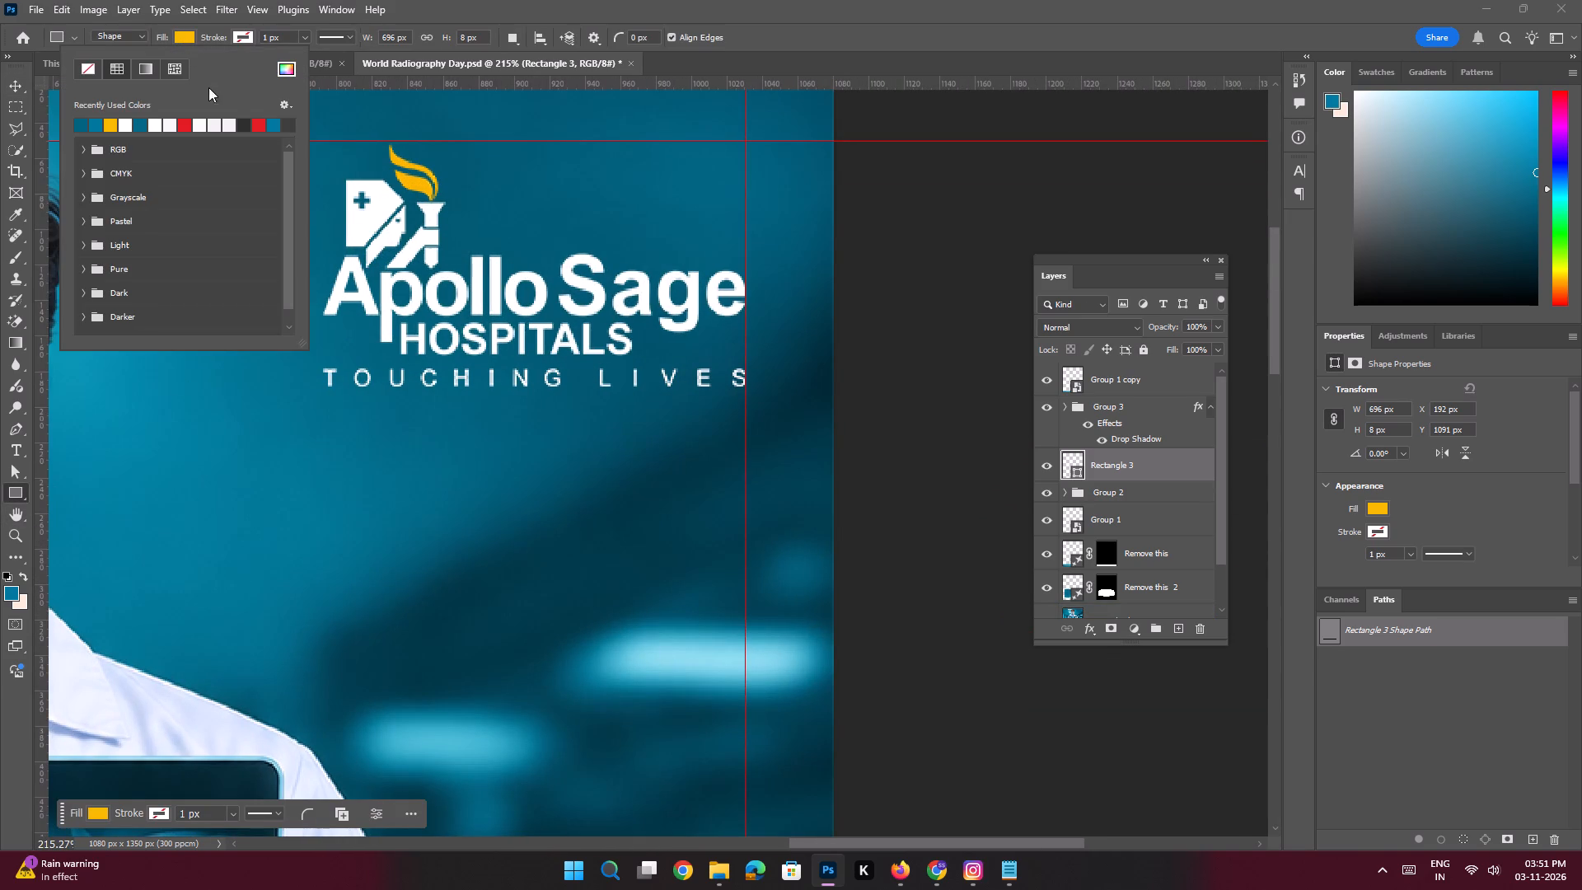
click(288, 69)
click(414, 185)
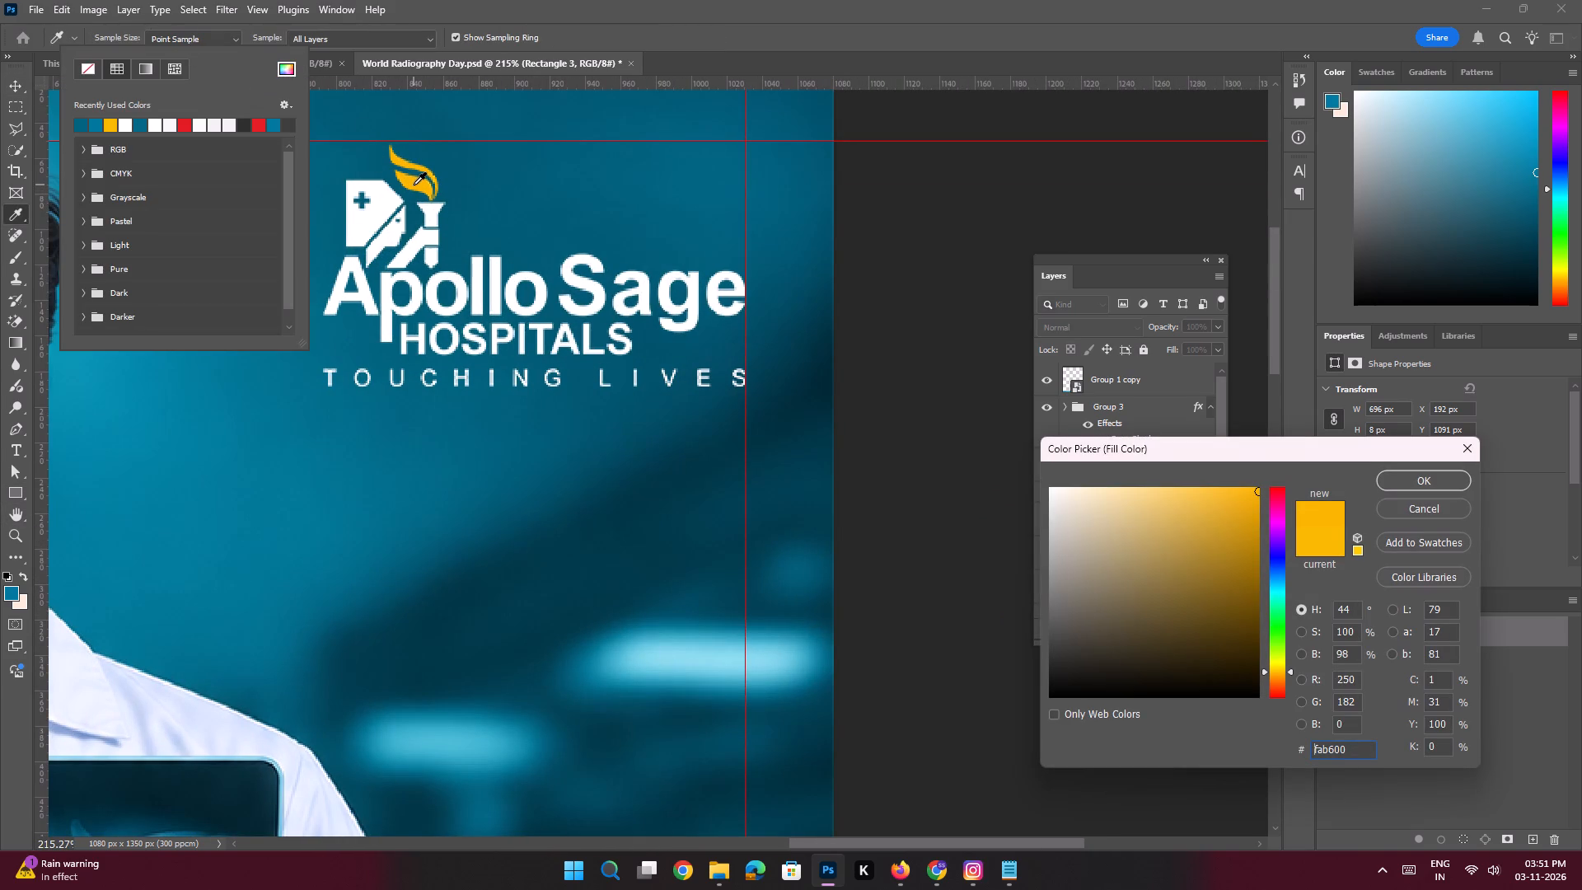
key(Return)
key(Return)
key(Return)
key(ctrl+0)
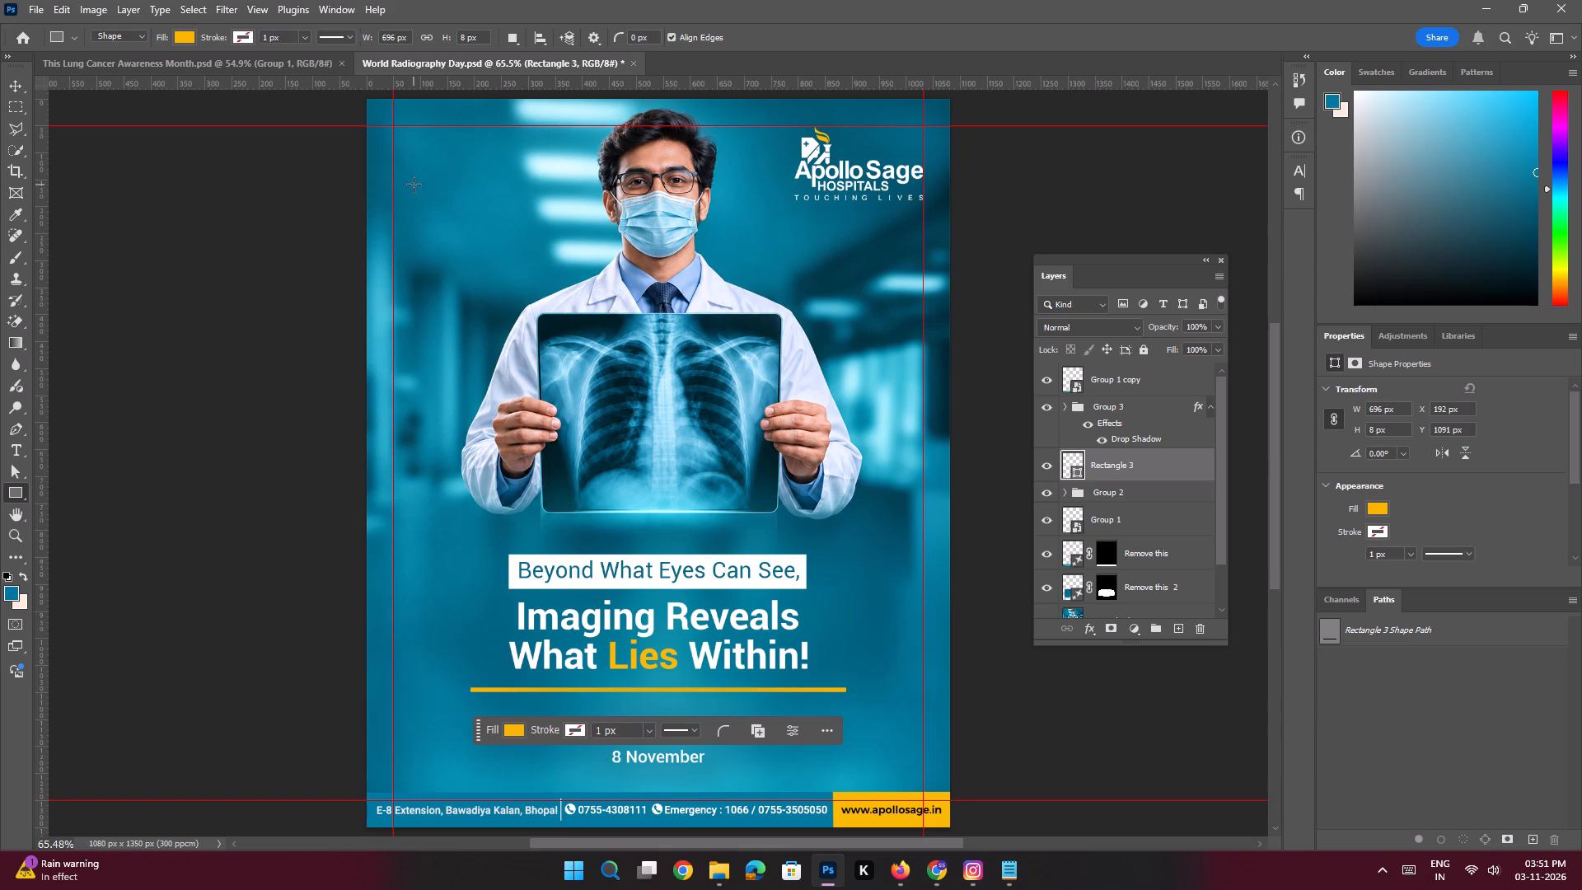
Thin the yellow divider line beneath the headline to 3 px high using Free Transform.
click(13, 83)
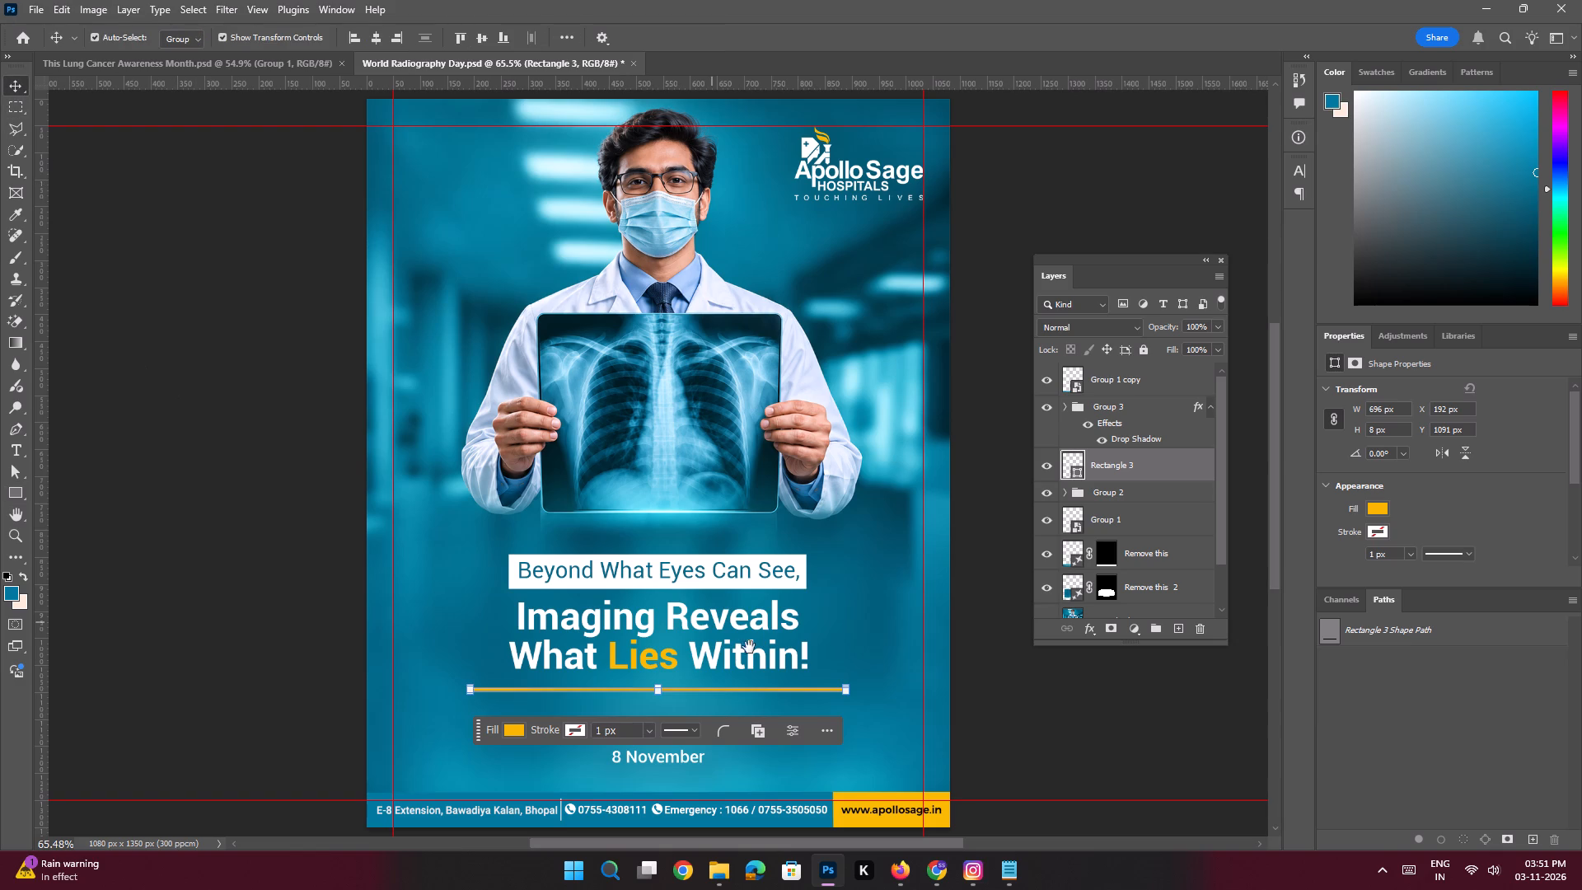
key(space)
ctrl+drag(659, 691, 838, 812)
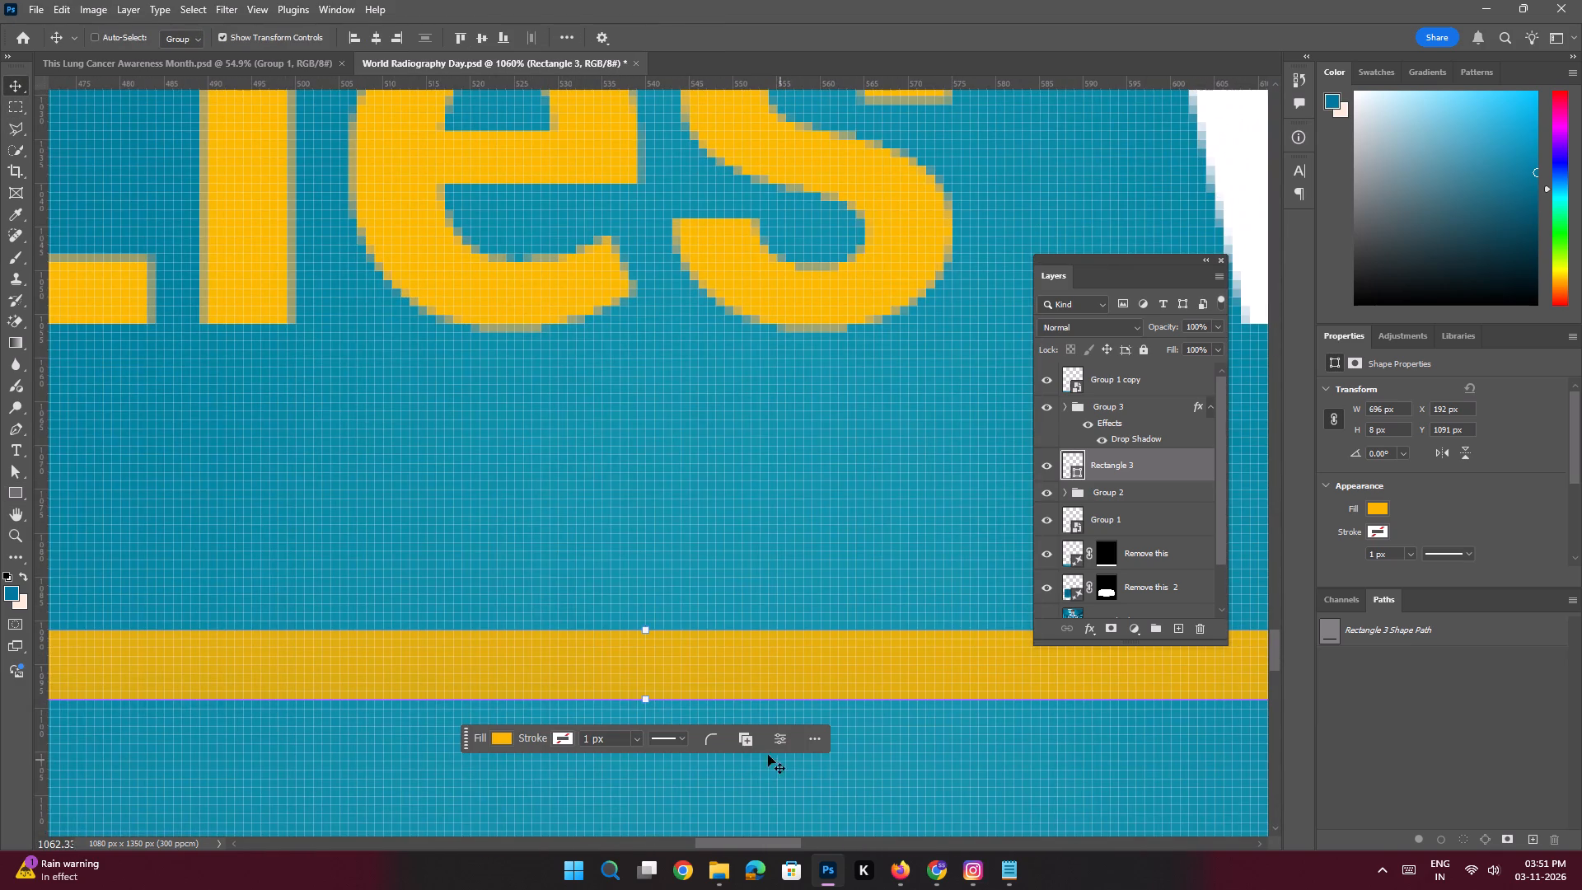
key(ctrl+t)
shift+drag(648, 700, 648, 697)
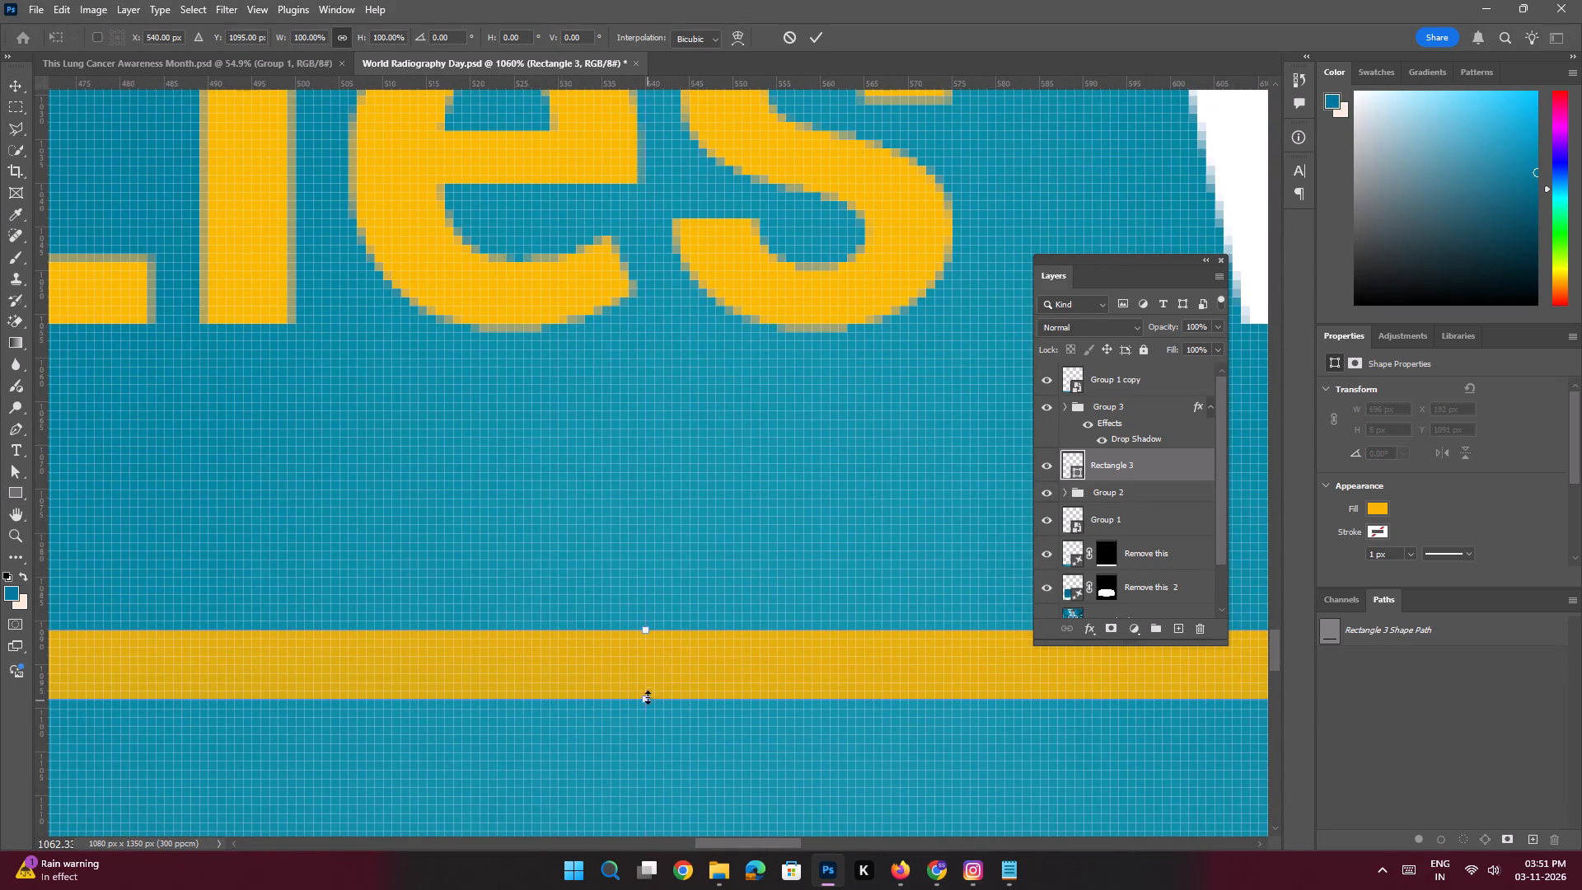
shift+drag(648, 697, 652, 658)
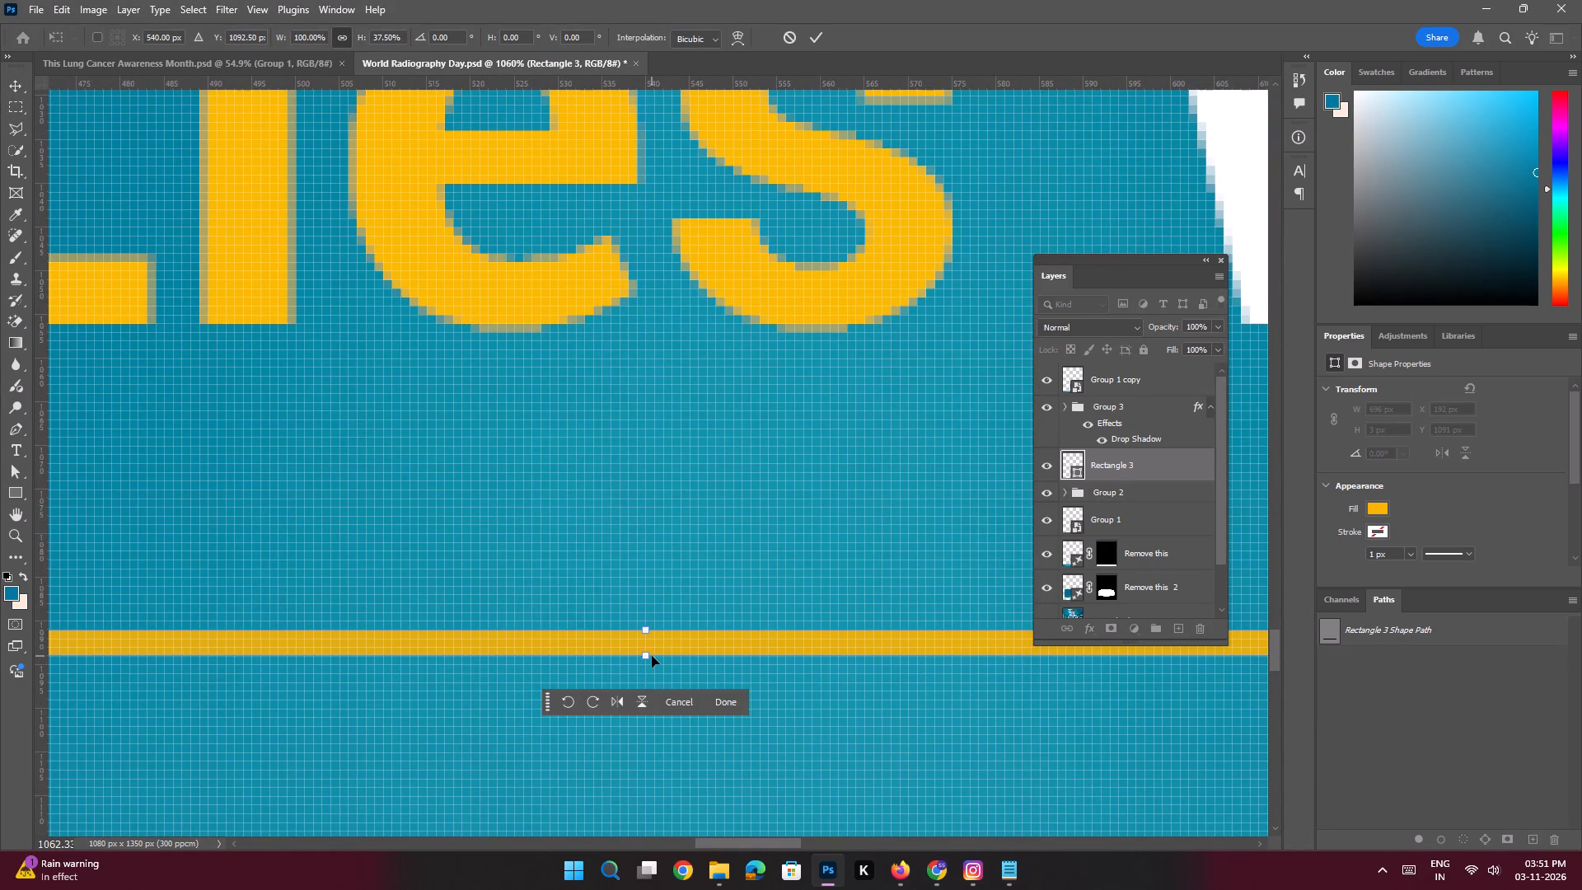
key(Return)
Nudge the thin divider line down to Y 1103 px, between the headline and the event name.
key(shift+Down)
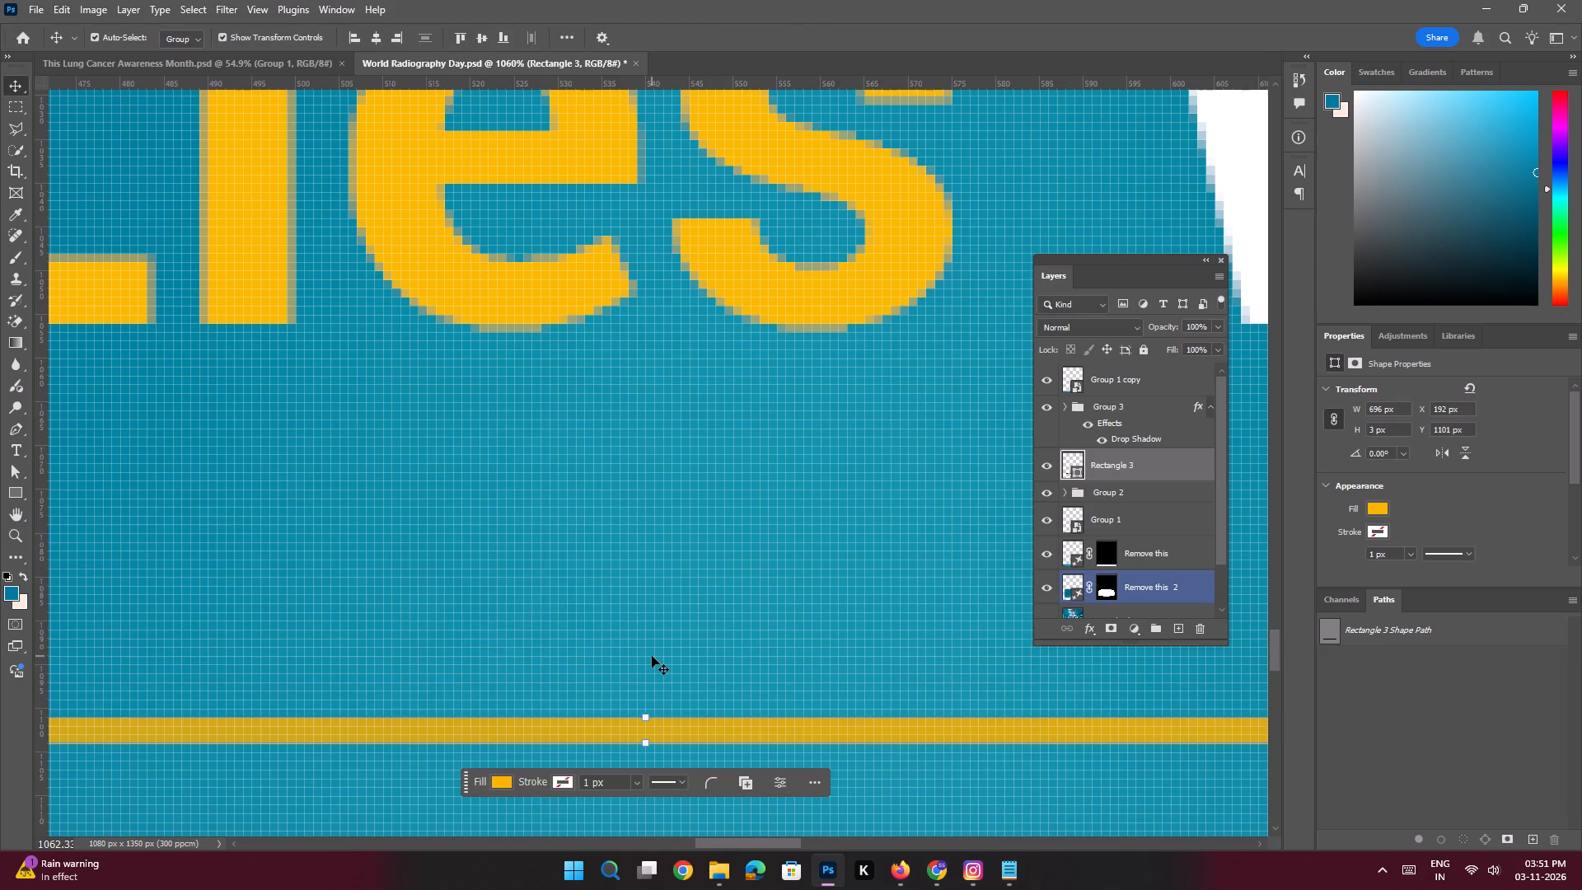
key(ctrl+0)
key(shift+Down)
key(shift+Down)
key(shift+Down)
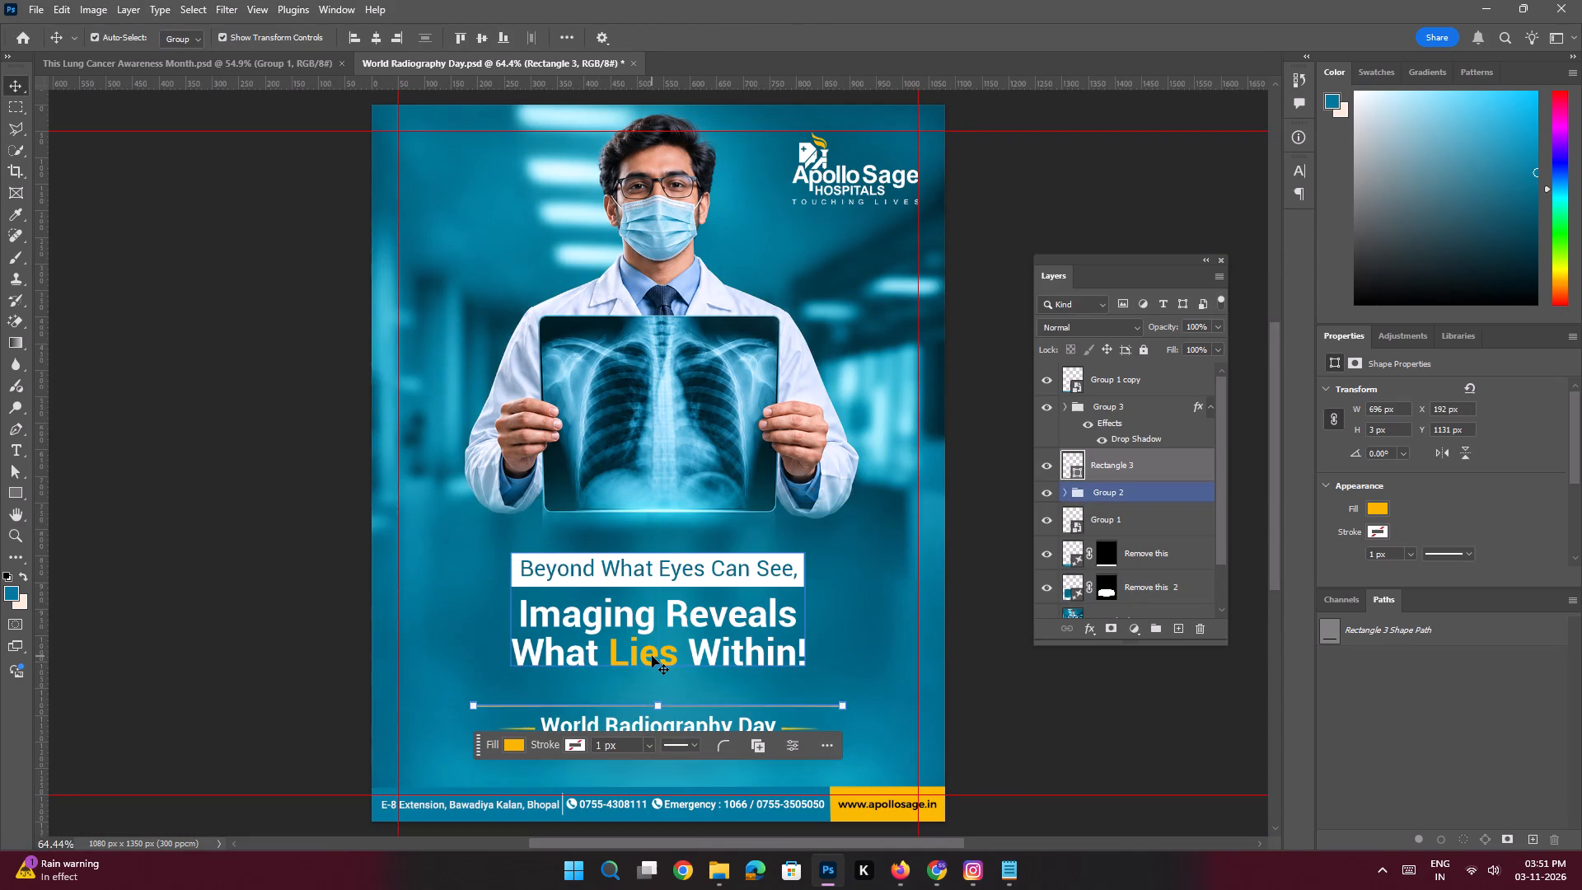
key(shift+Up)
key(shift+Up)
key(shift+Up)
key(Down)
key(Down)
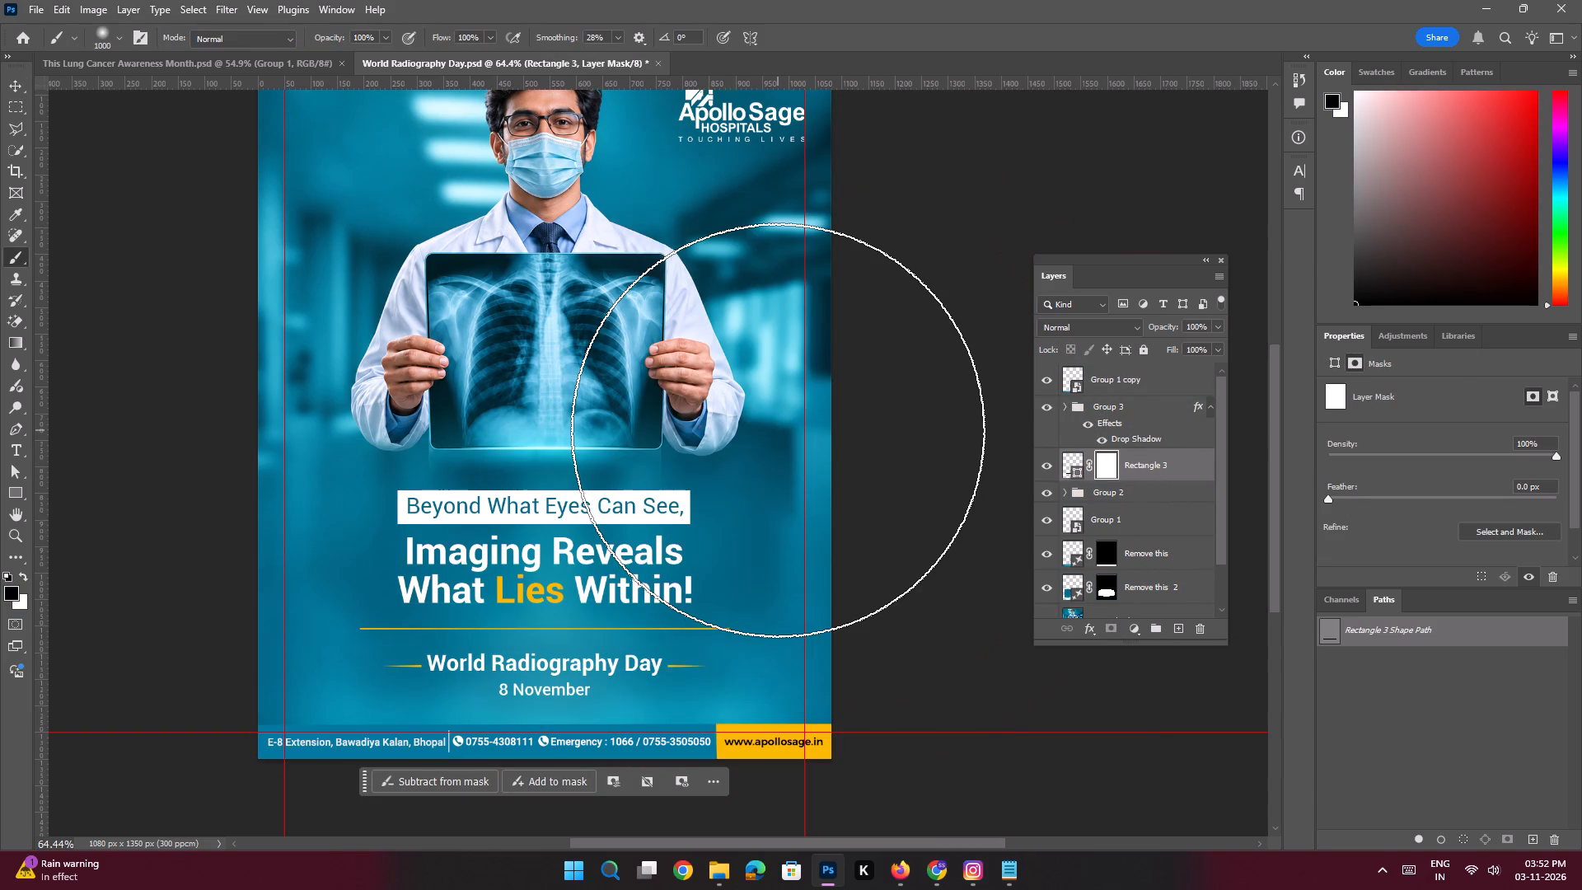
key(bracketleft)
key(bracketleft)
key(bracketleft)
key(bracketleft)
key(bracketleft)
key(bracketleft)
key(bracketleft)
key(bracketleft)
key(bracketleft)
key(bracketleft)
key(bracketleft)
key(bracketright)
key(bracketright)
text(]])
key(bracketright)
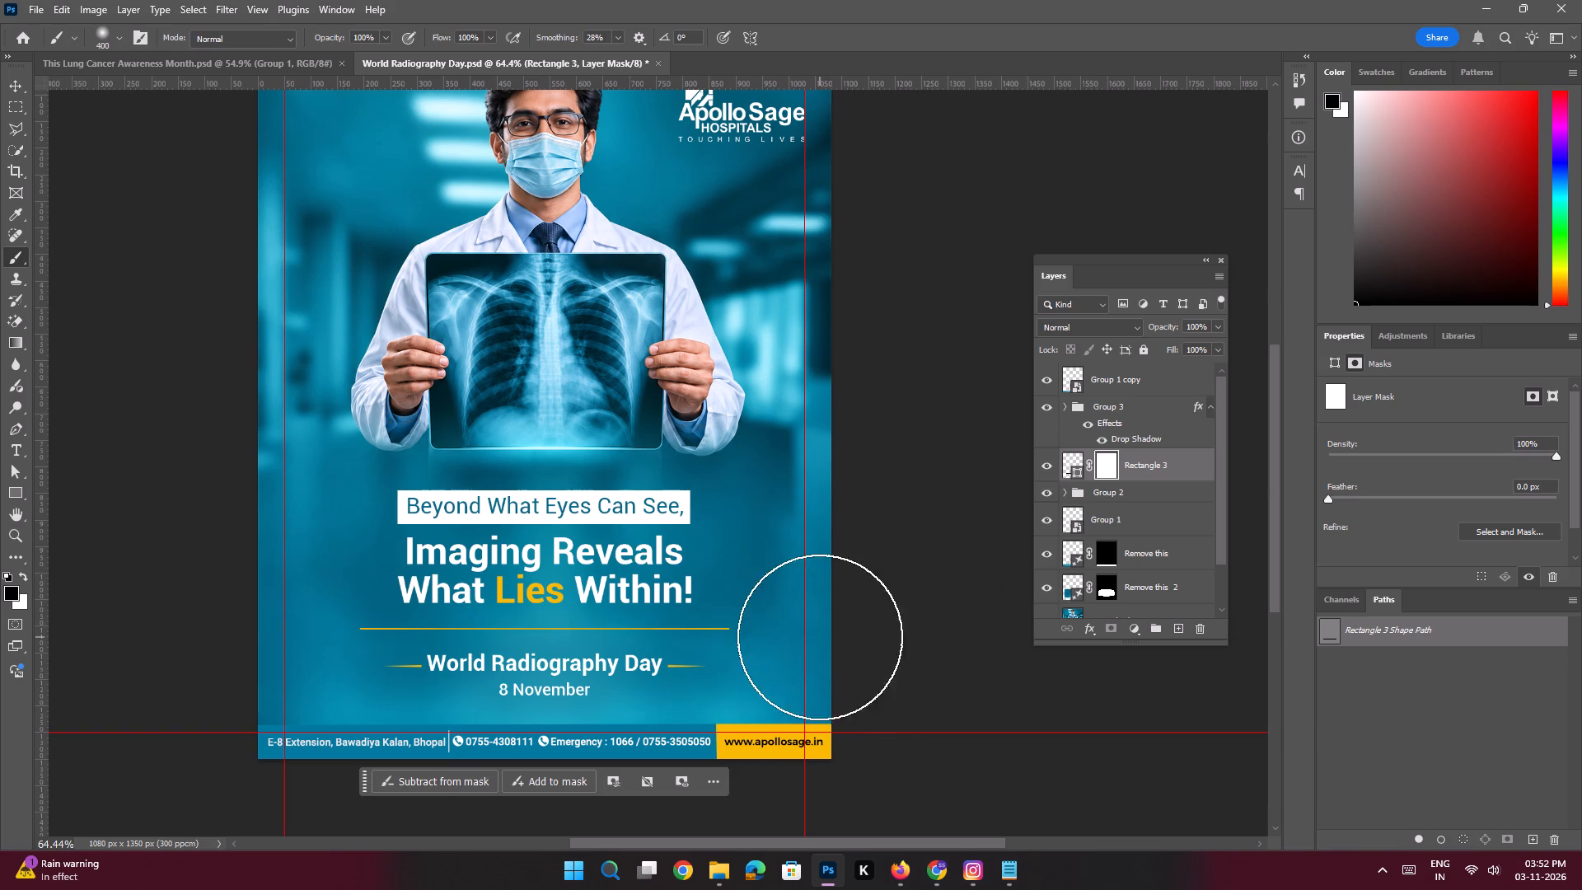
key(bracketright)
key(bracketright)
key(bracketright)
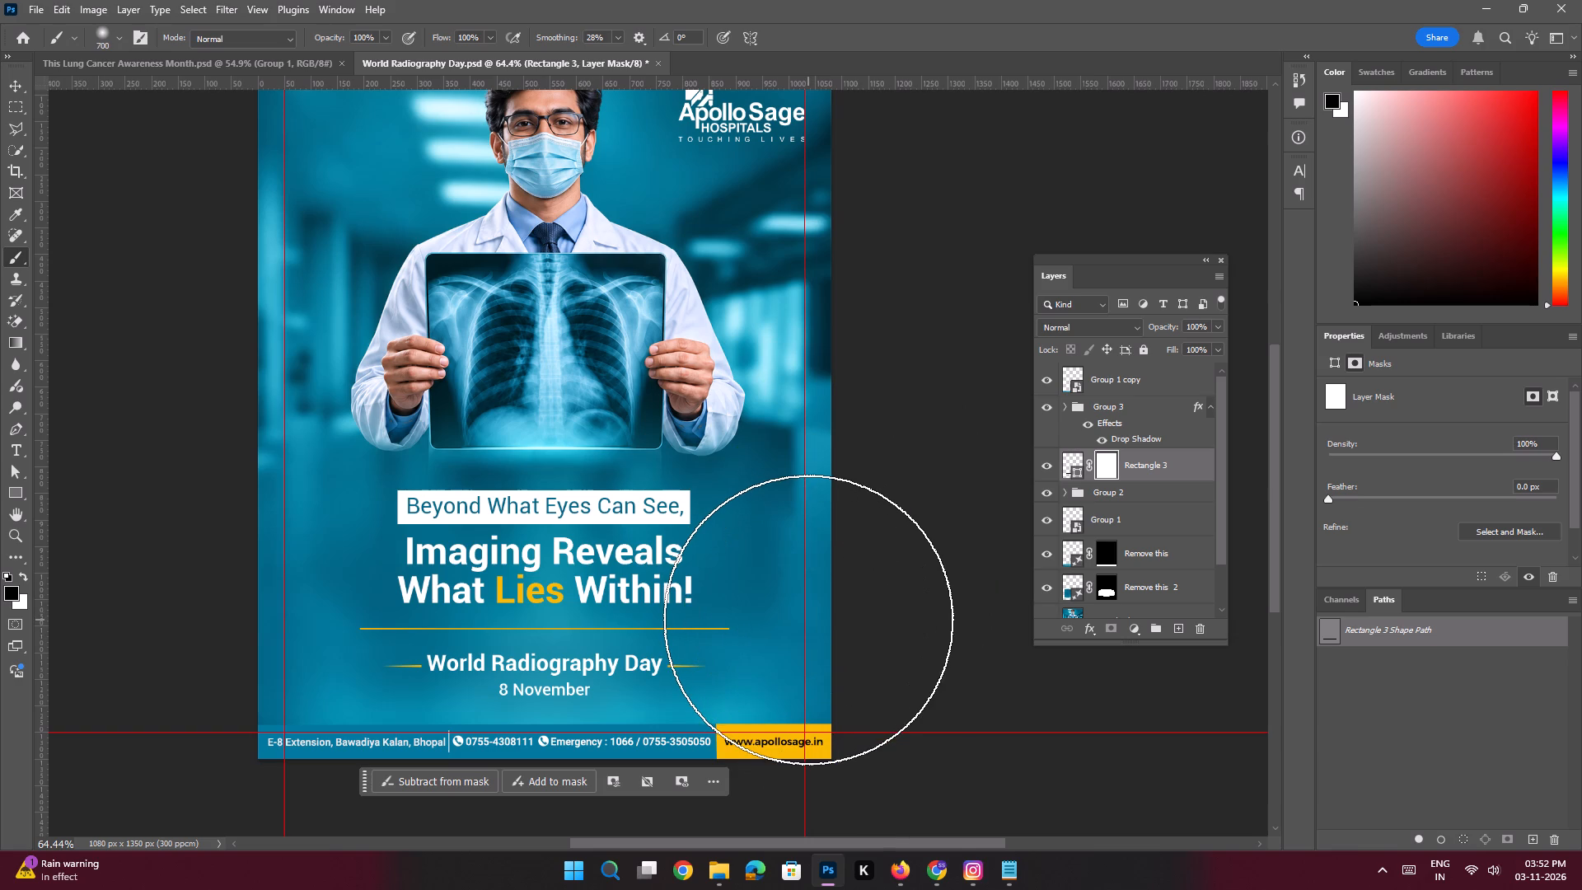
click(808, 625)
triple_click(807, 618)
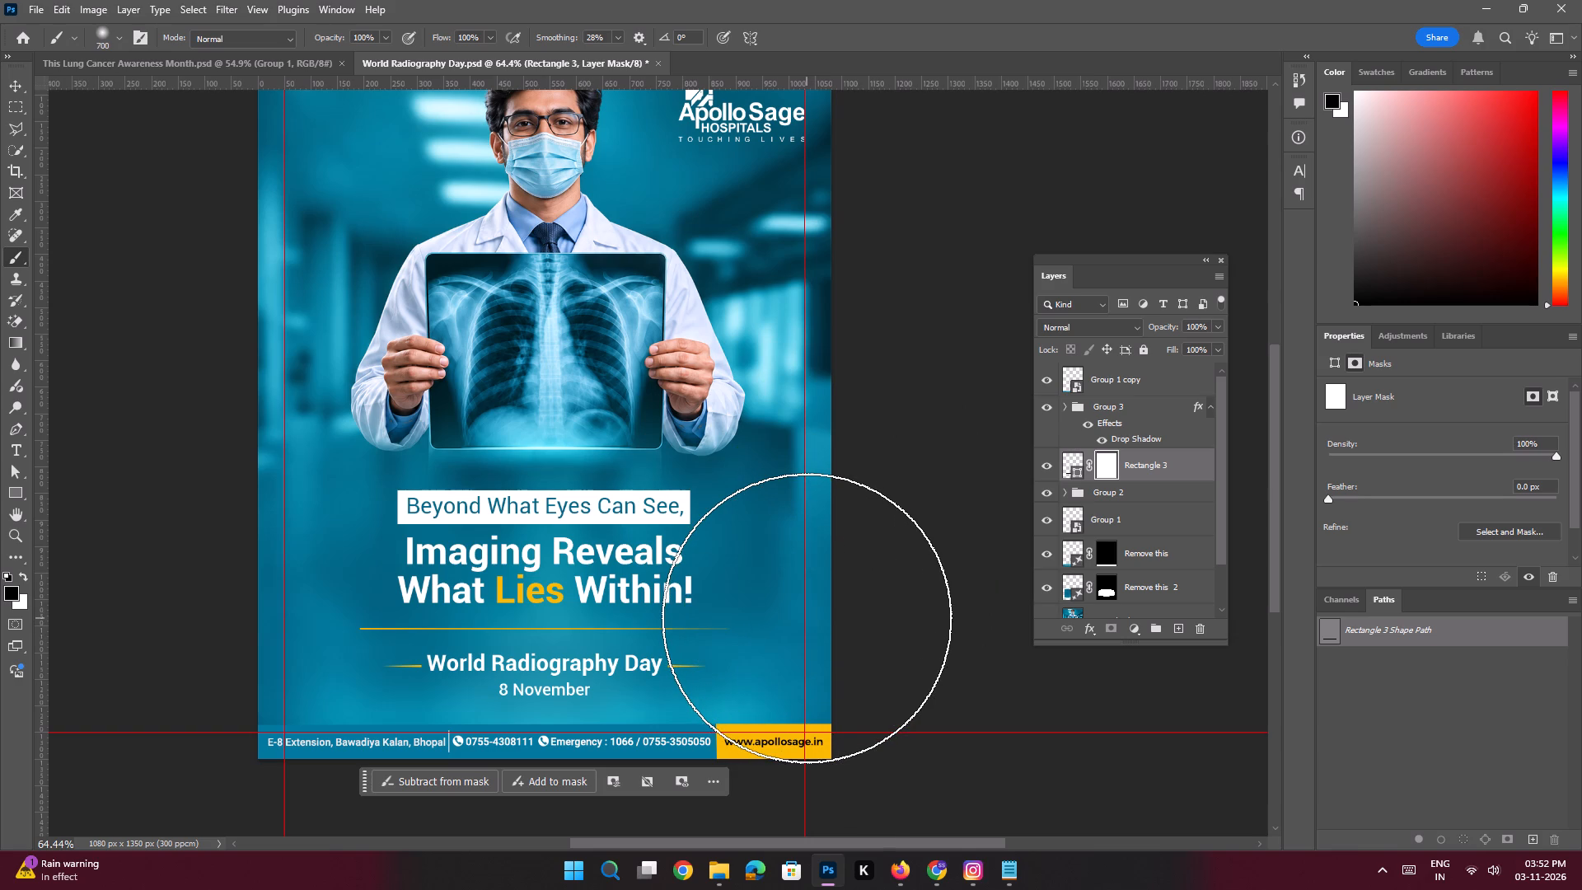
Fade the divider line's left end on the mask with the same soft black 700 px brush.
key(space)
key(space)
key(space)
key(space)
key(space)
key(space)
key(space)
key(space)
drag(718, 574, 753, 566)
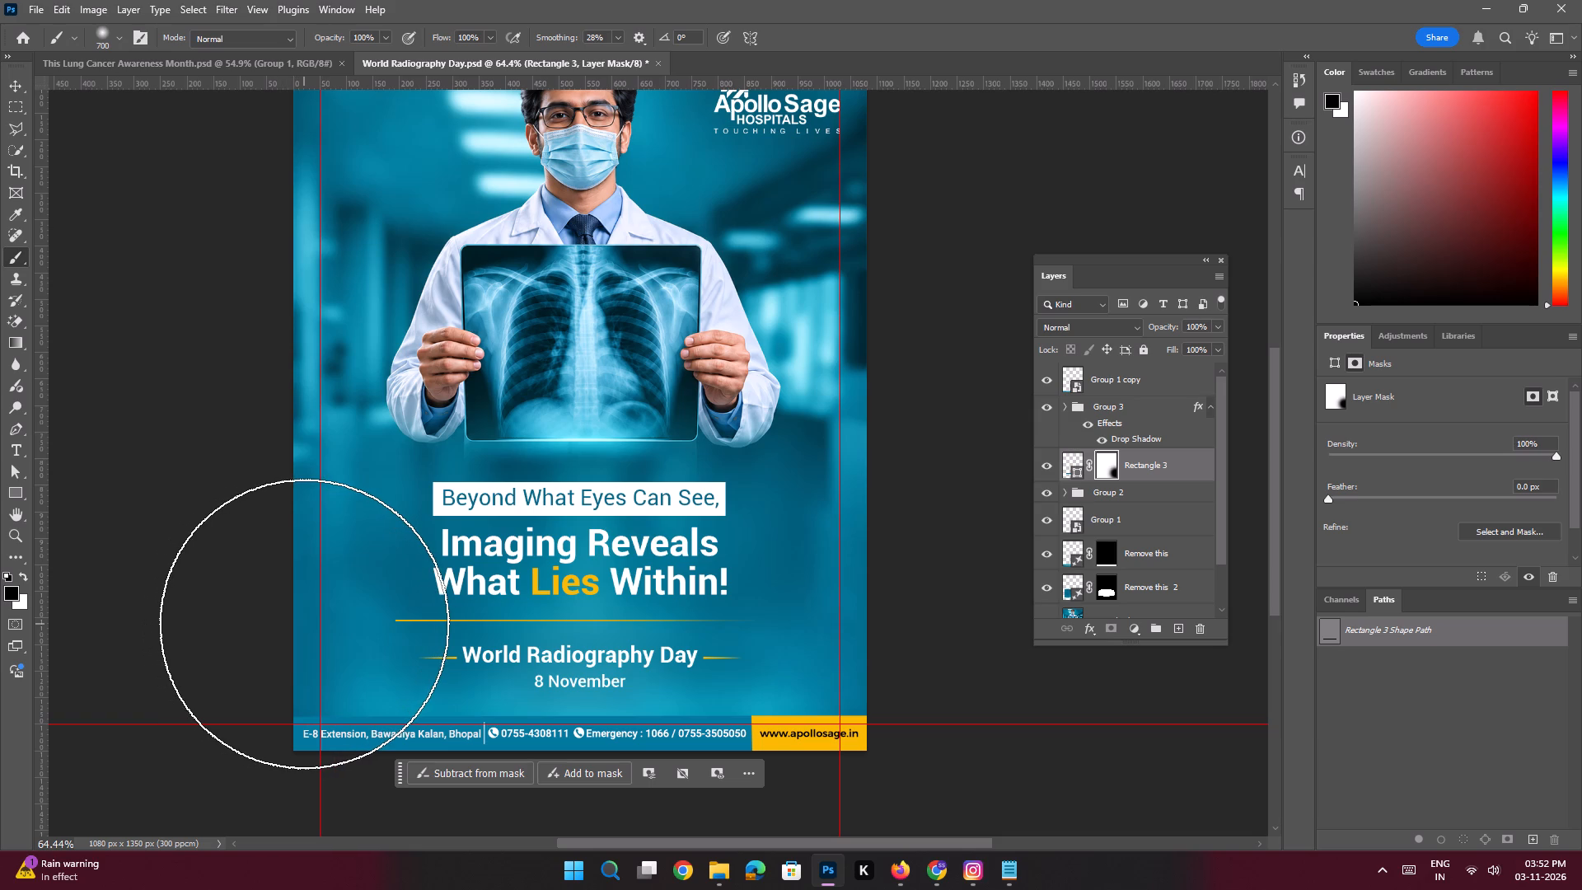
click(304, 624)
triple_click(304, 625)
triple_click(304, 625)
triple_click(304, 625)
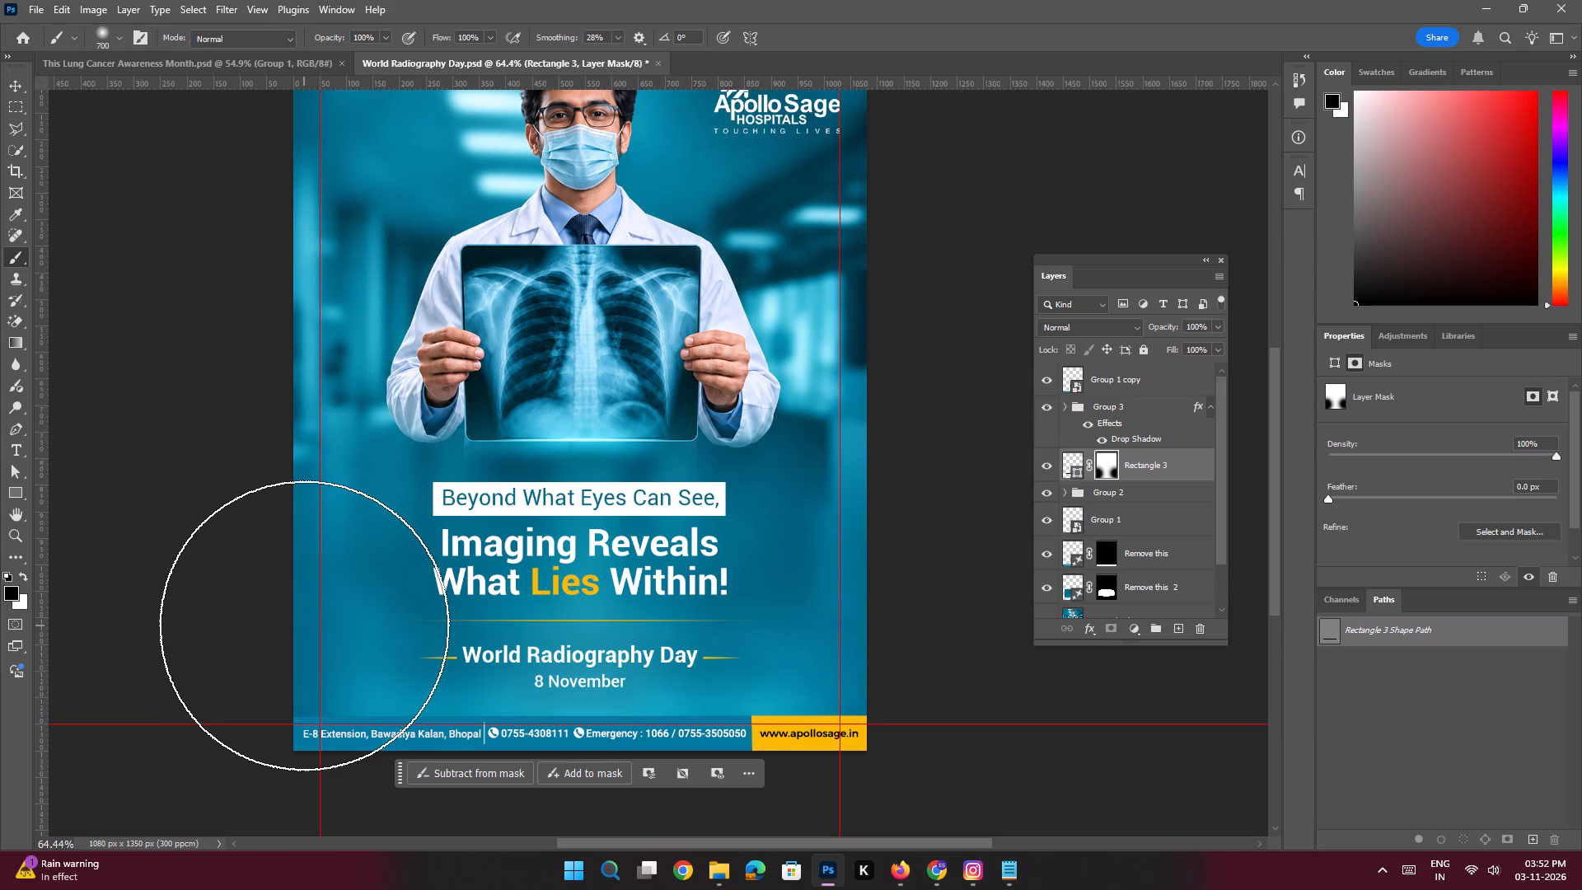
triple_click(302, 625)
Delete the masked yellow divider line between the headline and the event name.
key(space)
ctrl+drag(480, 527, 428, 513)
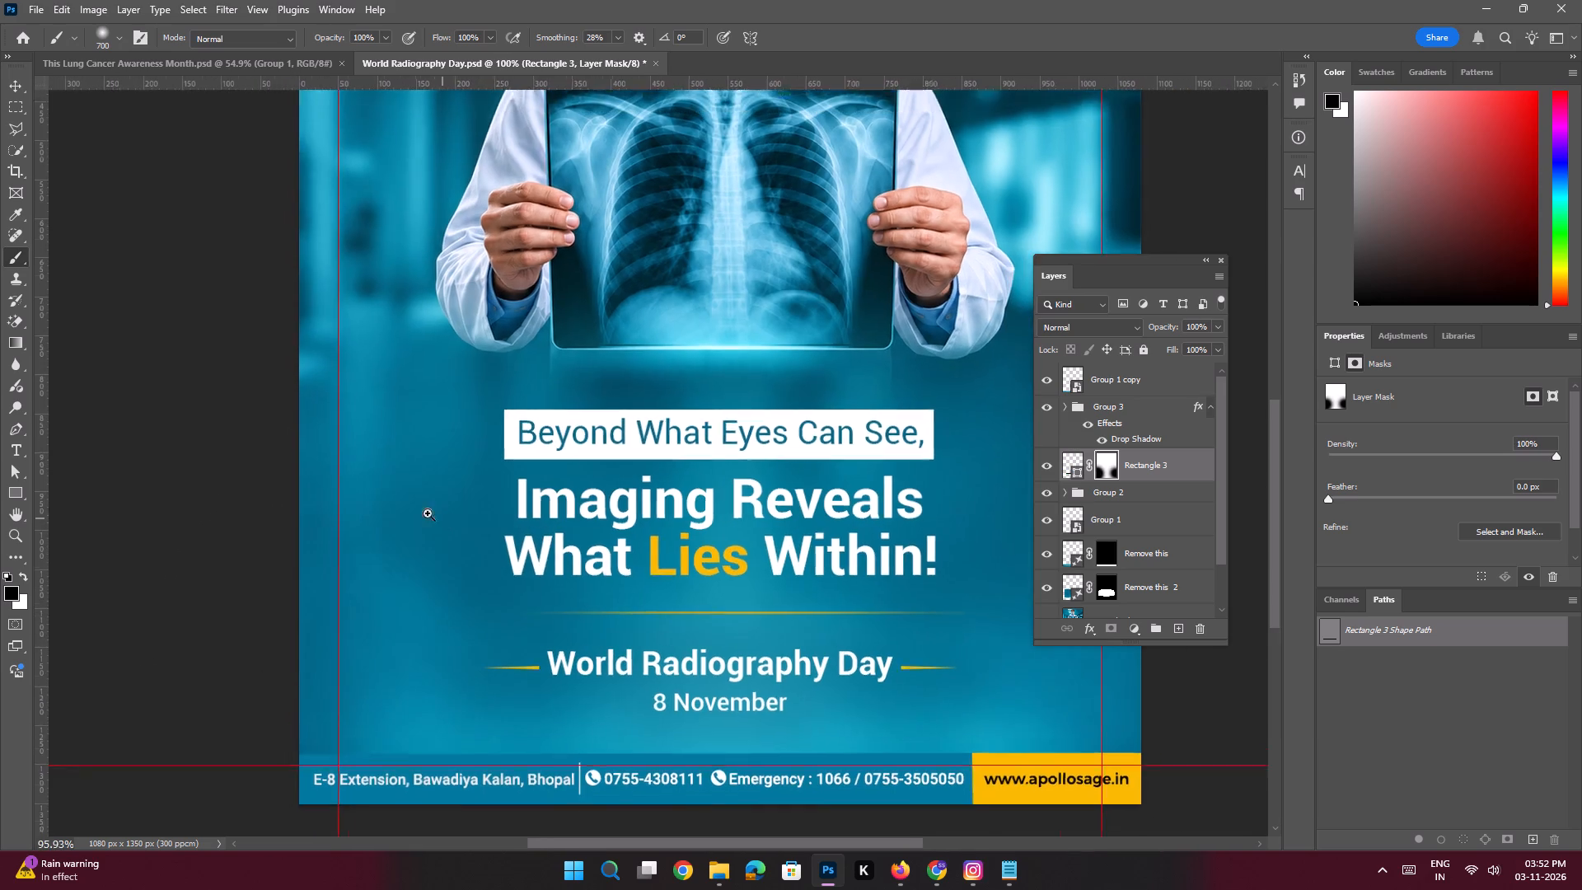
ctrl+drag(428, 513, 391, 501)
click(587, 475)
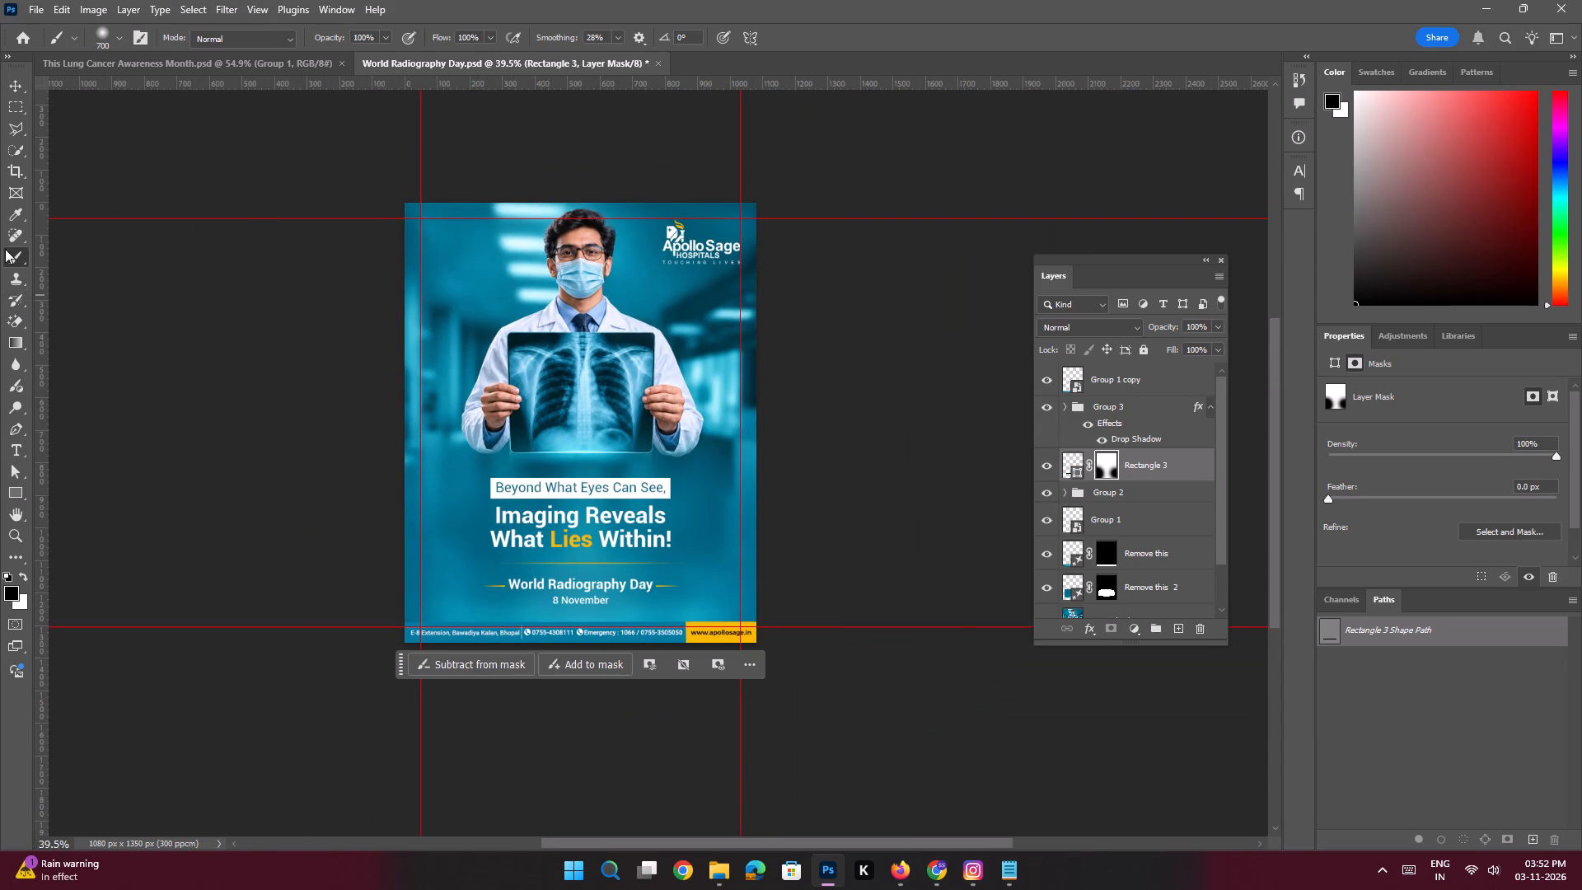
click(11, 91)
click(121, 260)
key(space)
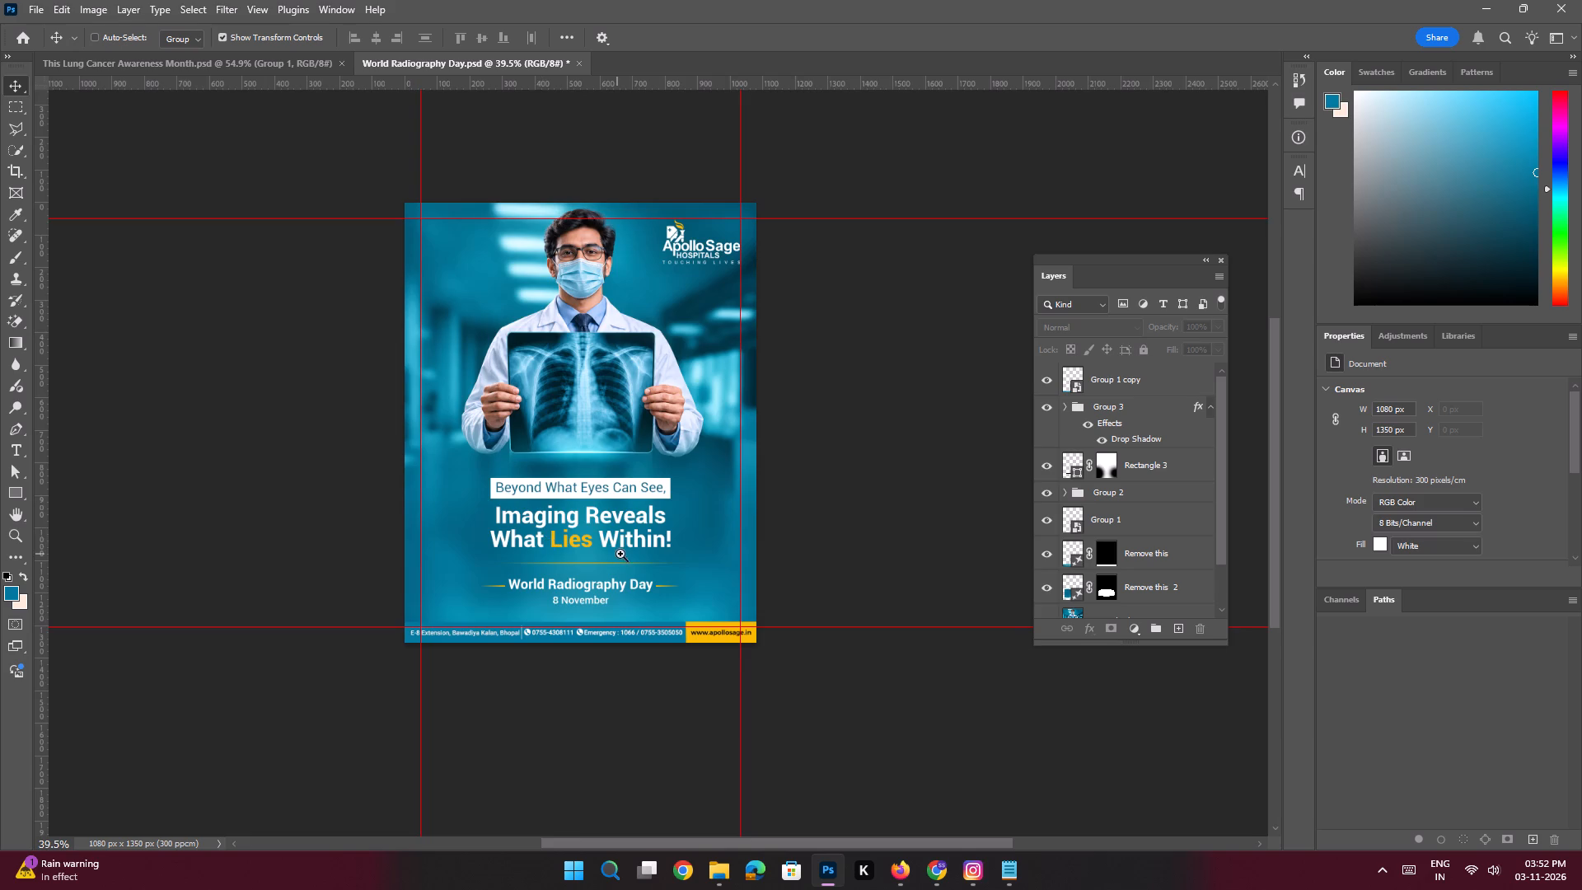
ctrl+drag(620, 554, 696, 671)
click(587, 583)
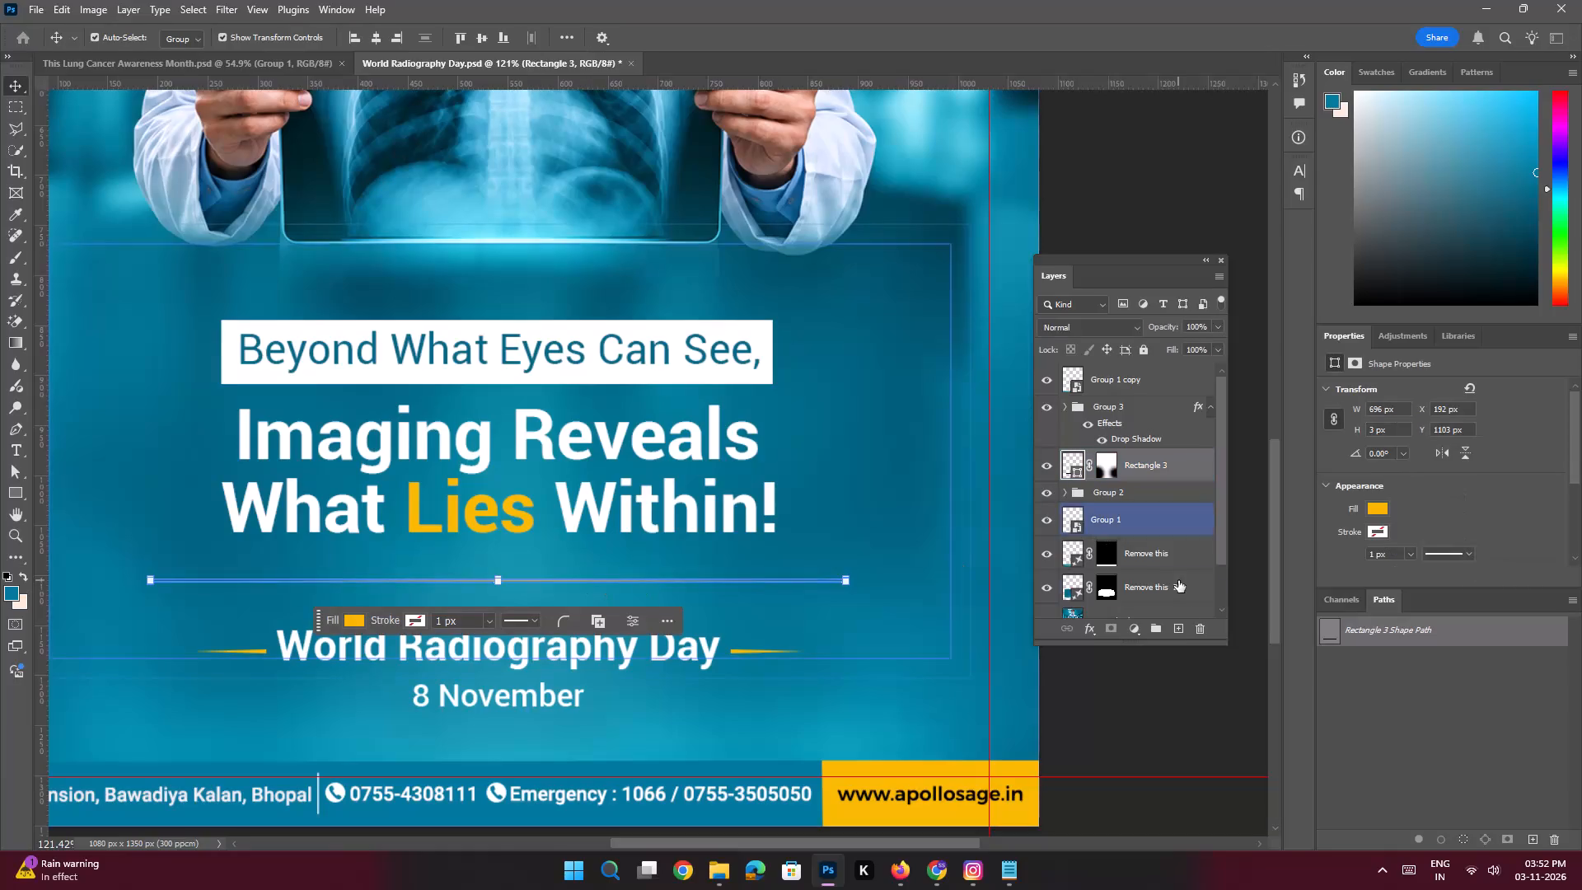
click(1199, 629)
key(space)
ctrl+drag(625, 508, 555, 488)
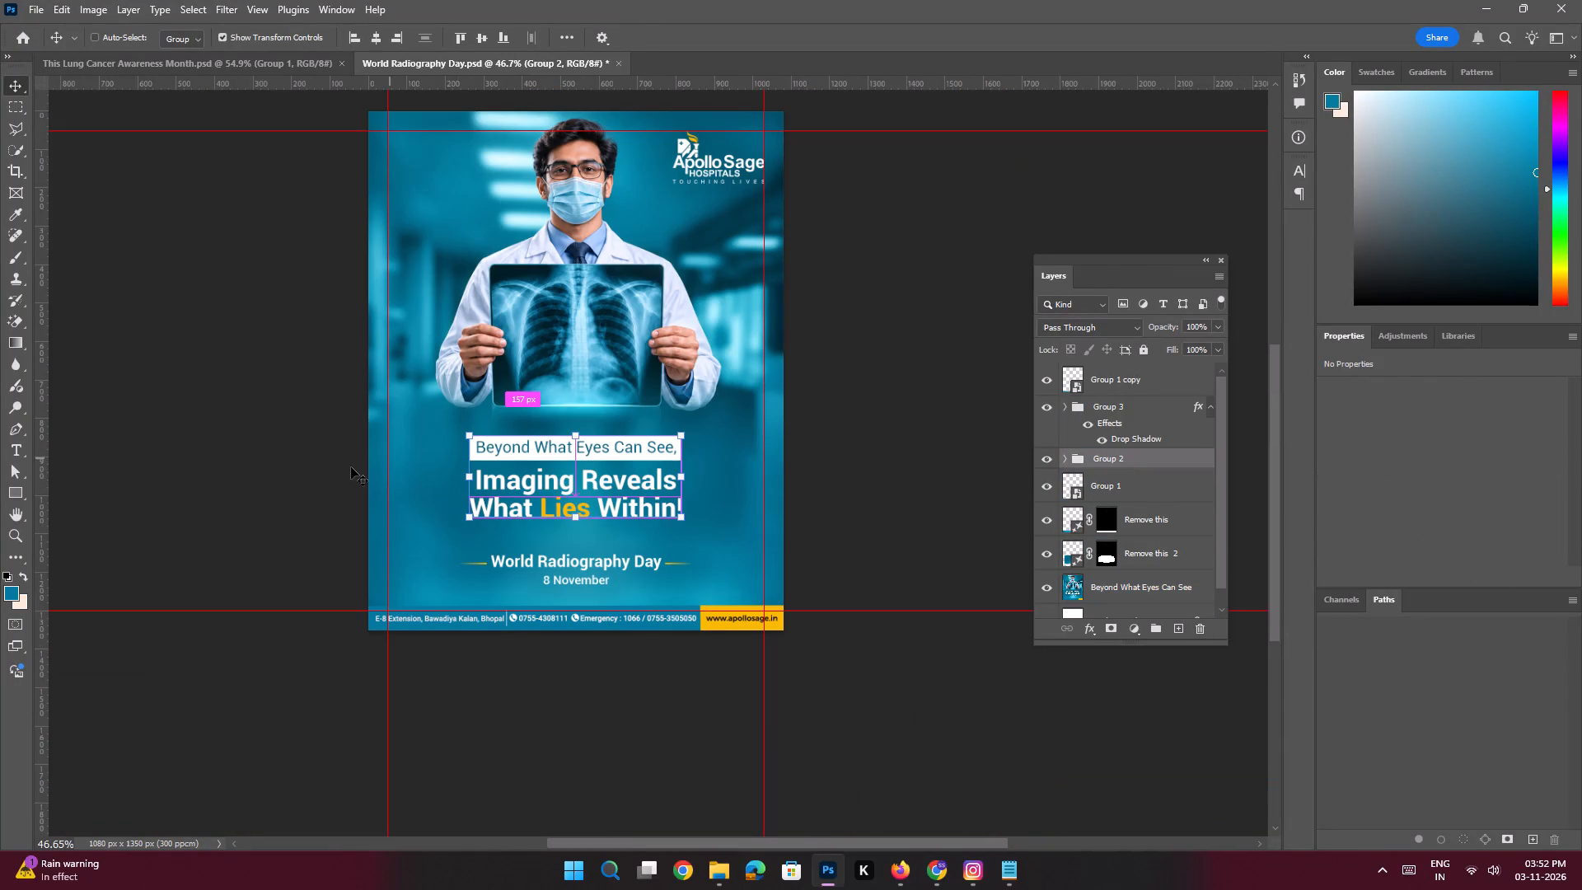
click(262, 494)
Move the event name and date group straight up slightly, closer to the headline.
key(space)
key(space)
key(space)
key(space)
key(space)
key(space)
key(space)
key(space)
drag(757, 504, 754, 522)
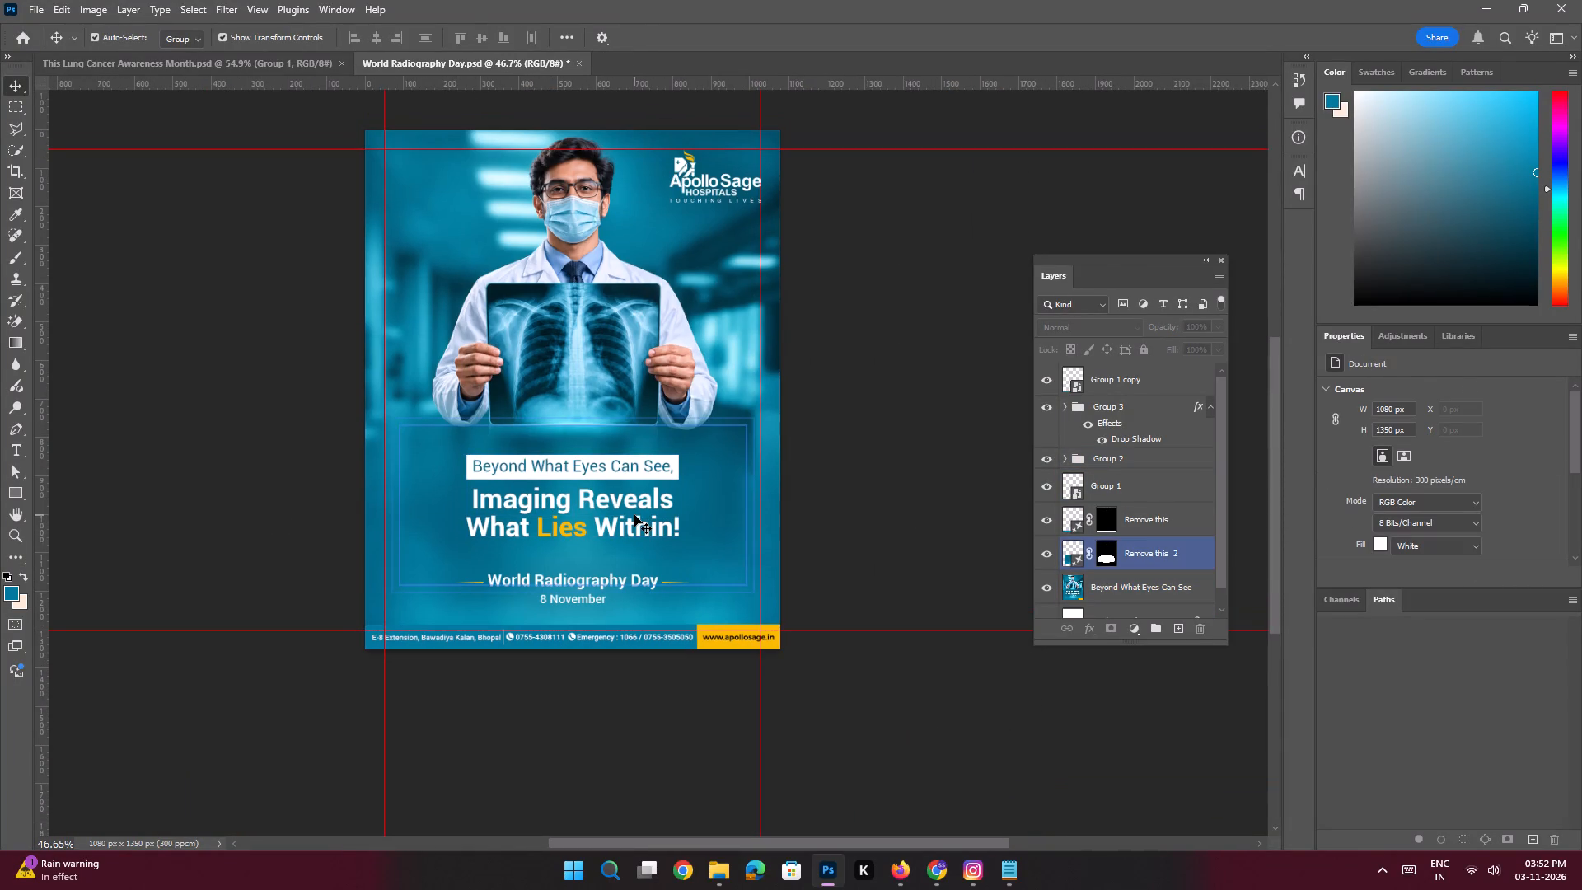
click(595, 592)
click(577, 586)
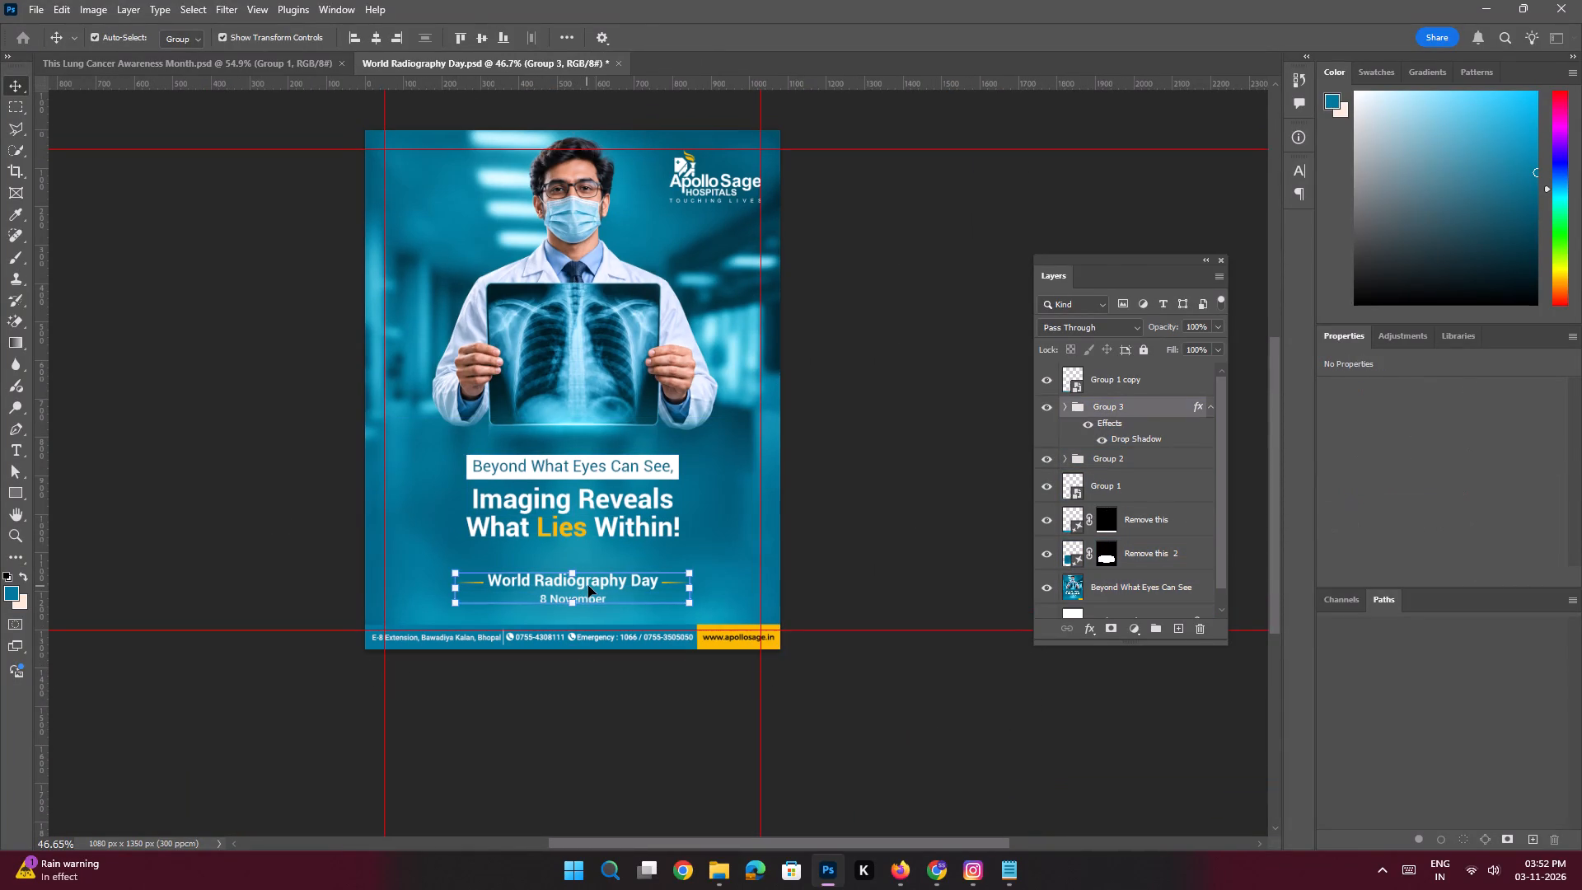
shift+click(588, 586)
key(space)
ctrl+drag(634, 496, 591, 493)
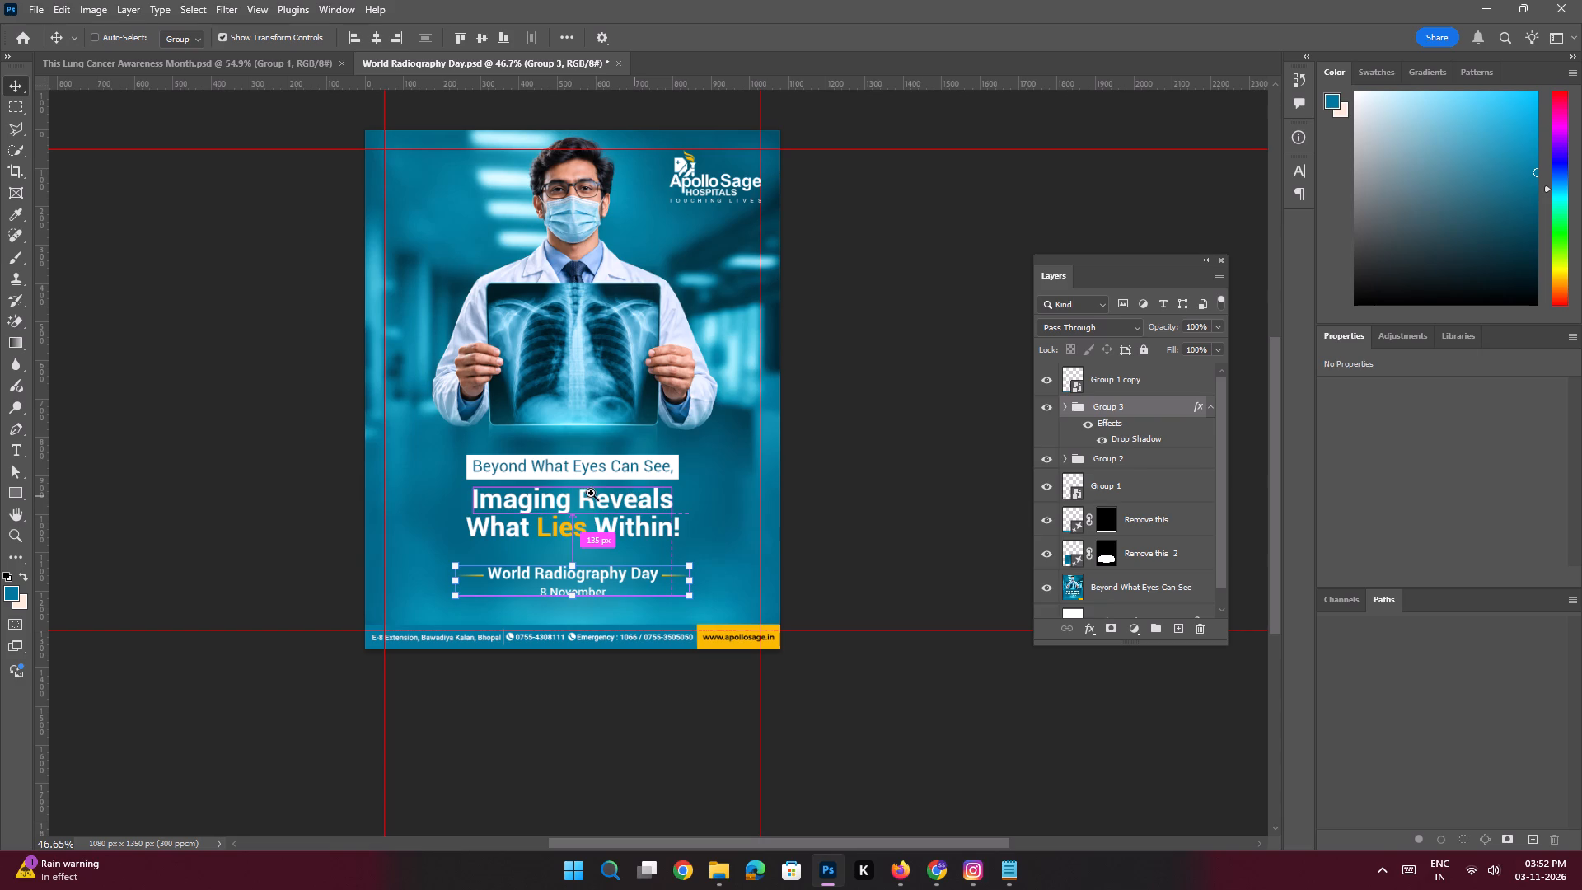
ctrl+drag(591, 493, 564, 488)
ctrl+drag(564, 488, 522, 477)
click(419, 454)
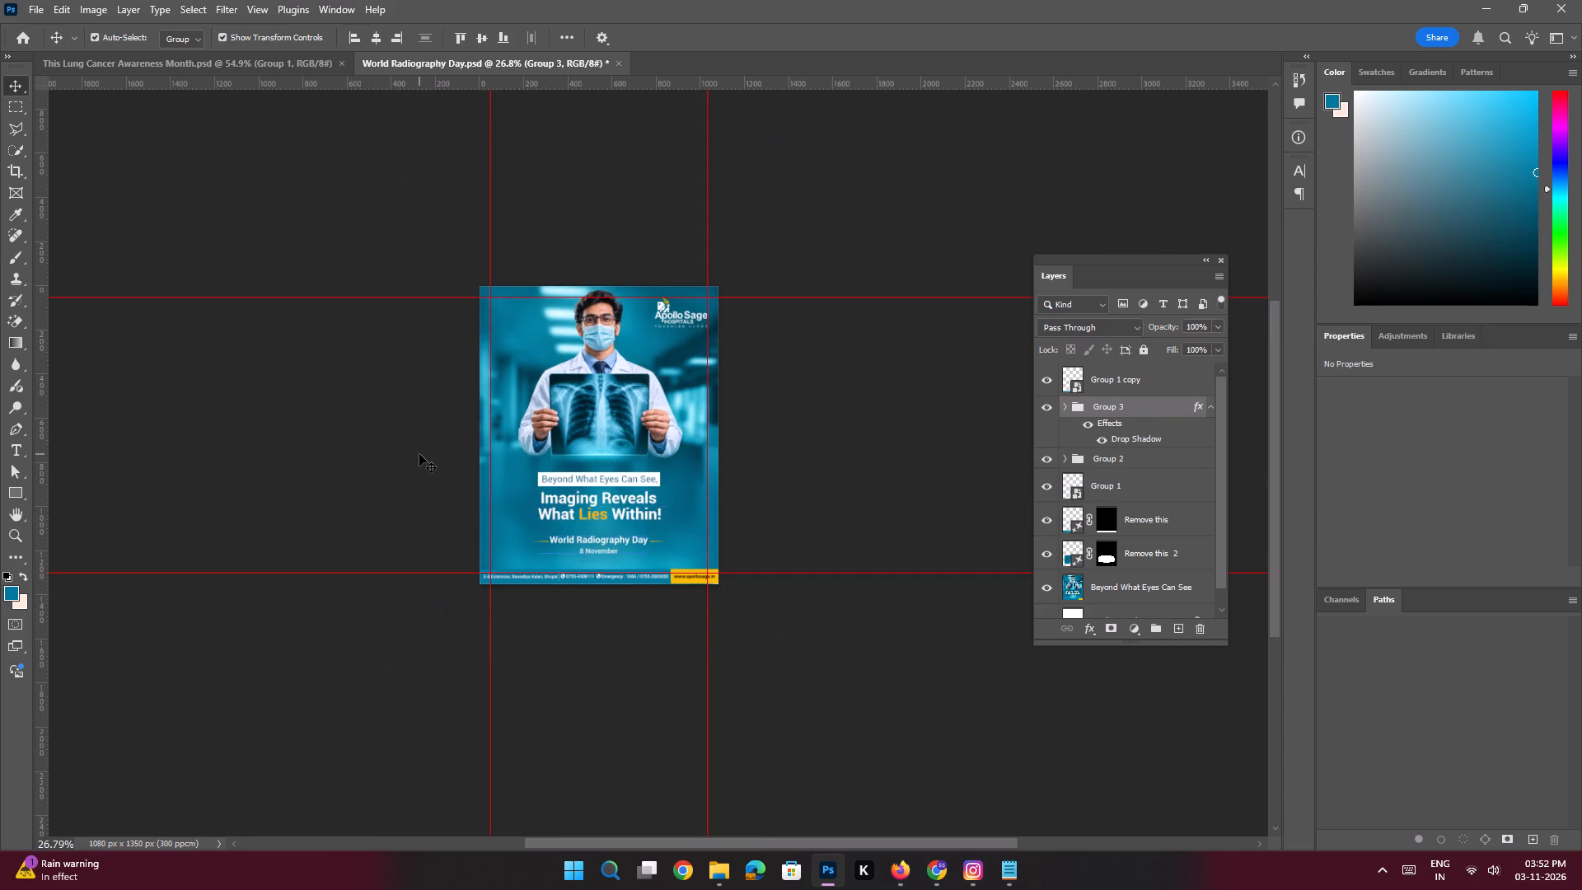
Save the World Radiography Day document.
key(space)
ctrl+drag(653, 466, 663, 494)
key(ctrl+s)
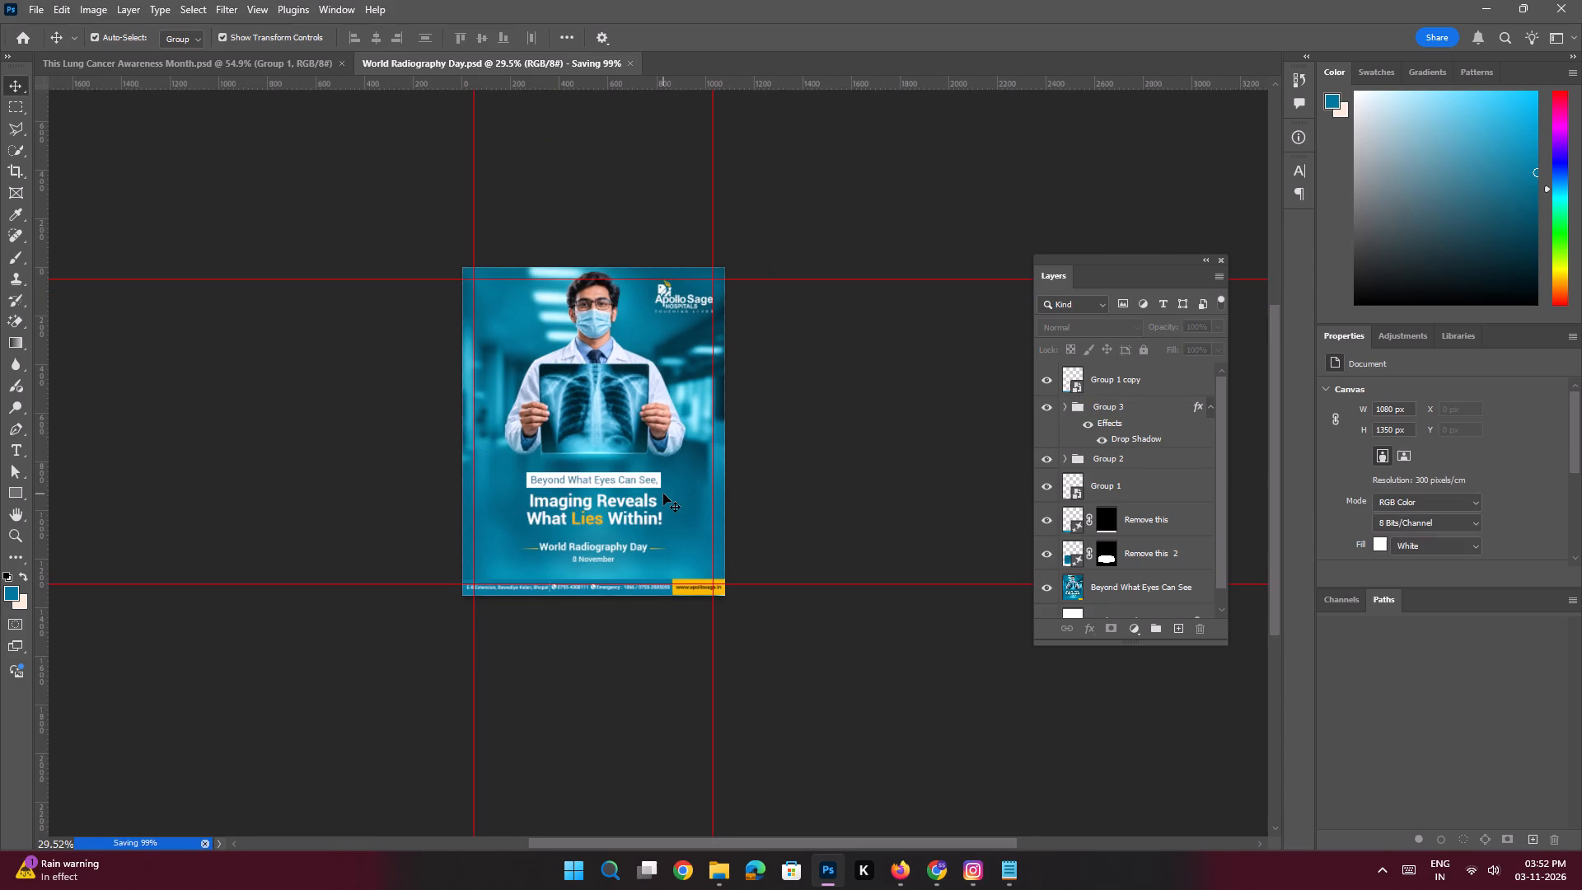
Start exporting the World Radiography Day poster with Export As.
key(ctrl+alt+shift+w)
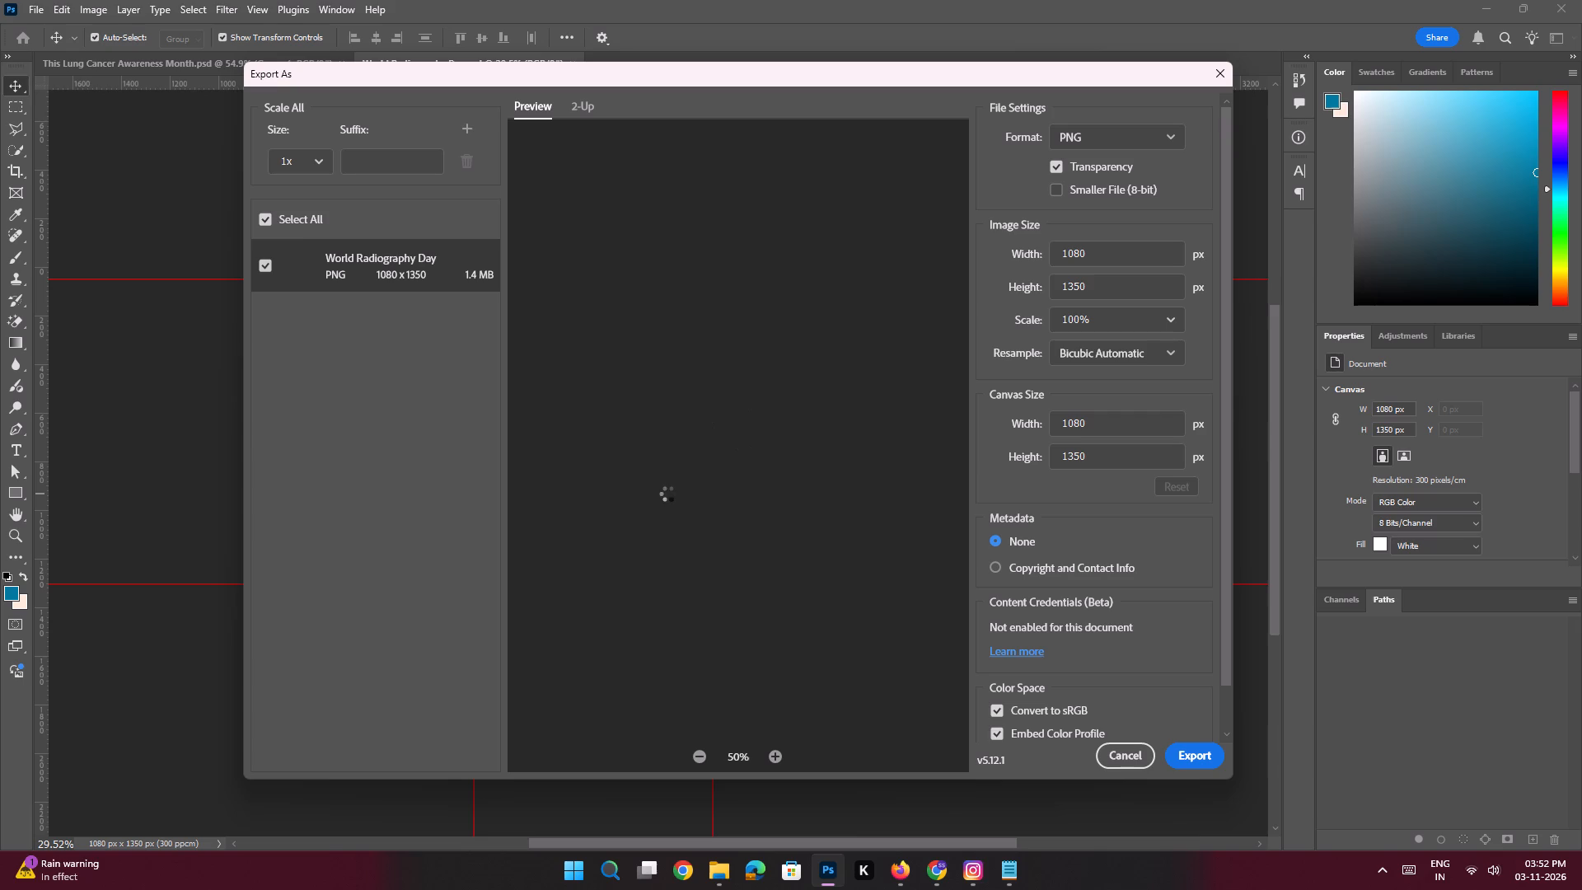
Export the poster as a 1080 x 1350 px PNG named World Radiography Day in the apoloosj folder.
click(1200, 751)
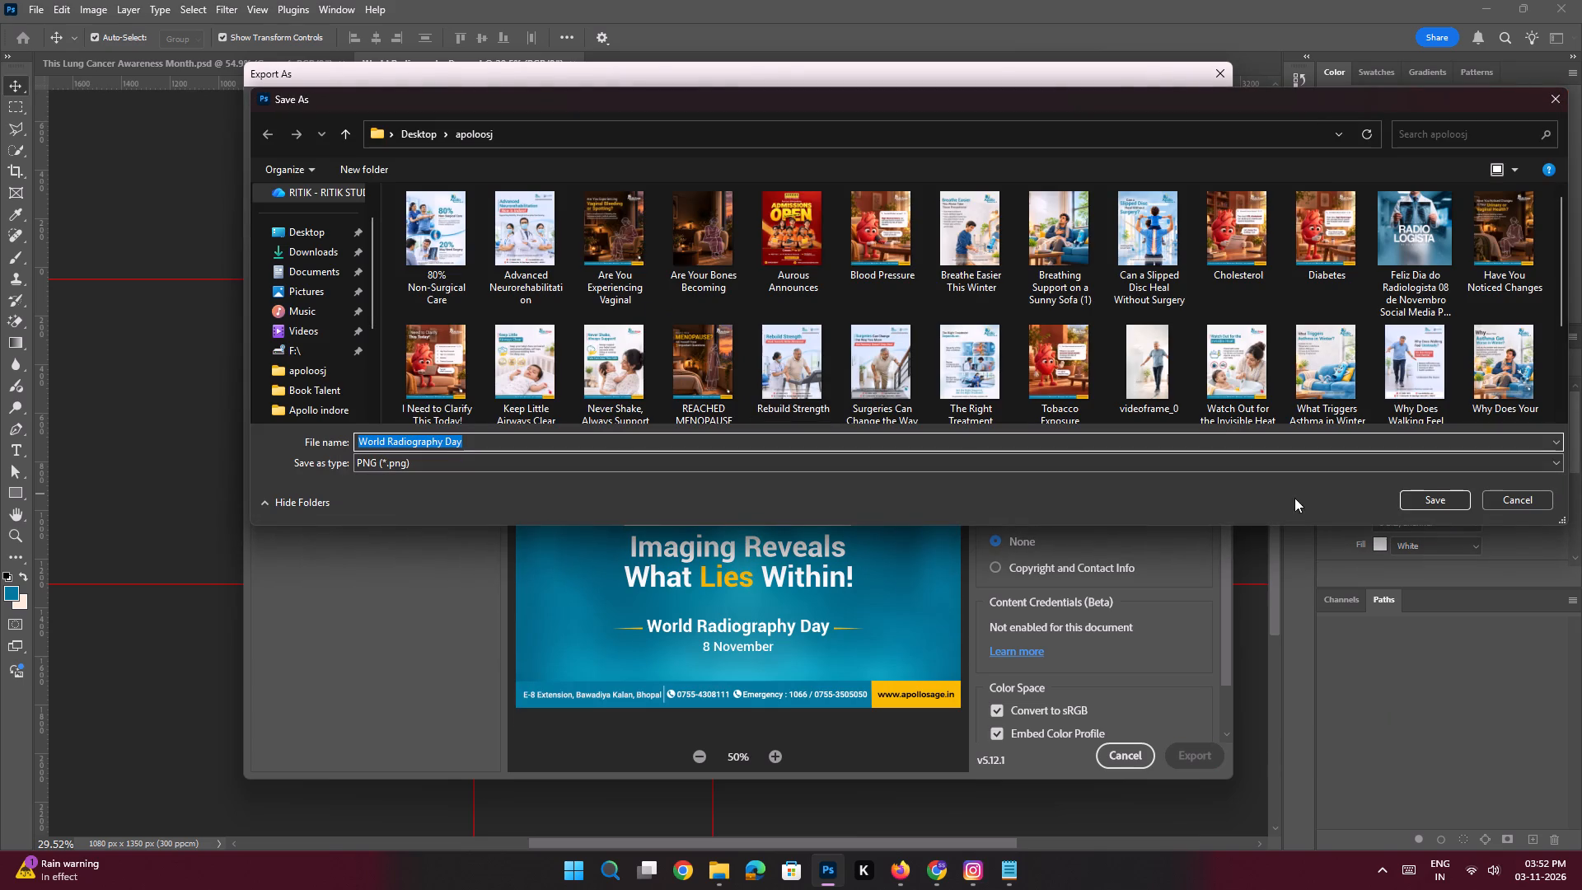
click(1439, 504)
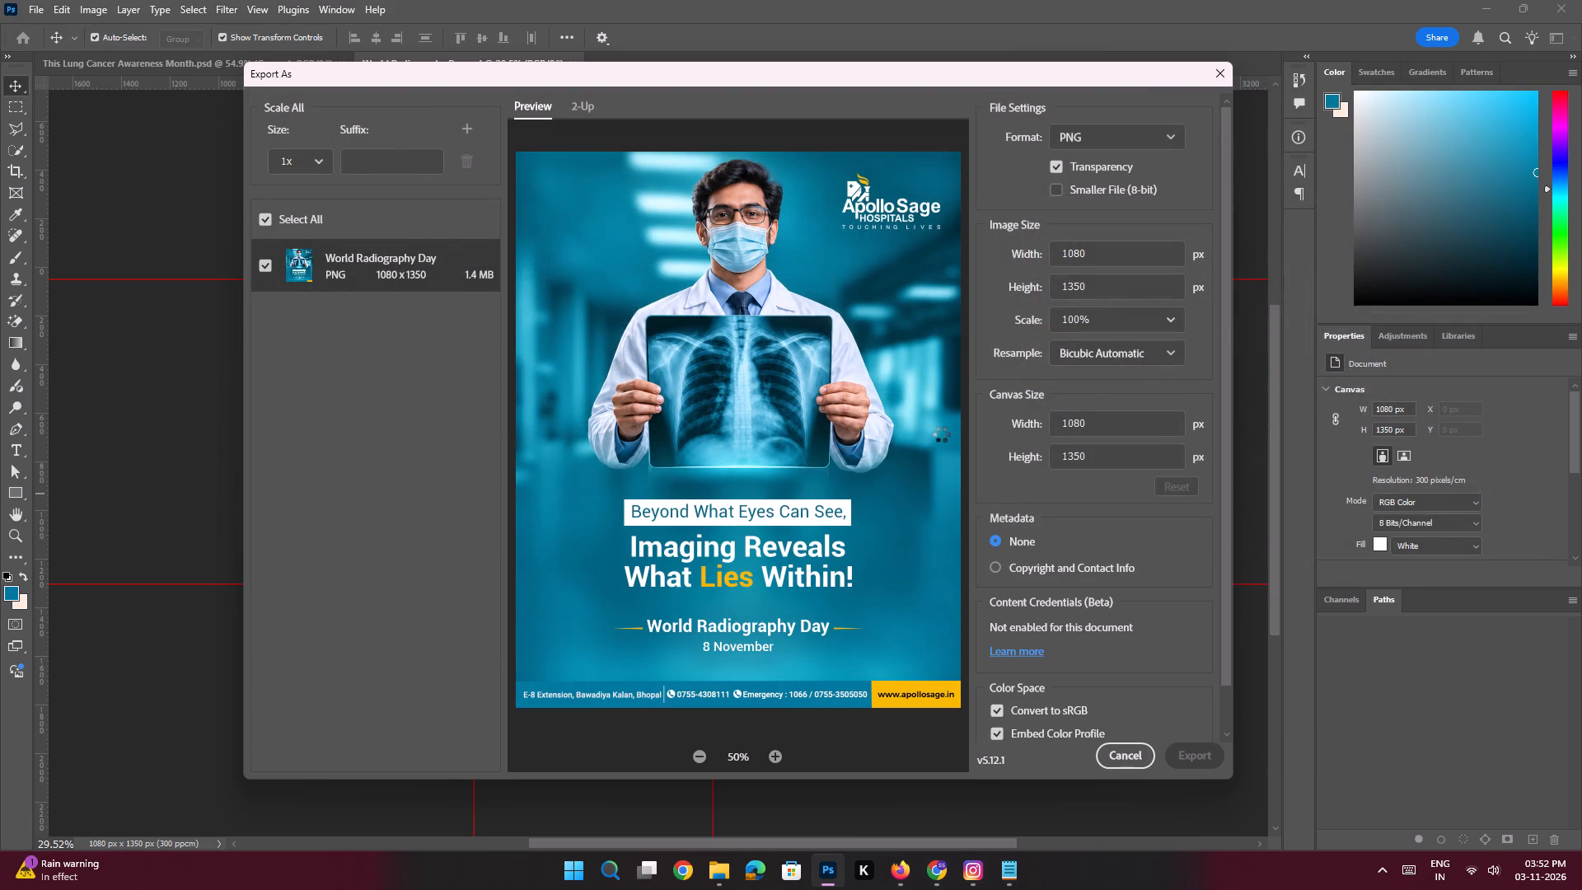
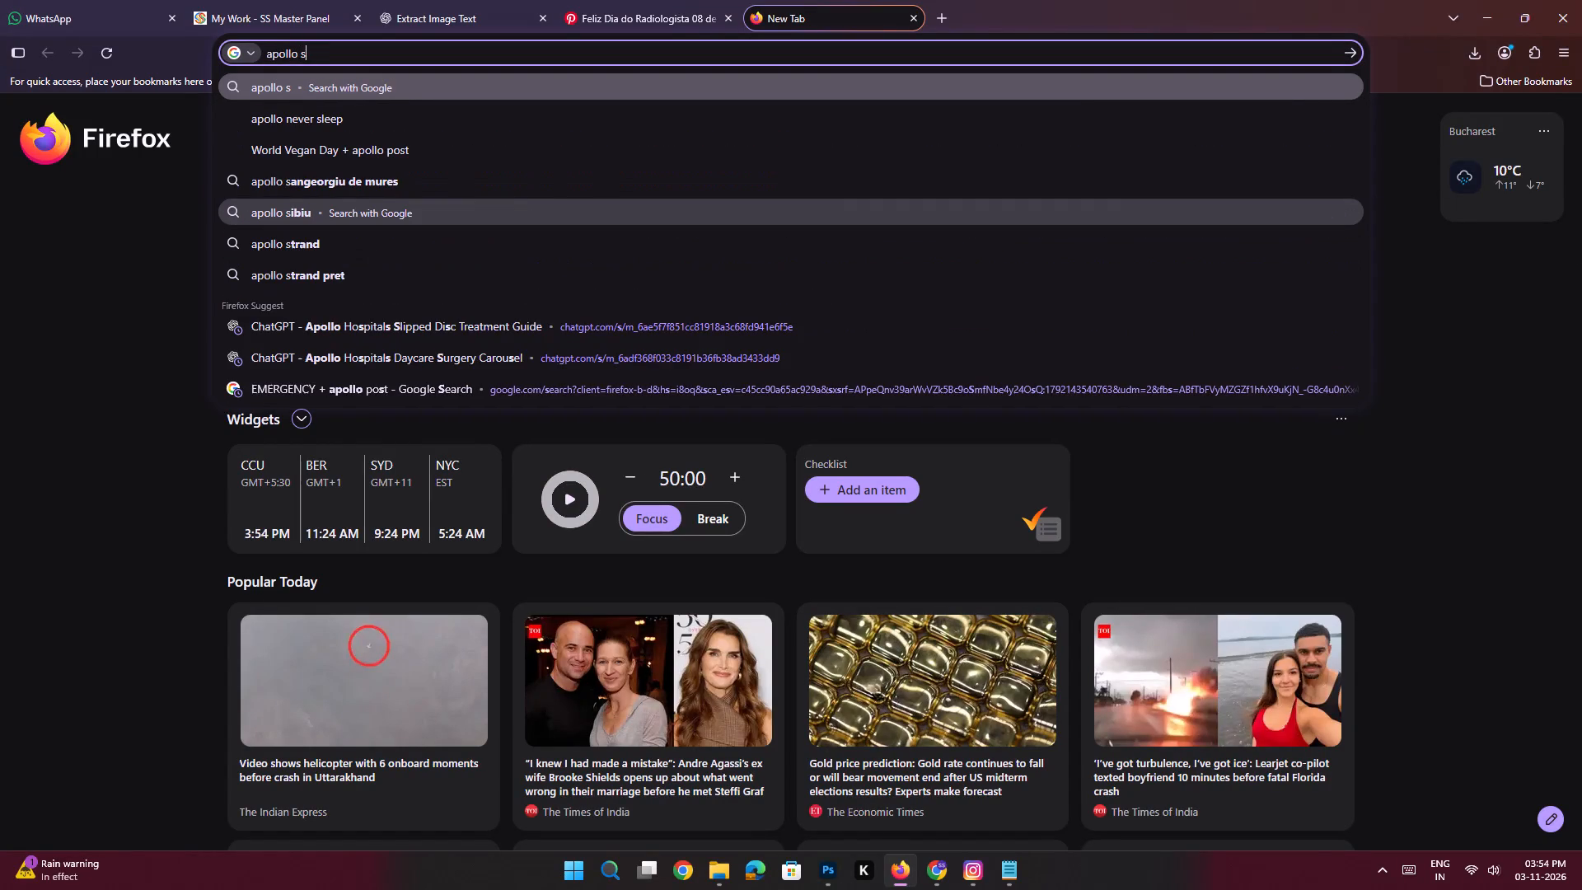
Search Google for "apollo sage hospital".
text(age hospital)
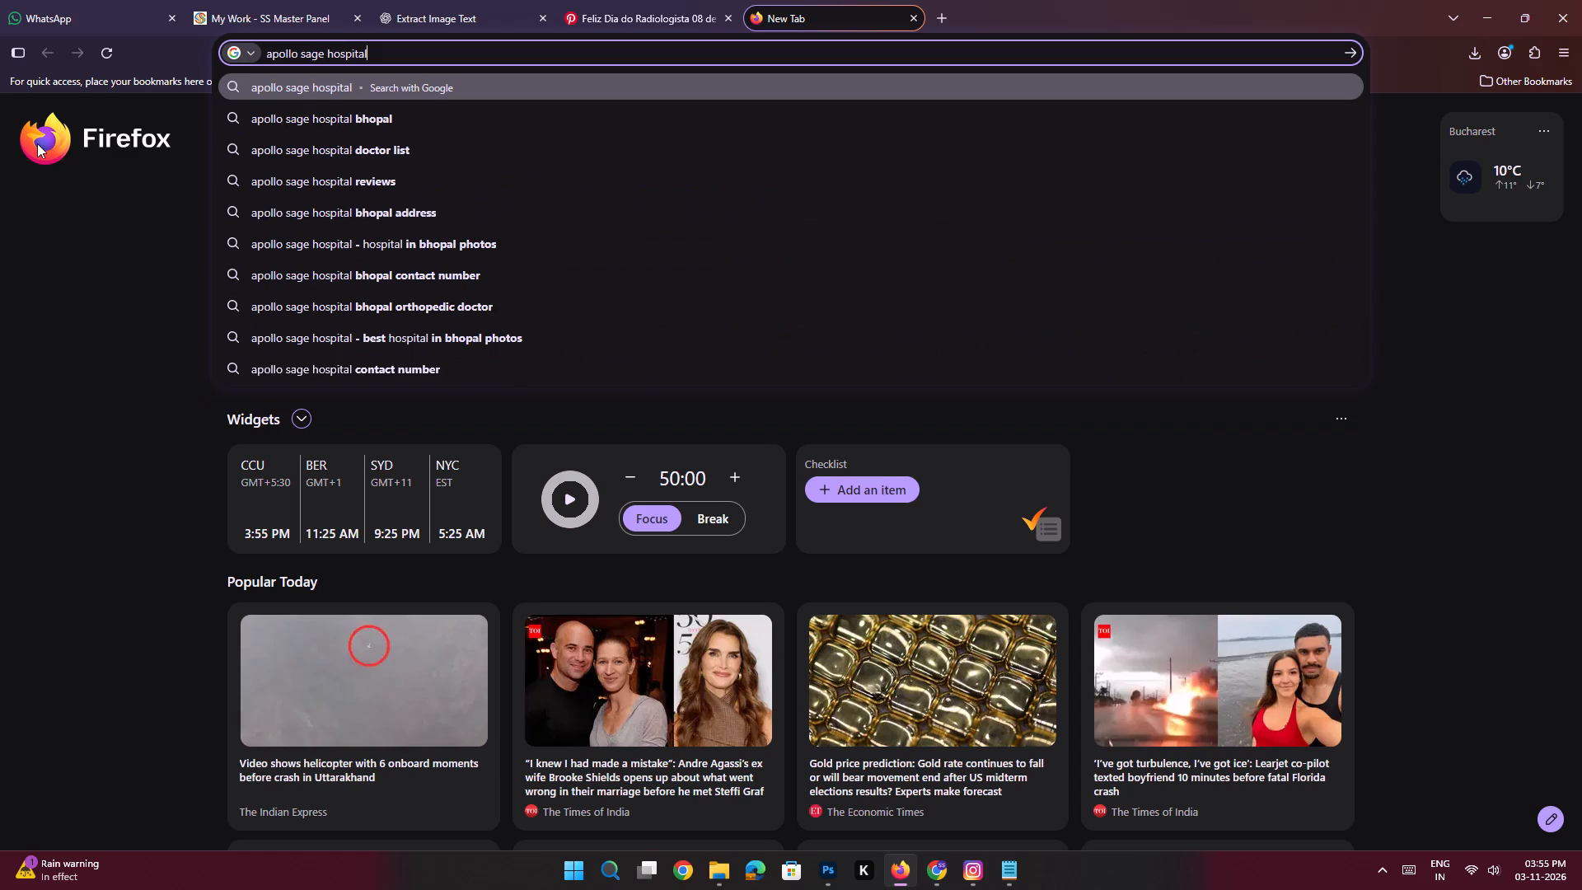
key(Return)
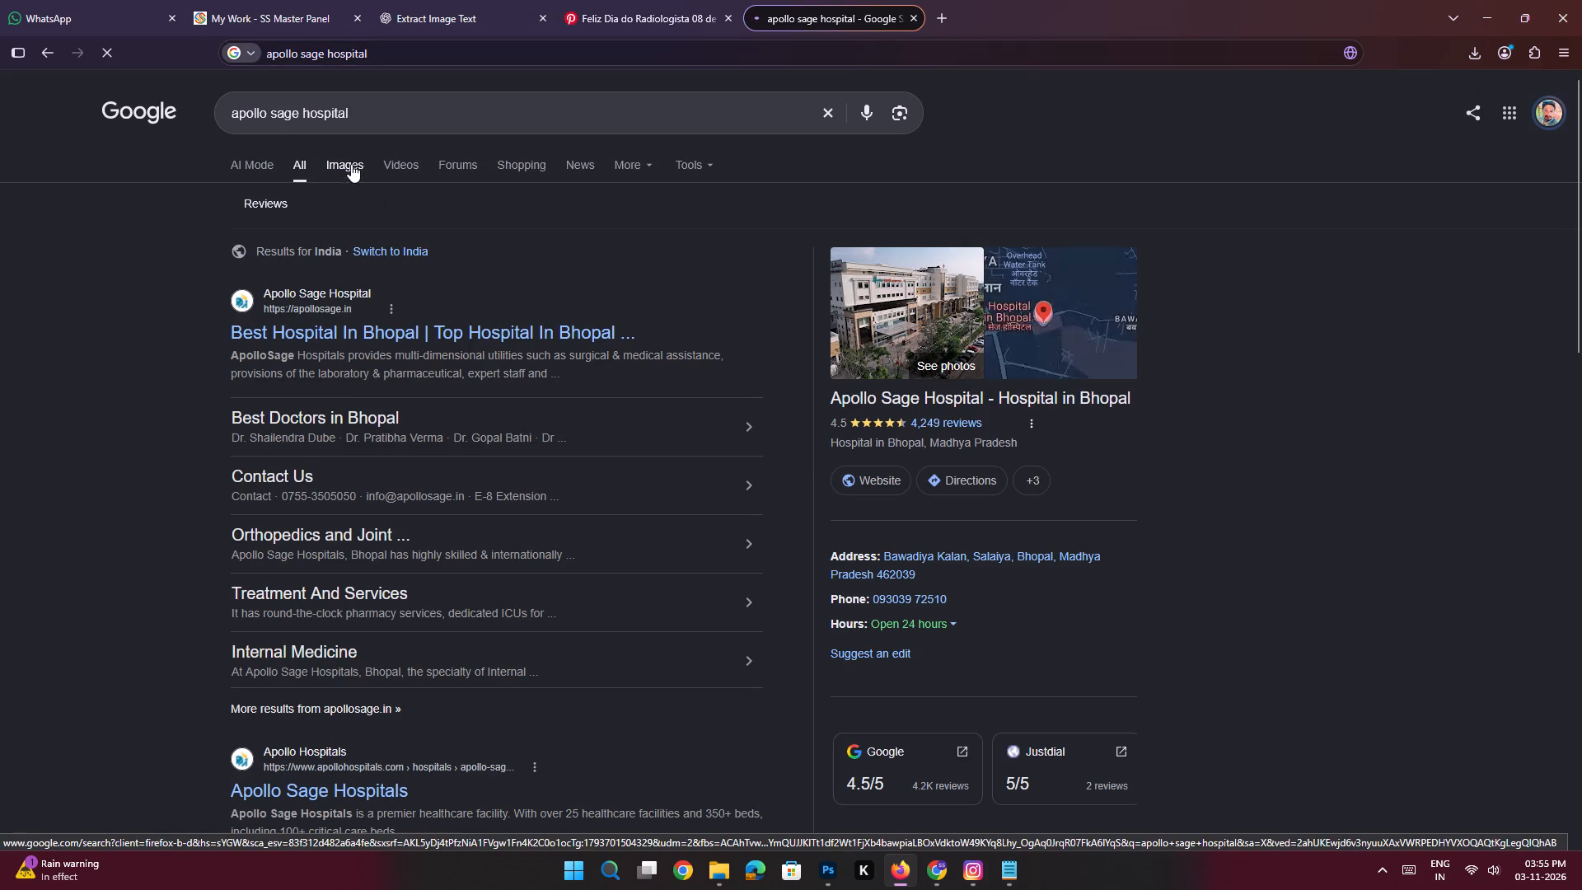
Browse the image results for "apollo sage hospital", enlarging the pain management banner and the aerial photo of the hospital building.
click(352, 169)
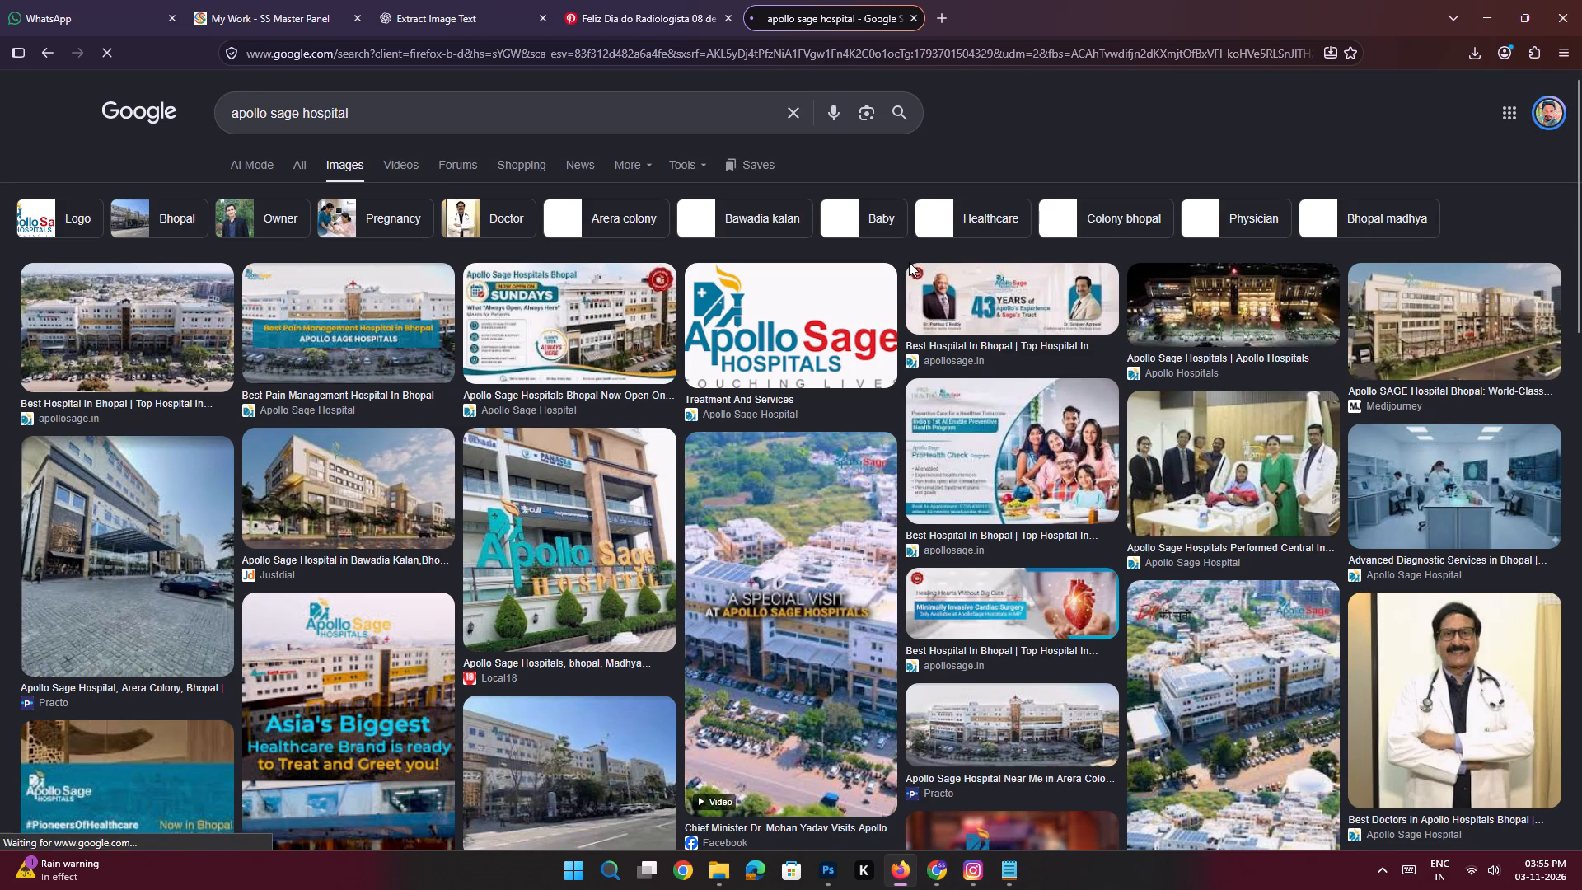
click(398, 307)
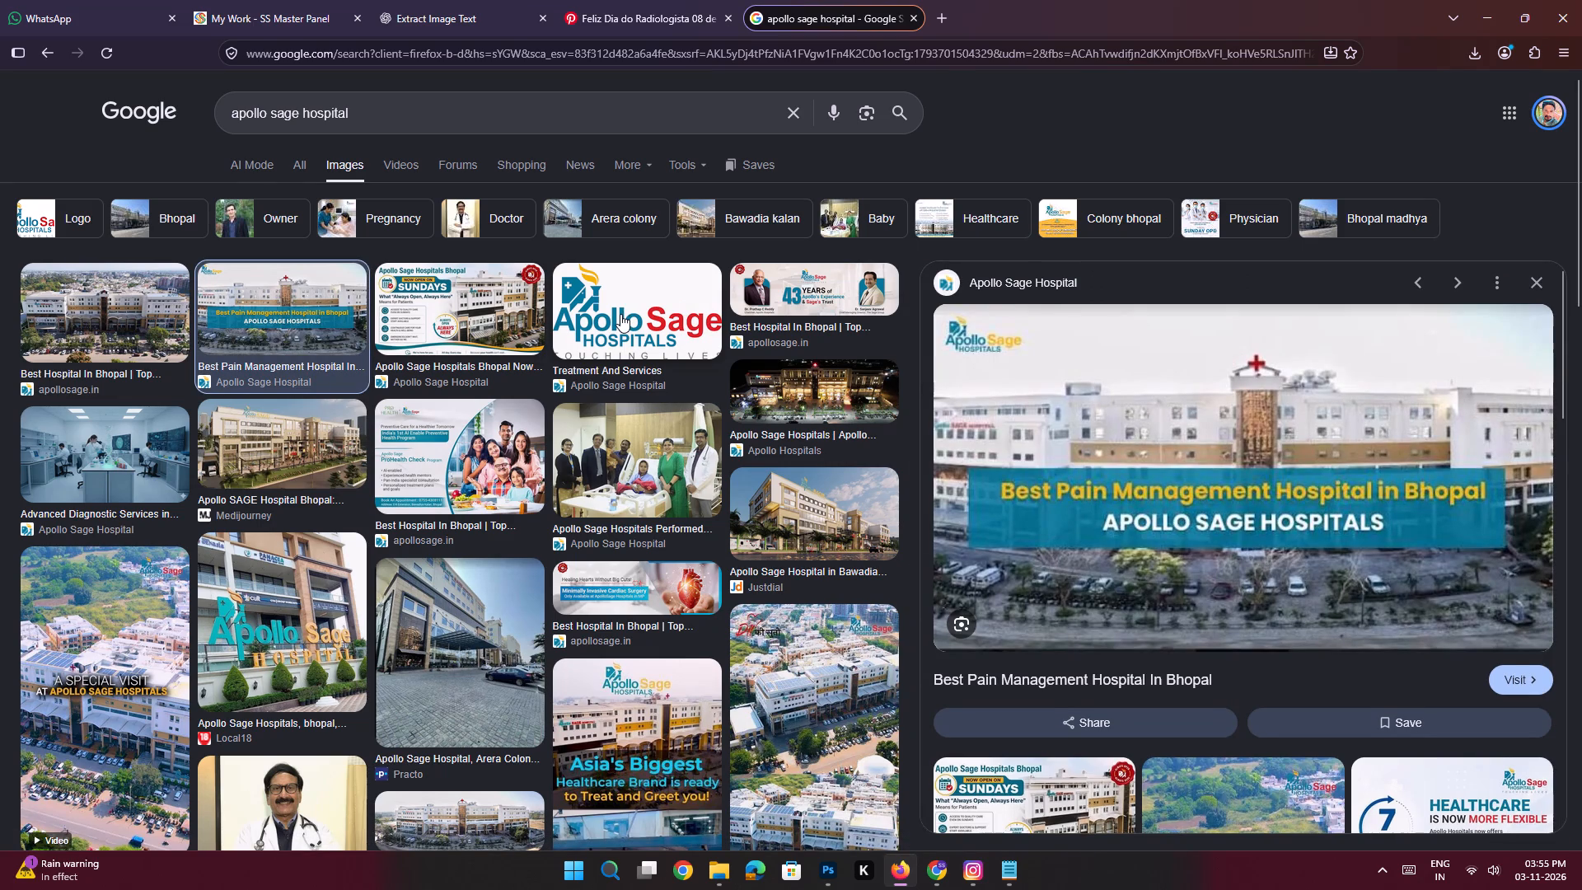
click(150, 316)
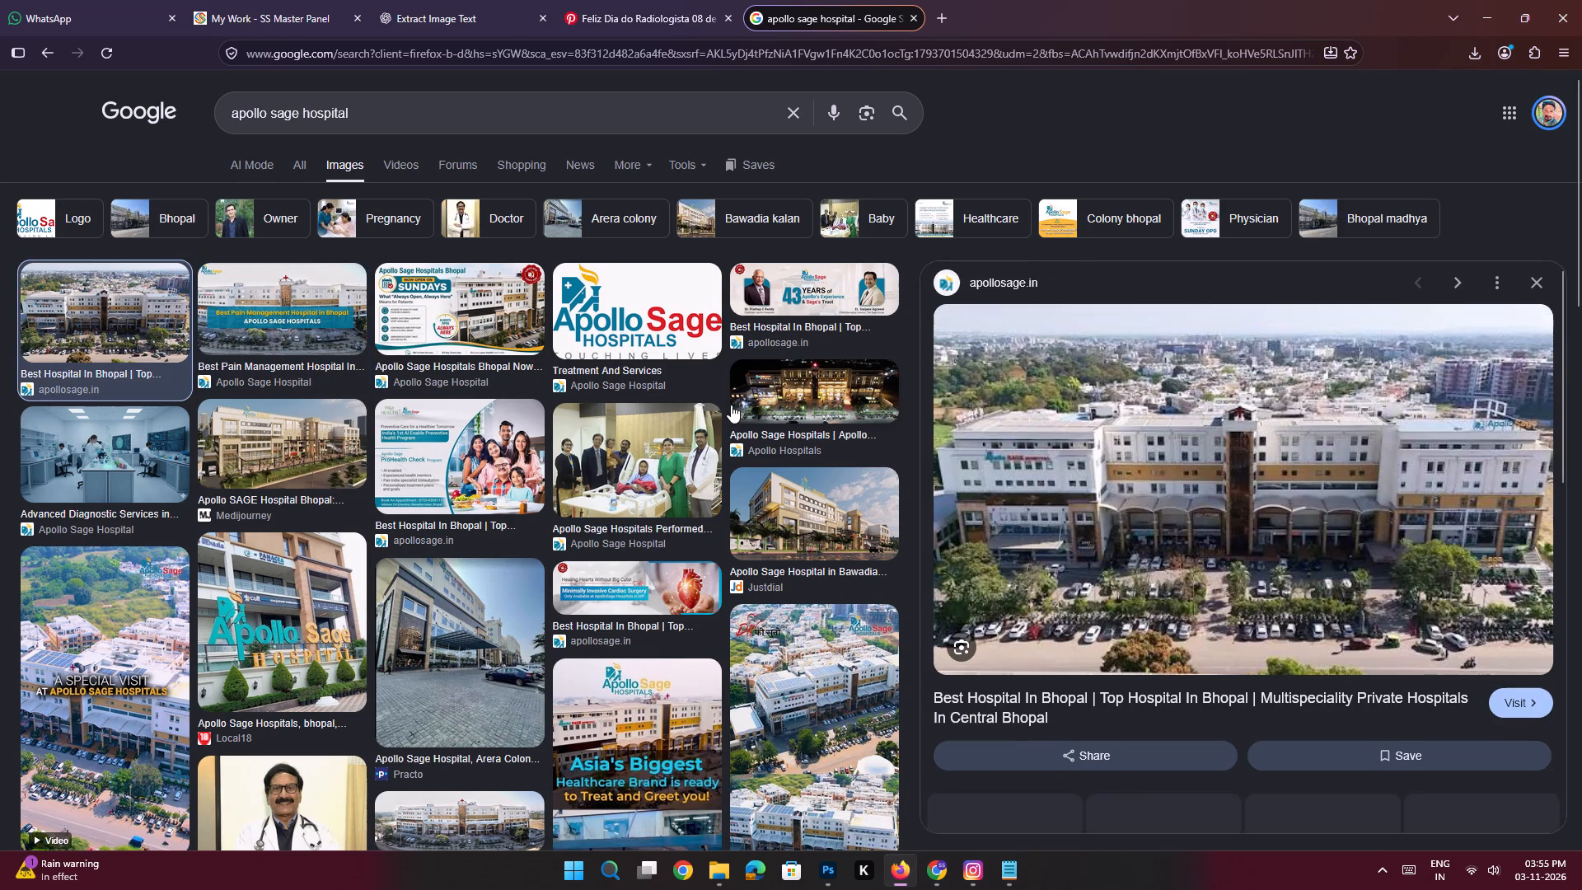